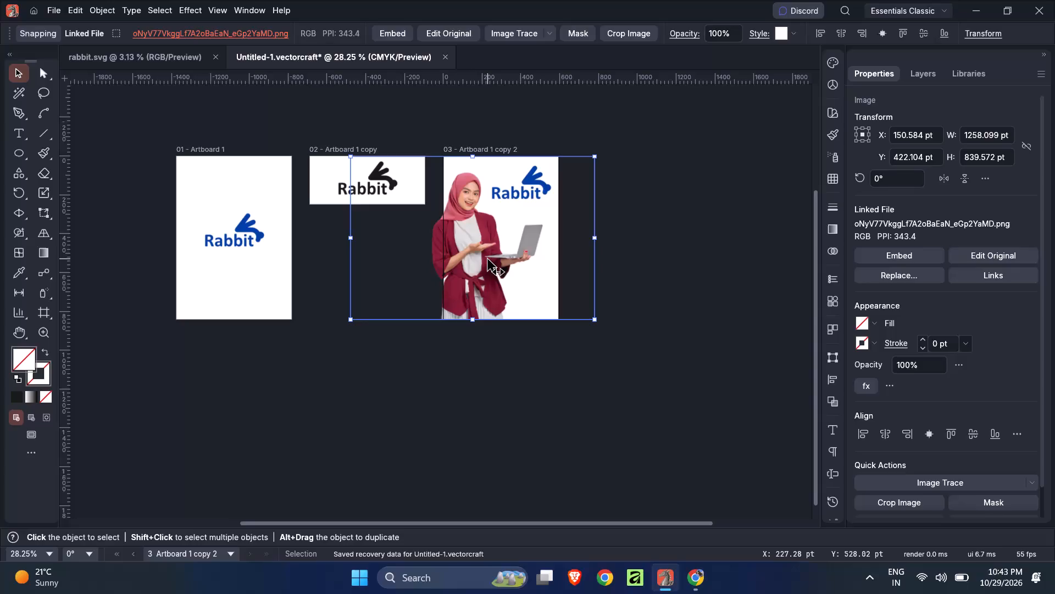
Delete the photo of the woman with the laptop and the blue Rabbit logo from the third artboard.
{"action": "key", "text": "Delete"}
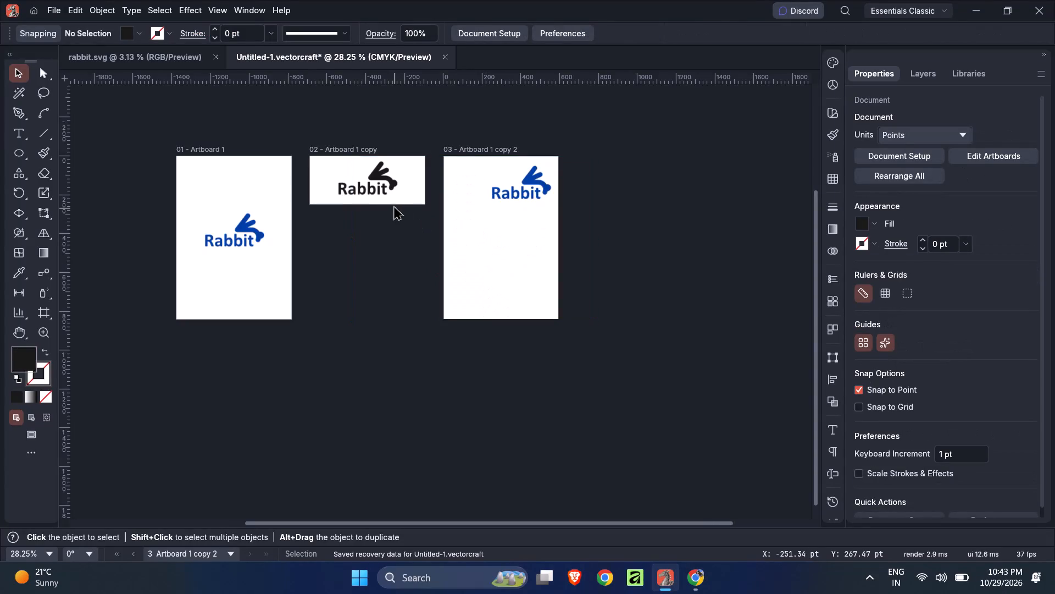
{"action": "scroll", "coordinate": [395, 208], "scroll_direction": "down", "scroll_amount": 2, "text": "ctrl"}
{"action": "scroll", "coordinate": [237, 221], "scroll_direction": "up", "scroll_amount": 4, "text": "ctrl"}
{"action": "scroll", "coordinate": [397, 207], "scroll_direction": "up", "scroll_amount": 4, "text": "ctrl"}
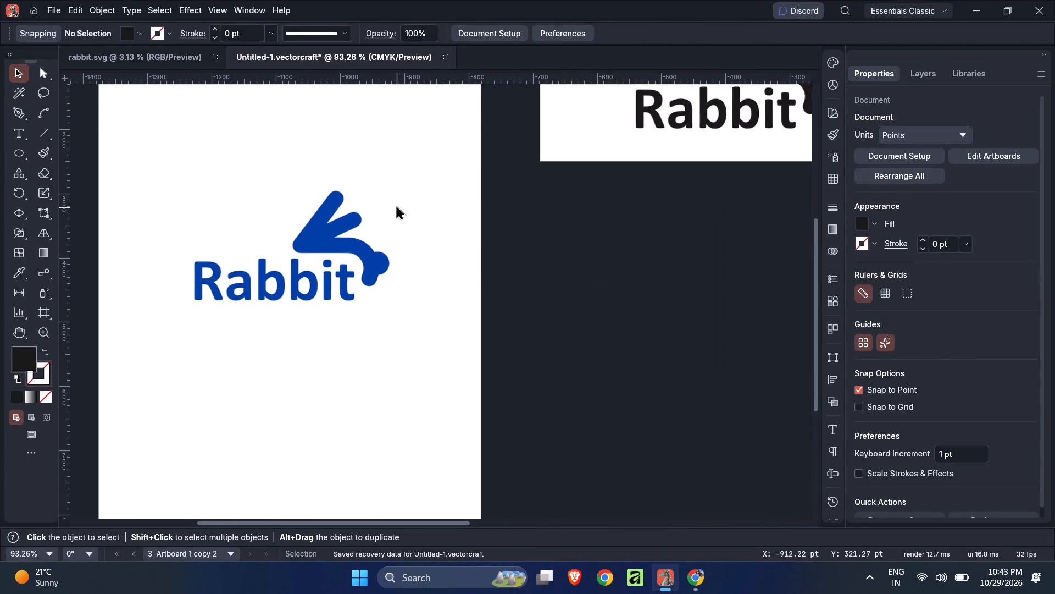
{"action": "scroll", "coordinate": [396, 206], "scroll_direction": "down", "scroll_amount": 7, "text": "ctrl"}
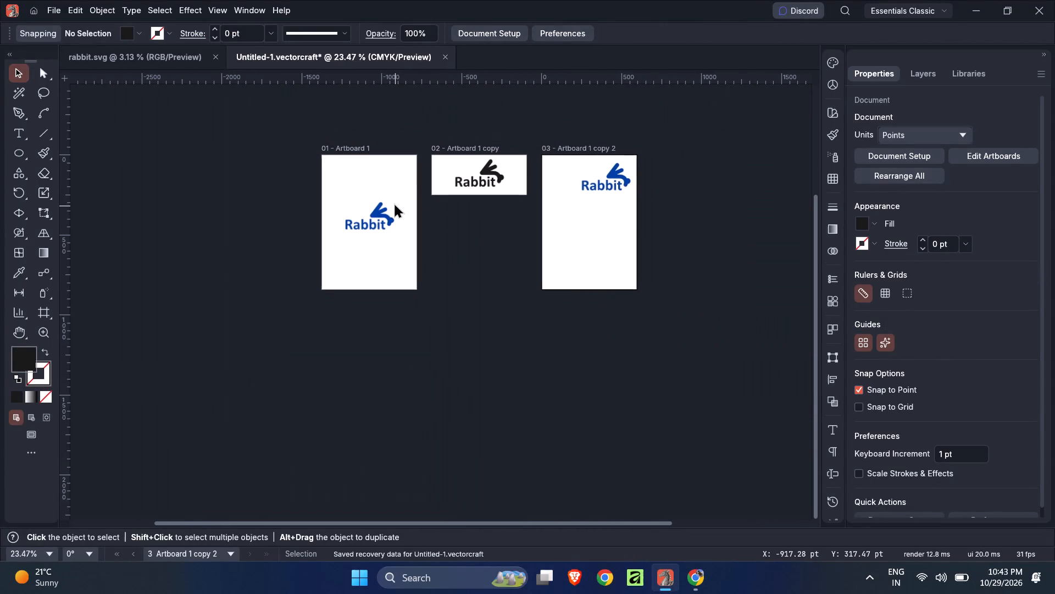
{"action": "left_click", "coordinate": [617, 180]}
{"action": "key", "text": "BackSpace"}
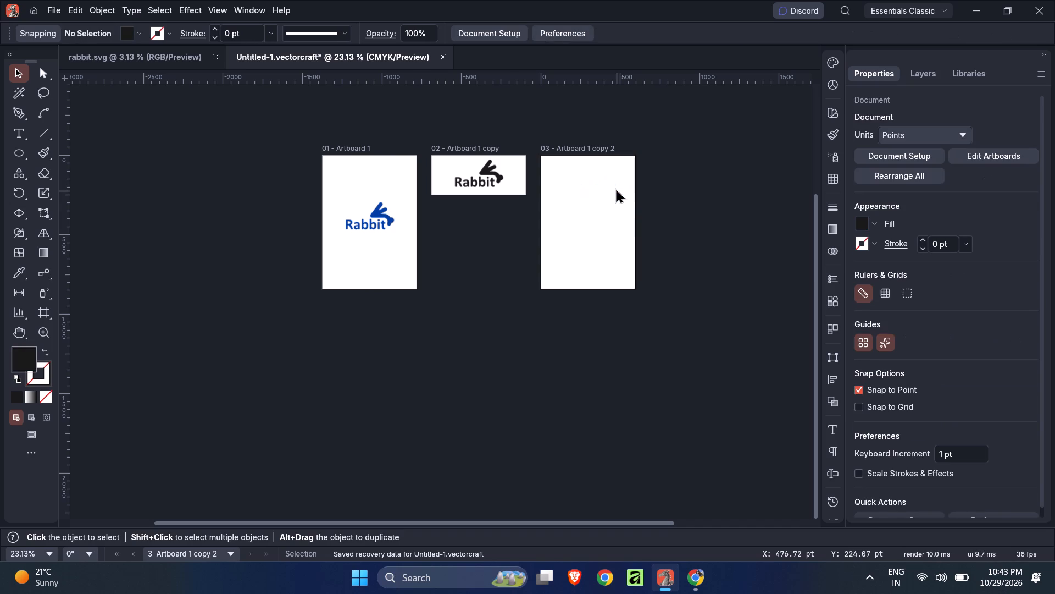
Widen the empty third artboard from its far side to about 1287 pt, keeping its height.
{"action": "left_click", "coordinate": [596, 151]}
{"action": "left_click", "coordinate": [595, 151]}
{"action": "key", "text": "shift+o"}
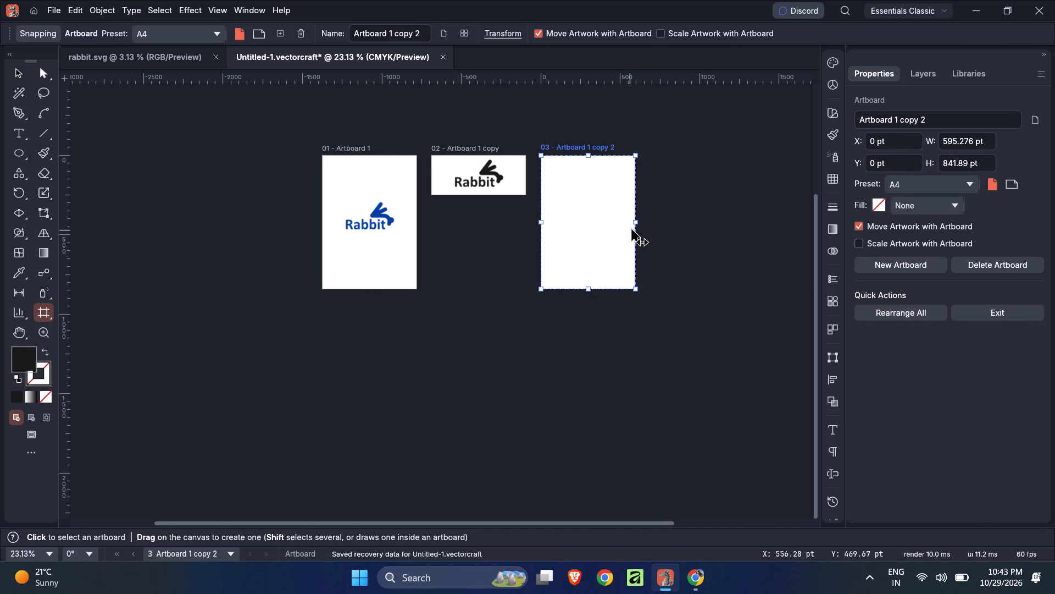
{"action": "left_click_drag", "start_coordinate": [633, 224], "coordinate": [720, 215]}
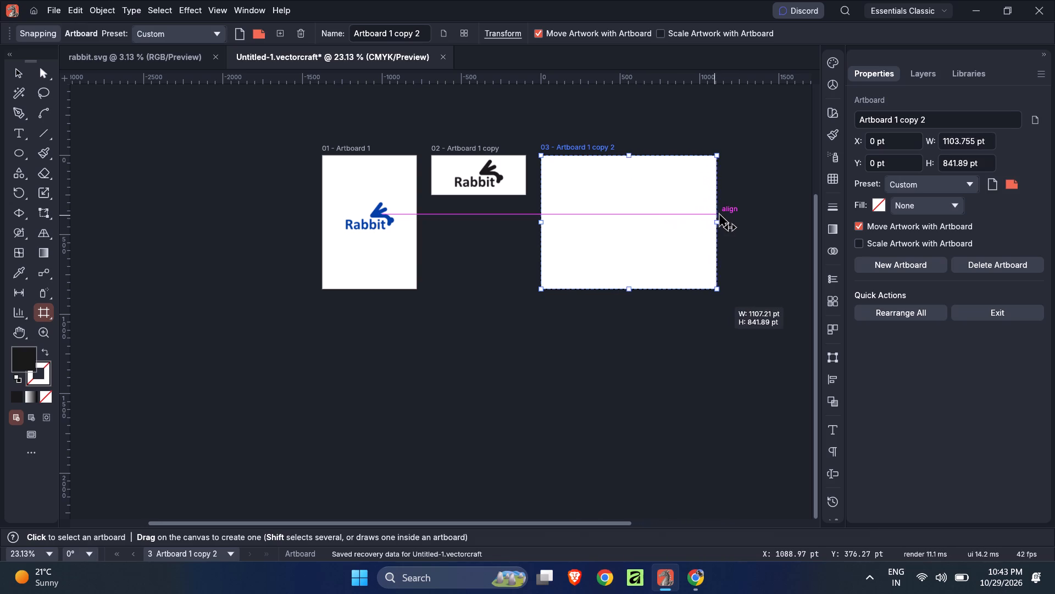
{"action": "left_click_drag", "start_coordinate": [720, 215], "coordinate": [748, 213]}
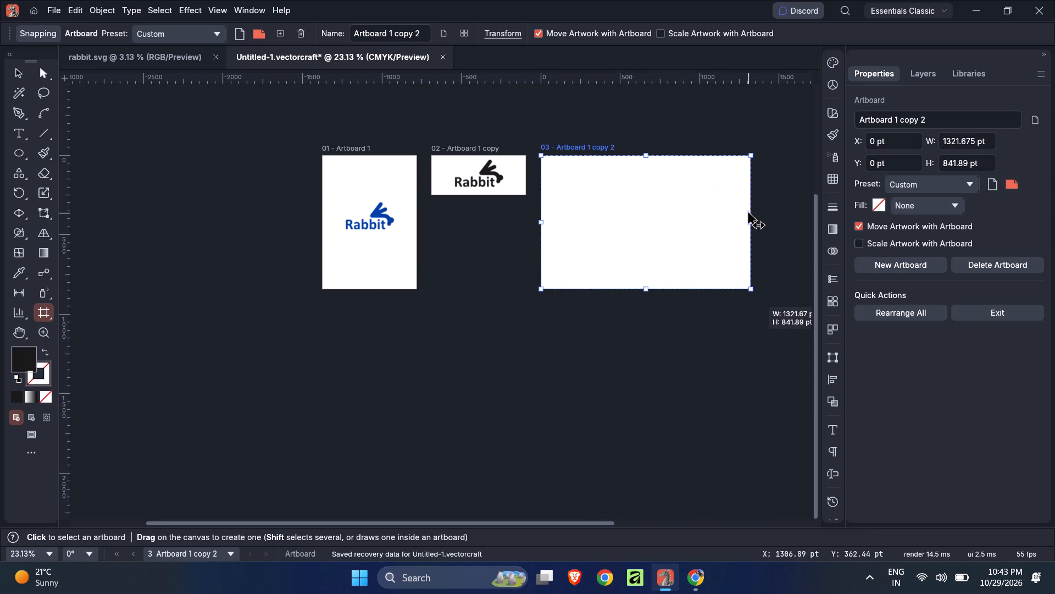
{"action": "left_click_drag", "start_coordinate": [748, 213], "coordinate": [743, 208]}
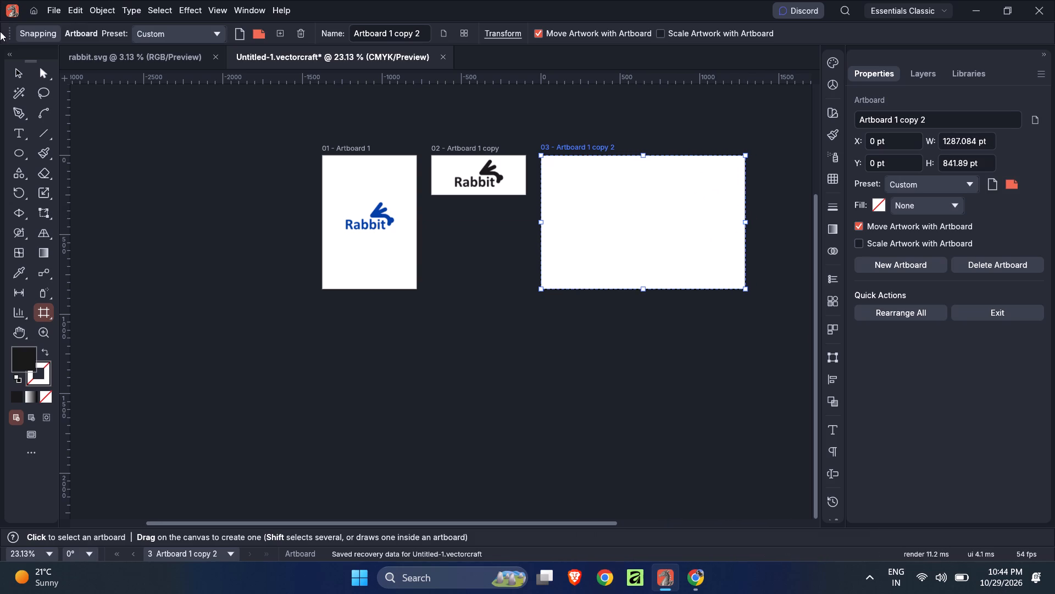
Group the blue Rabbit text and rabbit symbol on the first artboard.
{"action": "left_click", "coordinate": [22, 72]}
{"action": "left_click", "coordinate": [244, 191]}
{"action": "left_click_drag", "start_coordinate": [262, 187], "coordinate": [423, 254]}
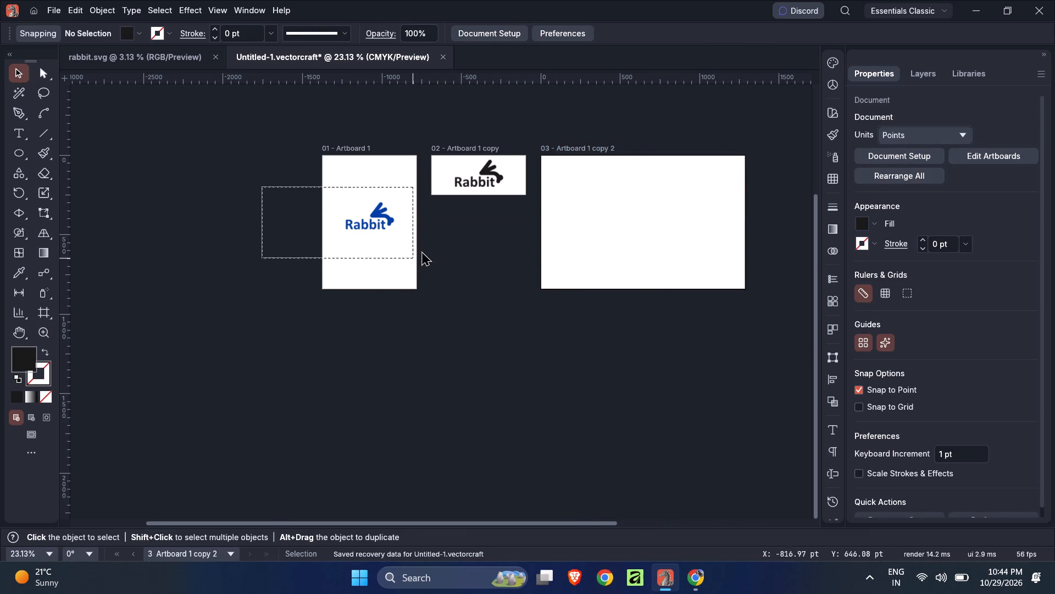
{"action": "left_click_drag", "start_coordinate": [423, 254], "coordinate": [426, 250]}
{"action": "key", "text": "ctrl+g"}
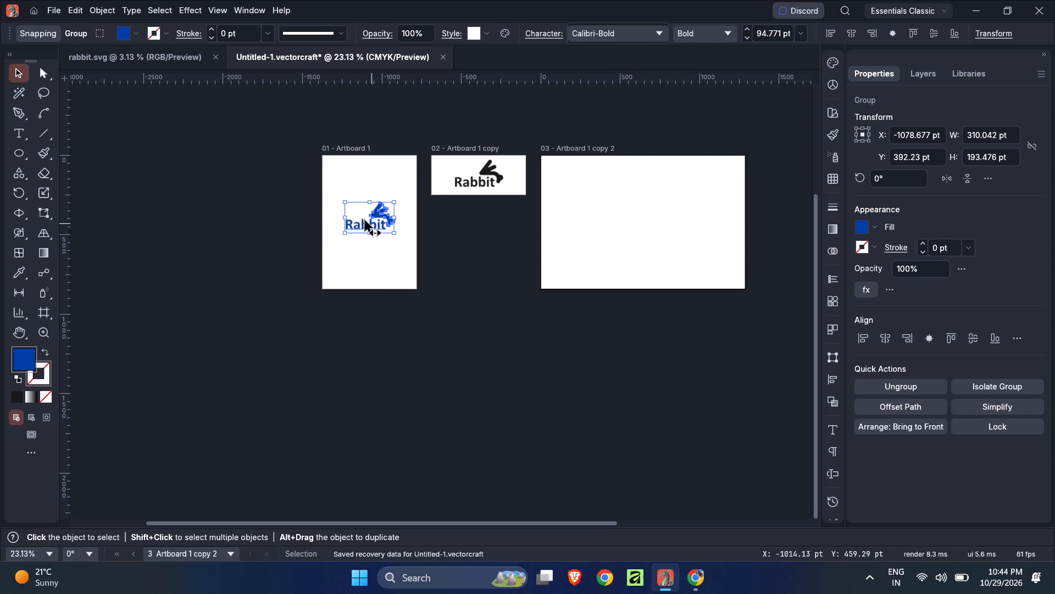
Duplicate the grouped blue logo from the first artboard onto the centre of the widened third artboard.
{"action": "left_click_drag", "start_coordinate": [373, 213], "coordinate": [649, 212]}
{"action": "left_click_drag", "start_coordinate": [656, 216], "coordinate": [637, 217]}
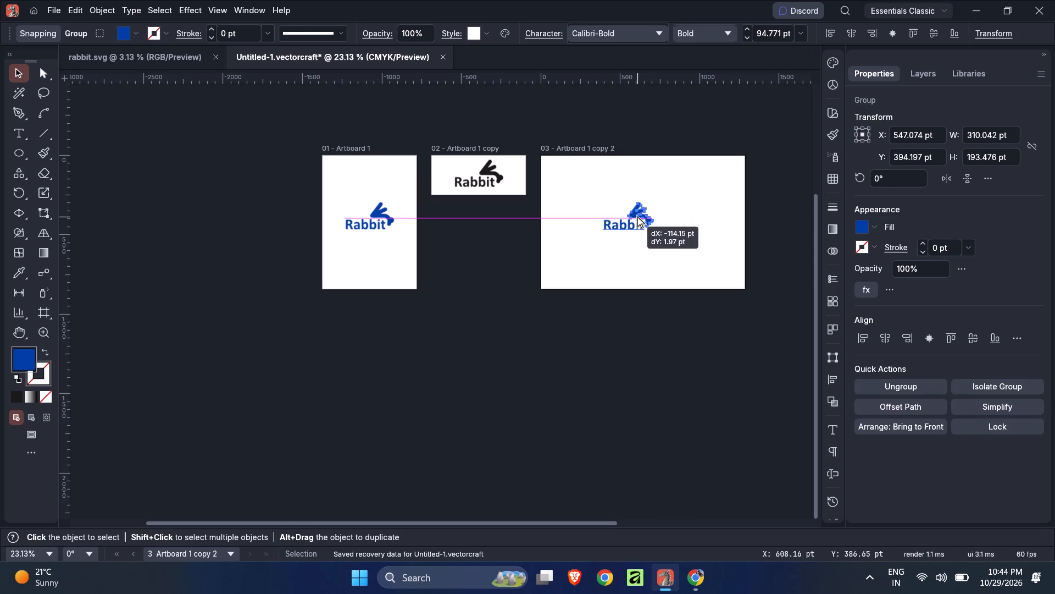
{"action": "left_click_drag", "start_coordinate": [637, 217], "coordinate": [646, 222]}
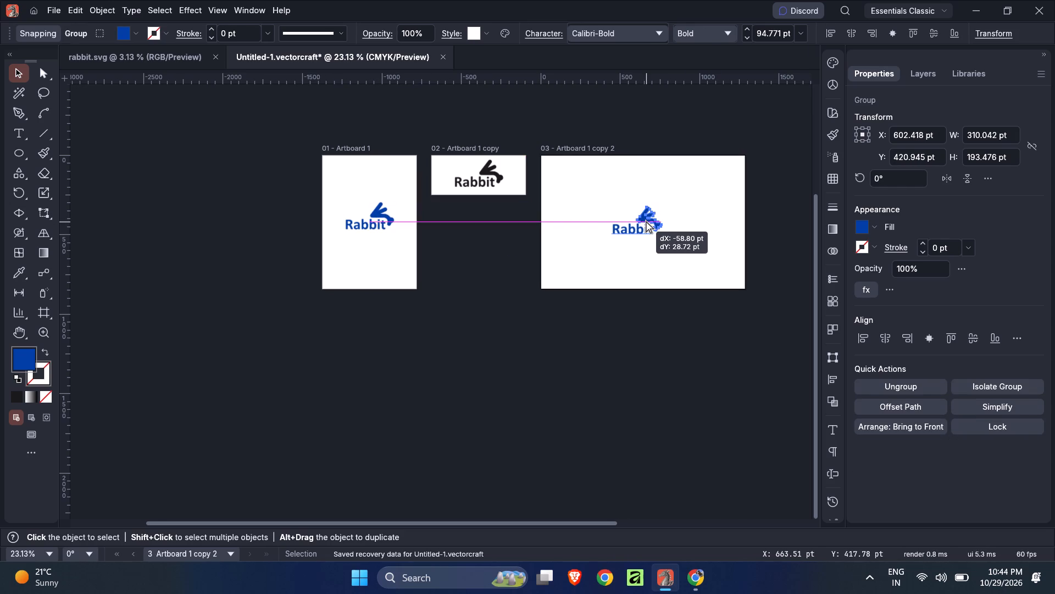
{"action": "left_click_drag", "start_coordinate": [646, 222], "coordinate": [652, 222]}
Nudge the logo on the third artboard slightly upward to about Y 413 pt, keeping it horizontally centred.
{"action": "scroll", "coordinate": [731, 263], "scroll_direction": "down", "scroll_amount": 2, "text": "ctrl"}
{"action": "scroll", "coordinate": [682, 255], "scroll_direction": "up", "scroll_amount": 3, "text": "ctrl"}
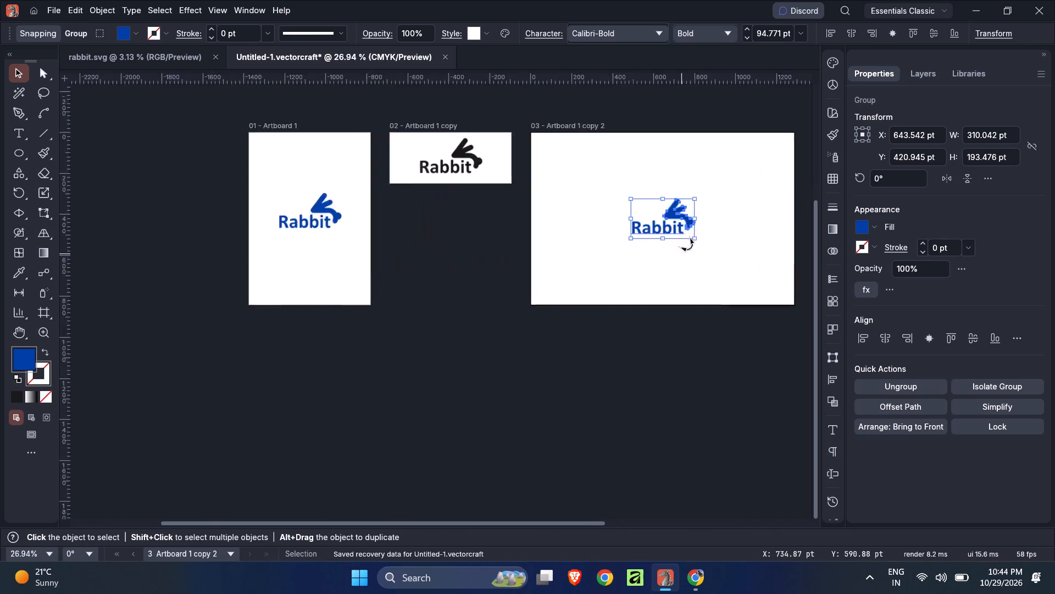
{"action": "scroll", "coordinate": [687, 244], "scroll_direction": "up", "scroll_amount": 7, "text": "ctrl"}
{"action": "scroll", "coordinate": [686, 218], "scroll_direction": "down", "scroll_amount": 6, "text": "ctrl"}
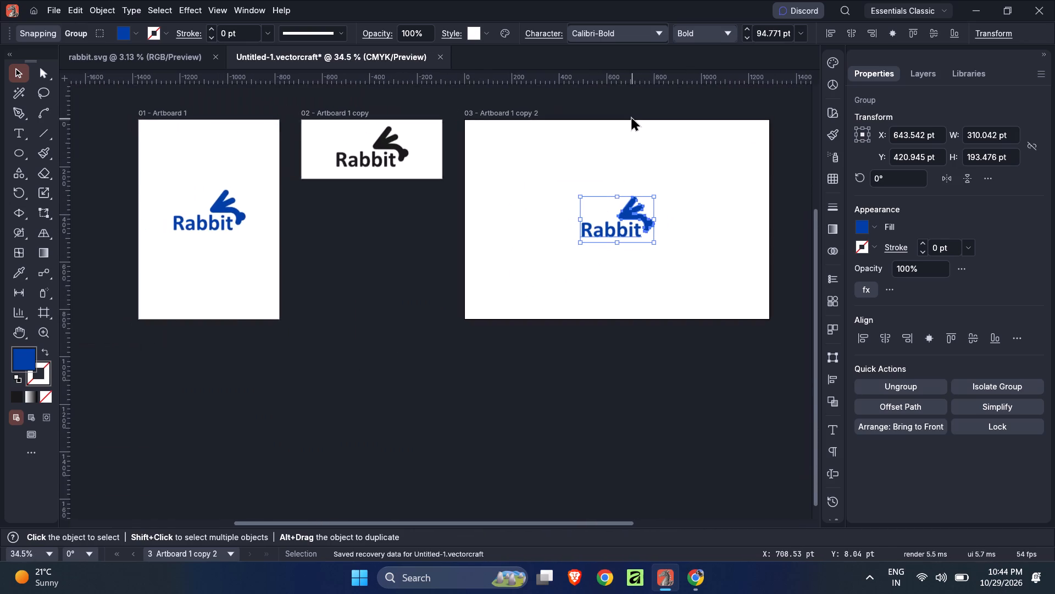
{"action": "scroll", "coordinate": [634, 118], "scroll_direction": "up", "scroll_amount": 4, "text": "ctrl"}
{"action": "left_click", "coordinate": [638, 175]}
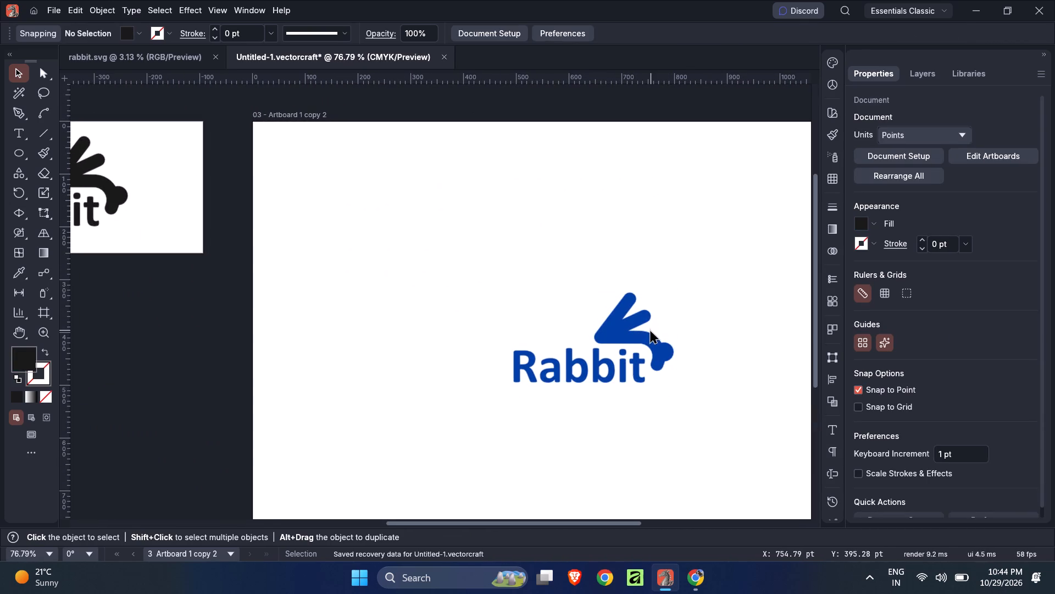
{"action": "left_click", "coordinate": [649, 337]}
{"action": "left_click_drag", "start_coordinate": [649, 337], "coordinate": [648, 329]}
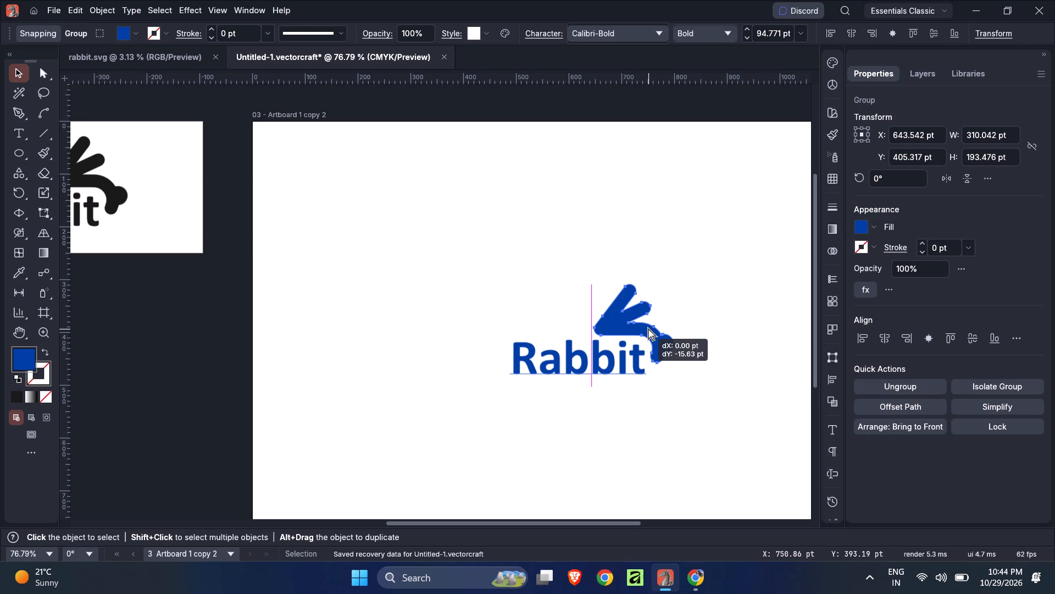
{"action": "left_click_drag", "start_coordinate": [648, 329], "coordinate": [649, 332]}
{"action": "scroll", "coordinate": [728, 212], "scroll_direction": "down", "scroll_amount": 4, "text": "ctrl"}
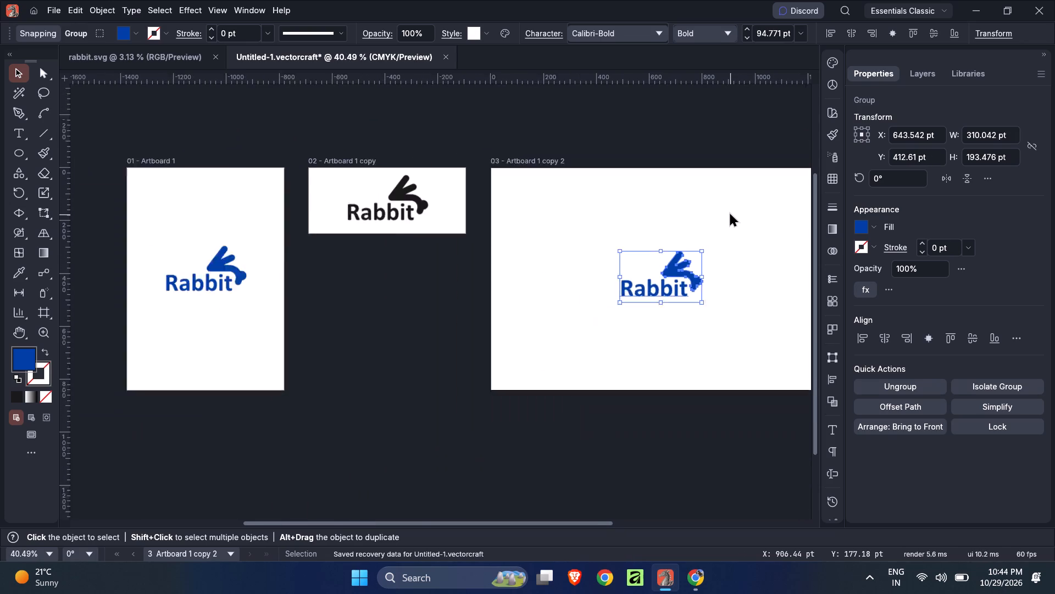
Enlarge the third artboard's logo proportionally to about 424 by 265 pt and recentre it on the artboard.
{"action": "left_click", "coordinate": [688, 211]}
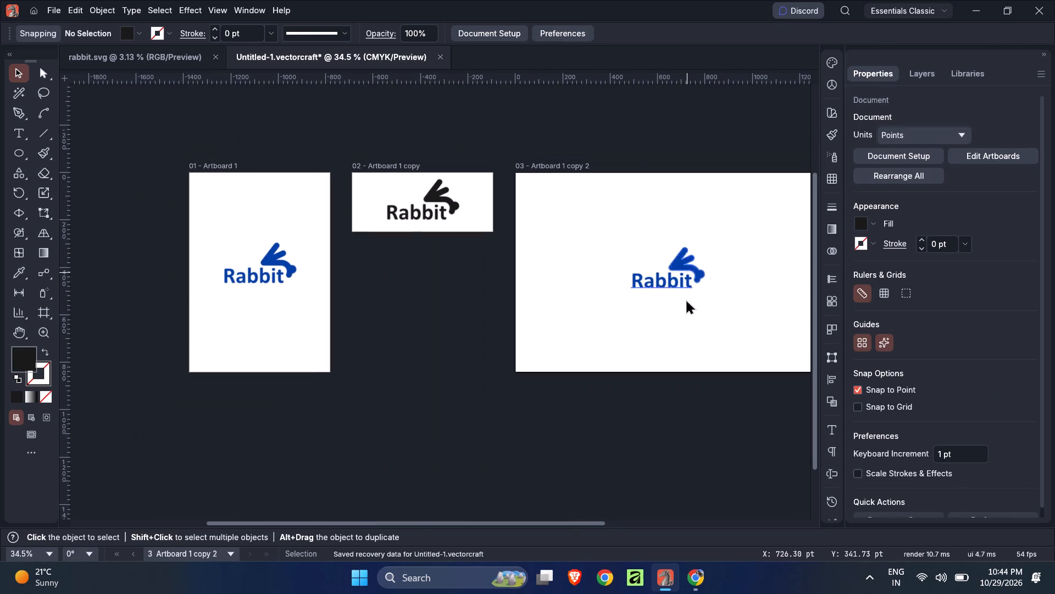
{"action": "left_click", "coordinate": [688, 289]}
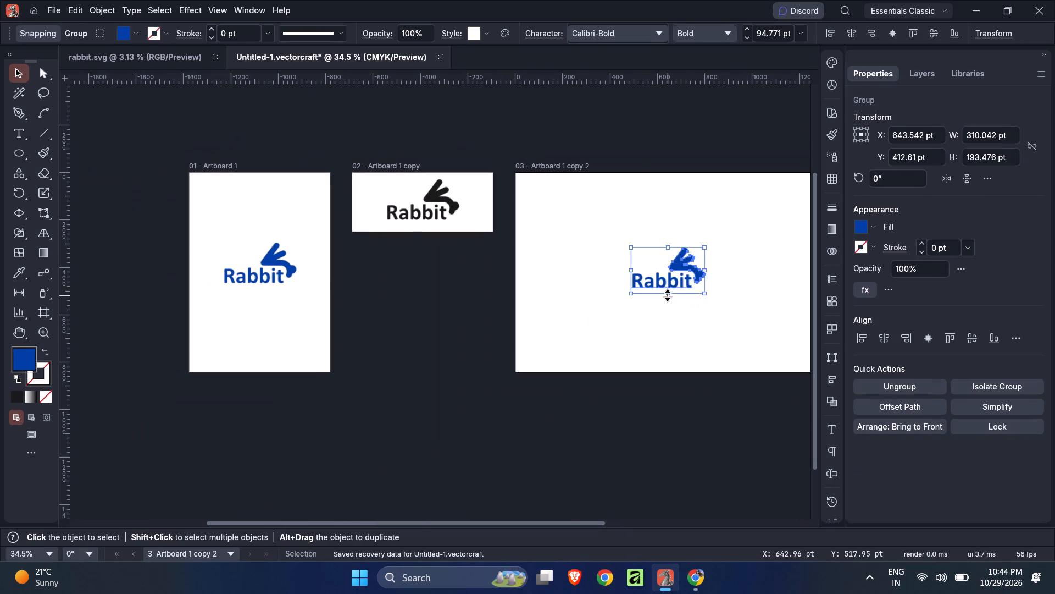
{"action": "left_click_drag", "start_coordinate": [668, 295], "coordinate": [664, 310]}
{"action": "left_click_drag", "start_coordinate": [682, 276], "coordinate": [687, 261]}
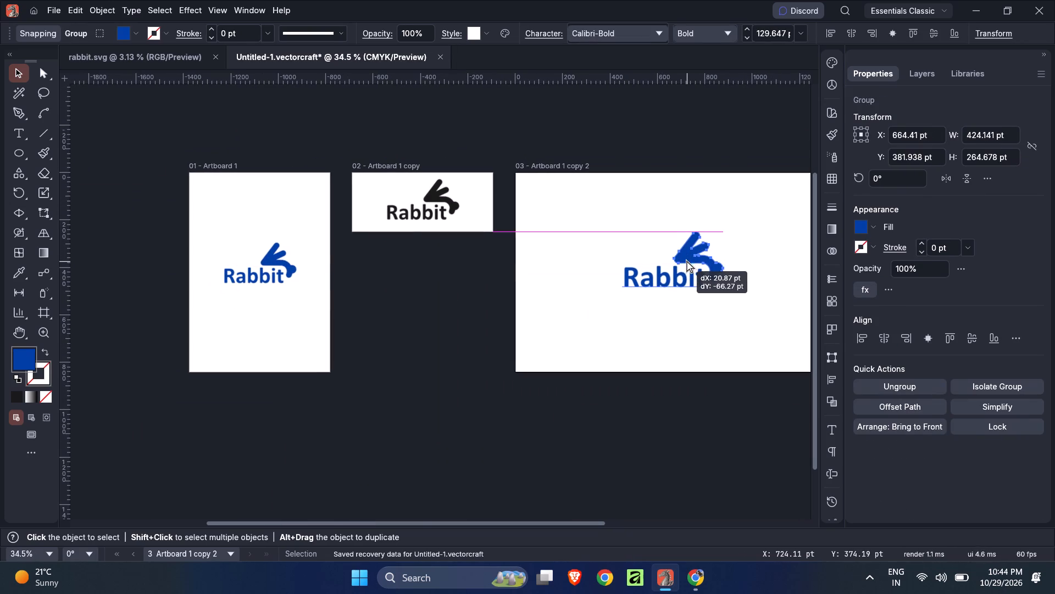
{"action": "left_click_drag", "start_coordinate": [687, 261], "coordinate": [684, 269]}
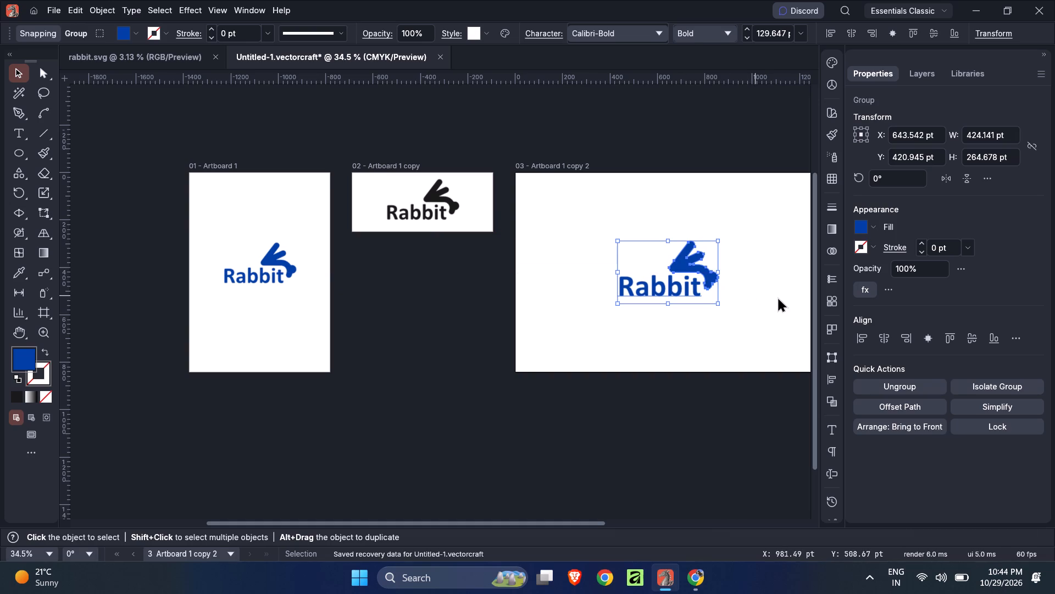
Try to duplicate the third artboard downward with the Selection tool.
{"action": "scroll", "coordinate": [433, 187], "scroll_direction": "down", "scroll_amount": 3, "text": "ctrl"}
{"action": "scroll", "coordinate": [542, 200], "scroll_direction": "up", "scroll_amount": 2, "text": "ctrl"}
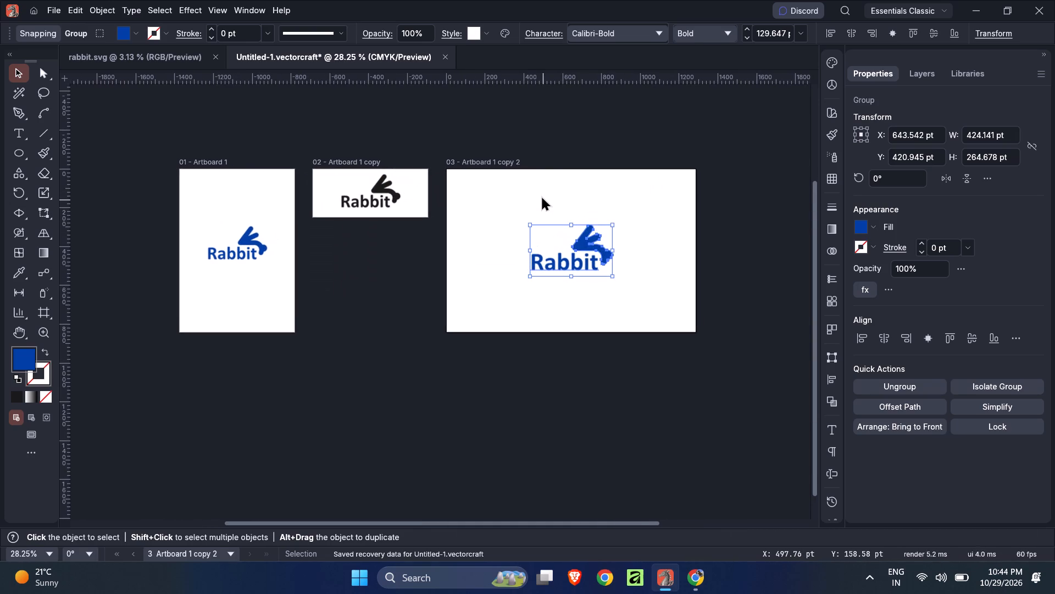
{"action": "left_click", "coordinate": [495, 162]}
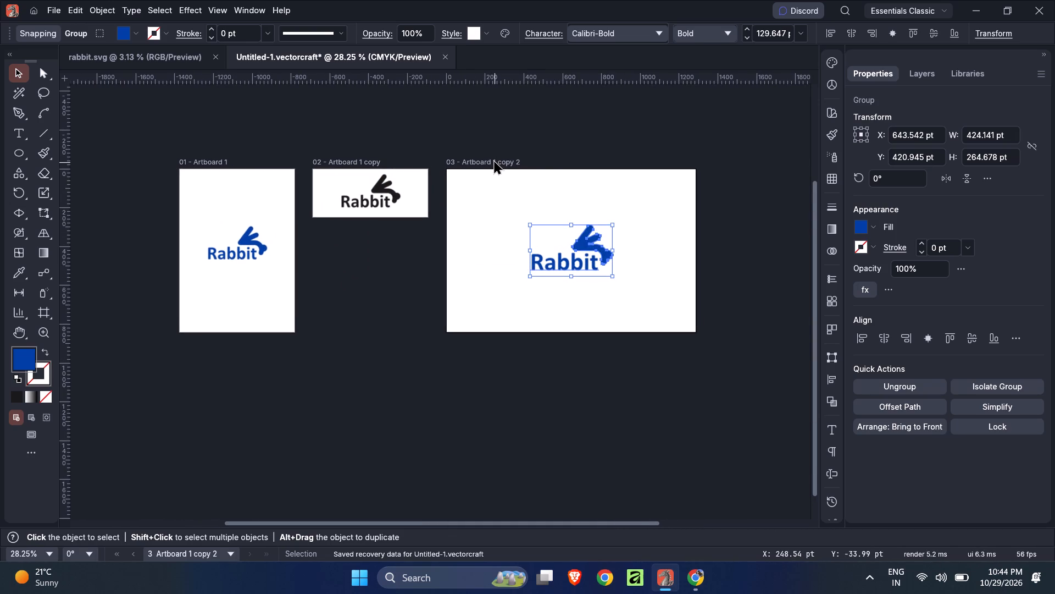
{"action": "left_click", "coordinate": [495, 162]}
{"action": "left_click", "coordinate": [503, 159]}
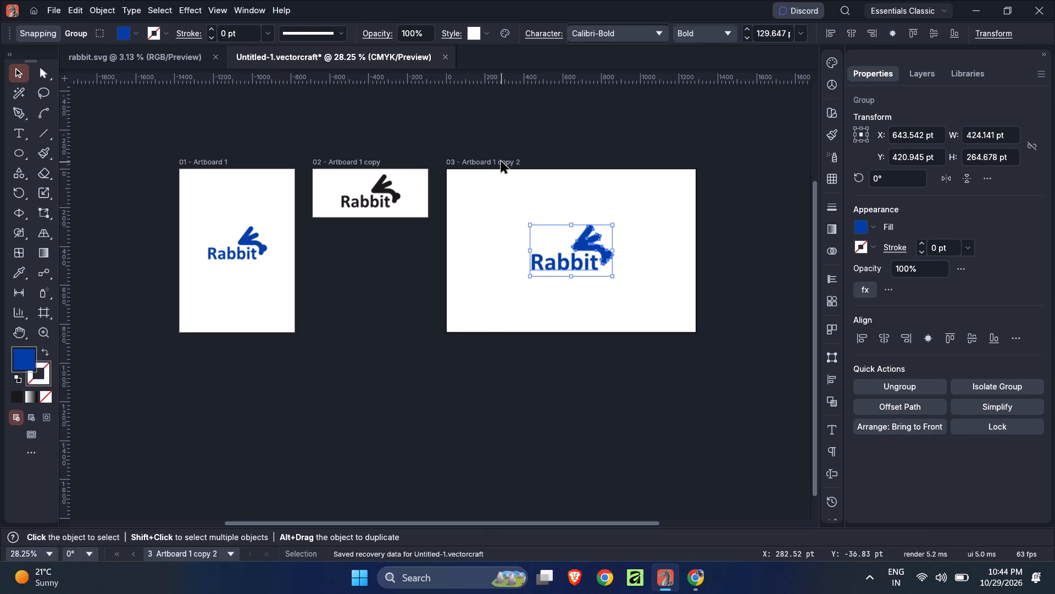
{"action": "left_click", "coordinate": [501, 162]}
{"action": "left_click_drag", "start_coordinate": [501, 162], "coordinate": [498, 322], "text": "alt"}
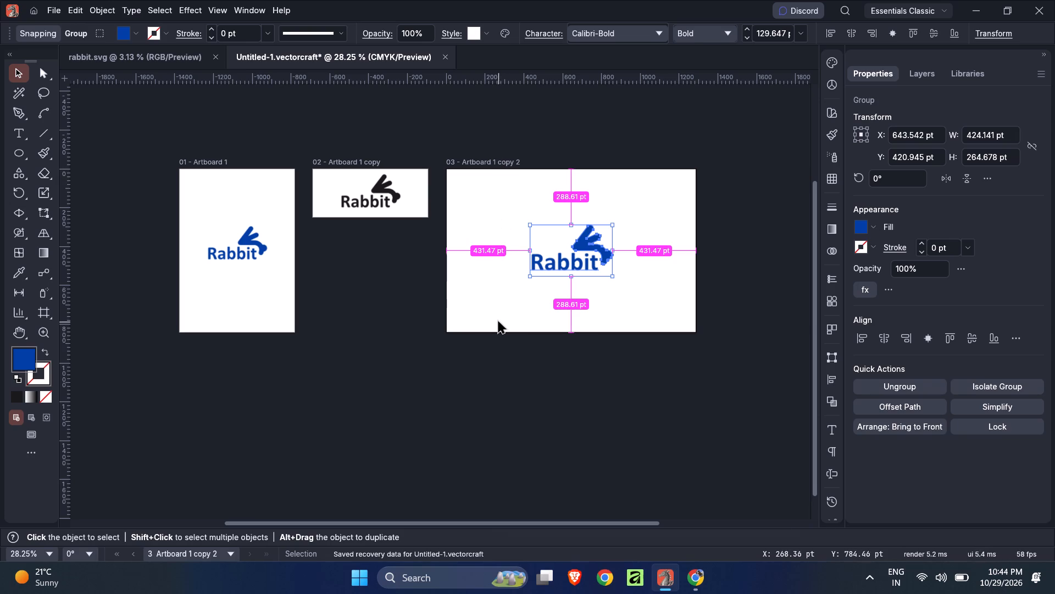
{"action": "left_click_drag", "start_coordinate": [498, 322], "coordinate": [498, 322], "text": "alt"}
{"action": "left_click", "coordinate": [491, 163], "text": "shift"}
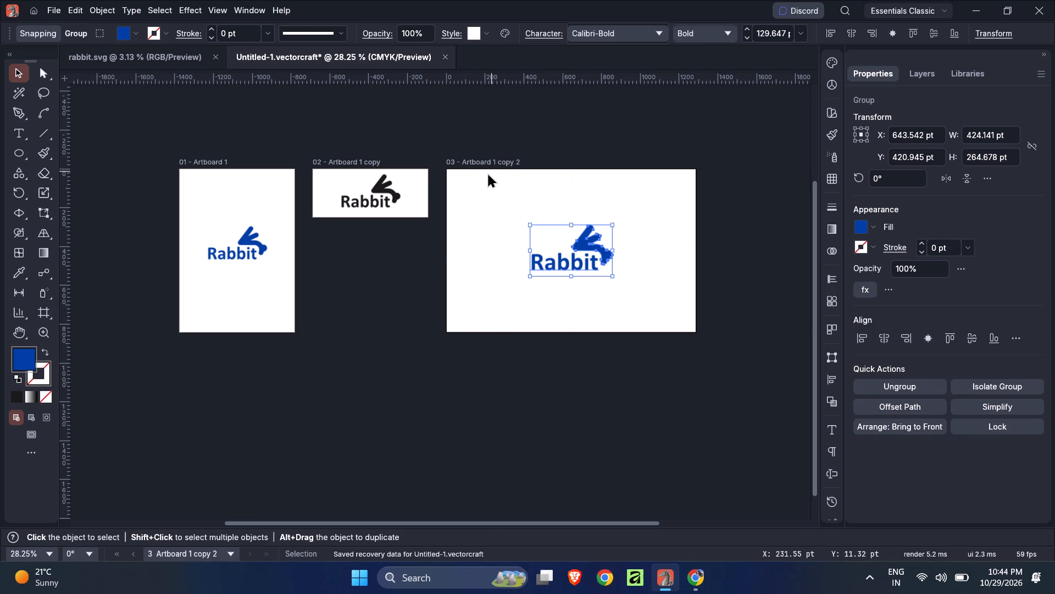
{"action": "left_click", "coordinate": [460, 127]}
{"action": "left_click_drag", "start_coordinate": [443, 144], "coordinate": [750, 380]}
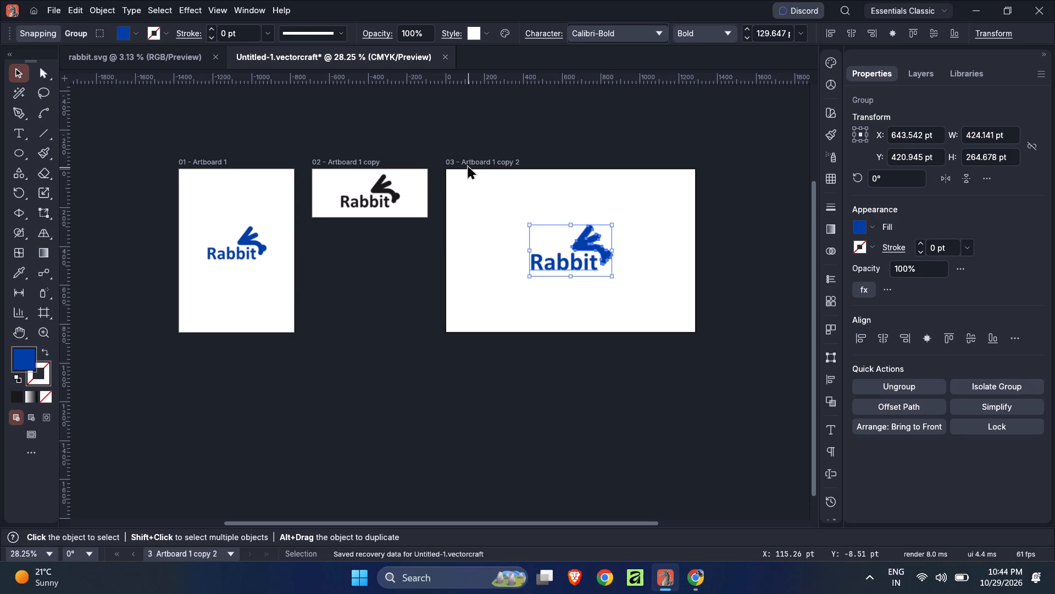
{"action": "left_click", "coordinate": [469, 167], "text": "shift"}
Duplicate the third artboard with its logo using the Artboard tool, placing the copy directly below and aligned with the original.
{"action": "key", "text": "shift+o"}
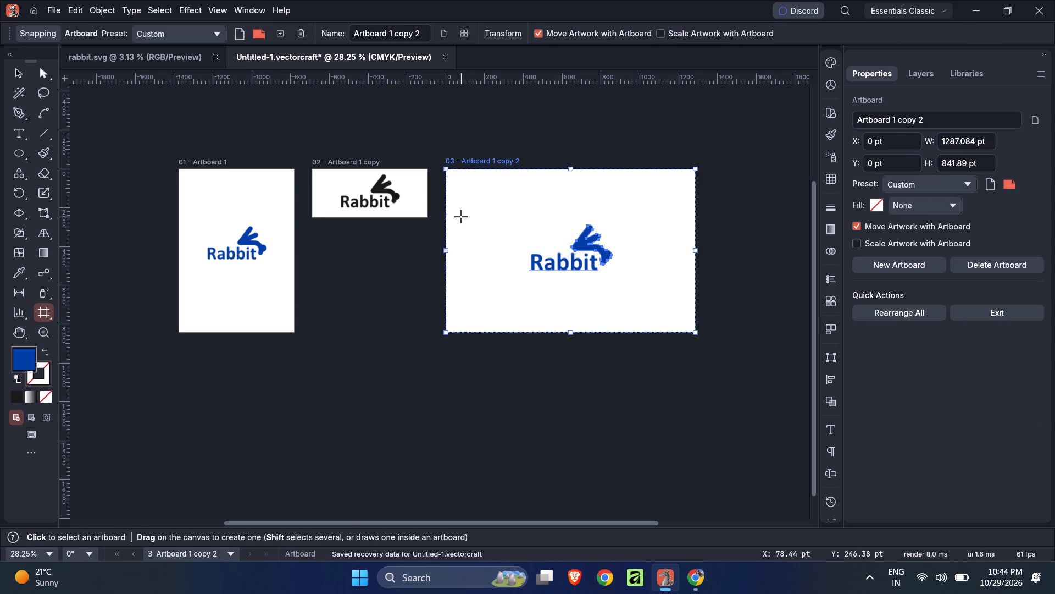
{"action": "scroll", "coordinate": [500, 216], "scroll_direction": "down", "scroll_amount": 4, "text": "alt"}
{"action": "left_click_drag", "start_coordinate": [520, 217], "coordinate": [525, 283], "text": "alt"}
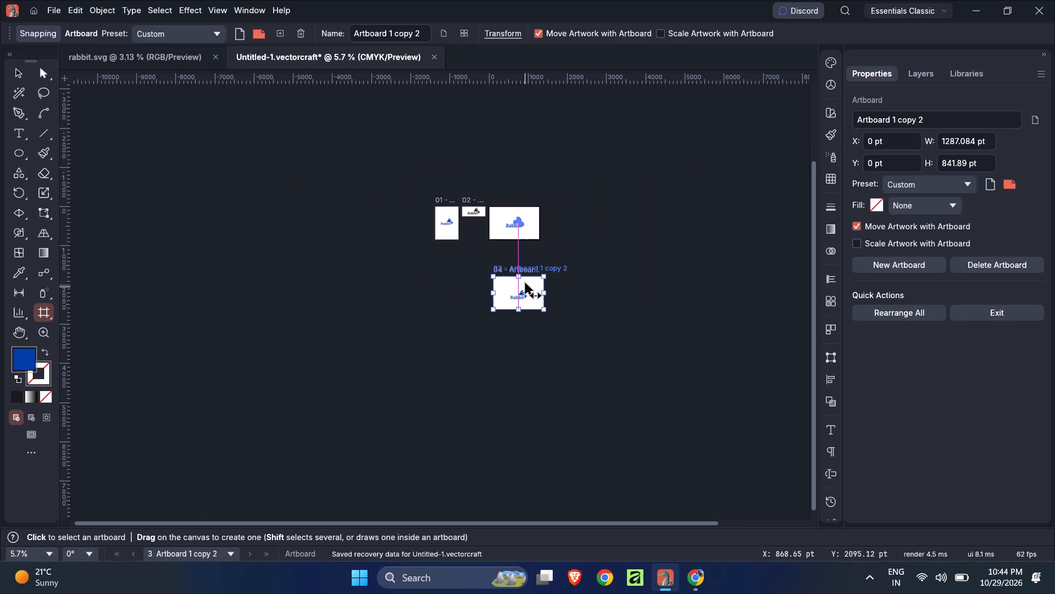
{"action": "left_click_drag", "start_coordinate": [525, 283], "coordinate": [520, 267], "text": "alt"}
{"action": "left_click", "coordinate": [623, 275]}
Draw a rectangle about 502 by 842 pt on the fourth artboard, spanning its full height, with the Rectangle tool.
{"action": "scroll", "coordinate": [625, 275], "scroll_direction": "down", "scroll_amount": 2, "text": "ctrl"}
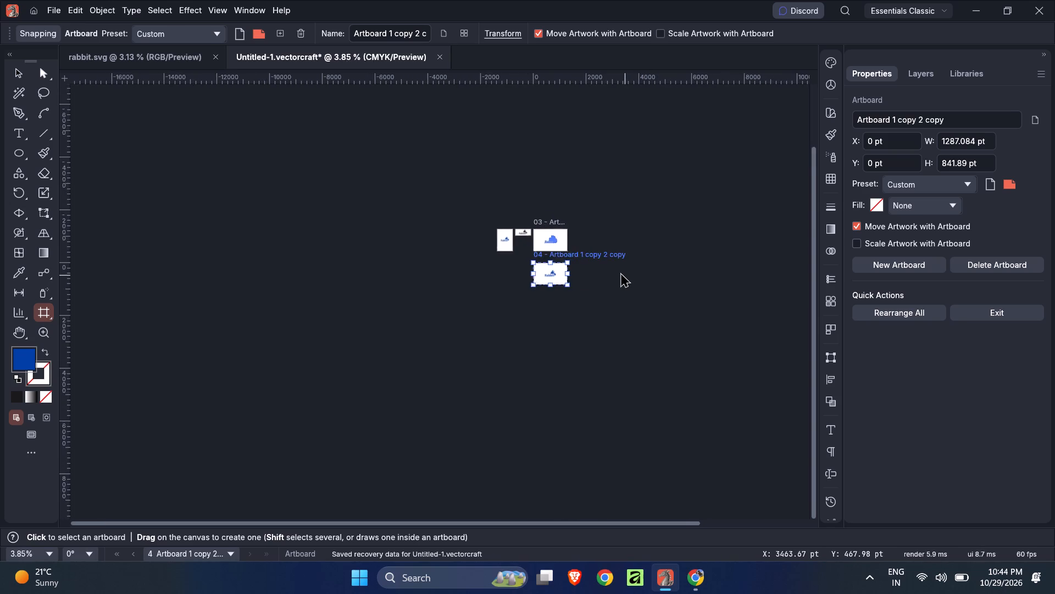
{"action": "scroll", "coordinate": [524, 269], "scroll_direction": "up", "scroll_amount": 5, "text": "ctrl"}
{"action": "scroll", "coordinate": [569, 269], "scroll_direction": "up", "scroll_amount": 4, "text": "ctrl"}
{"action": "left_click", "coordinate": [672, 269]}
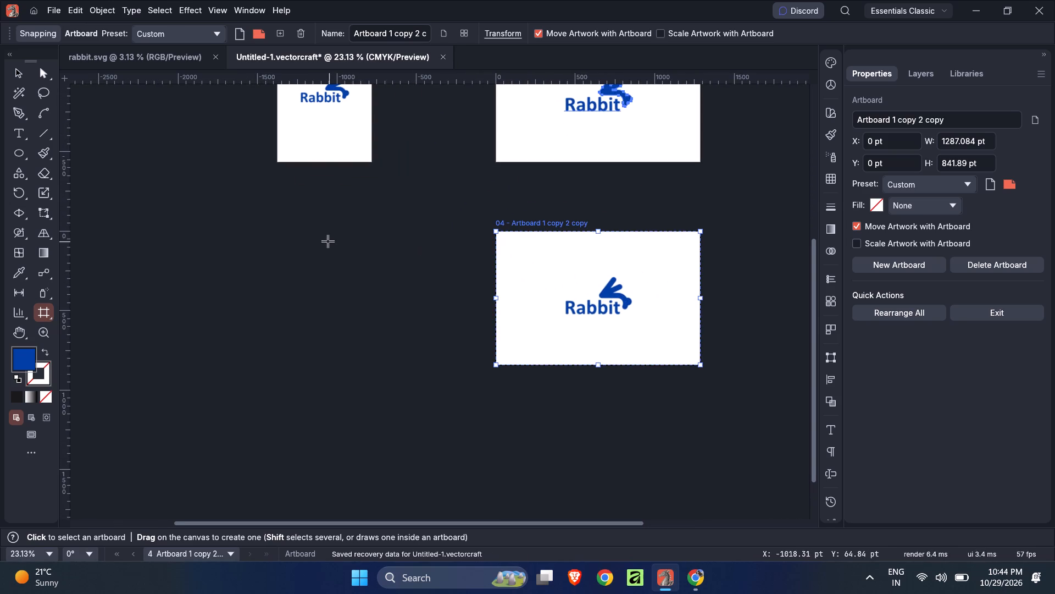
{"action": "left_click", "coordinate": [328, 240]}
{"action": "left_click_drag", "start_coordinate": [19, 151], "coordinate": [71, 159]}
{"action": "left_click_drag", "start_coordinate": [71, 159], "coordinate": [82, 156]}
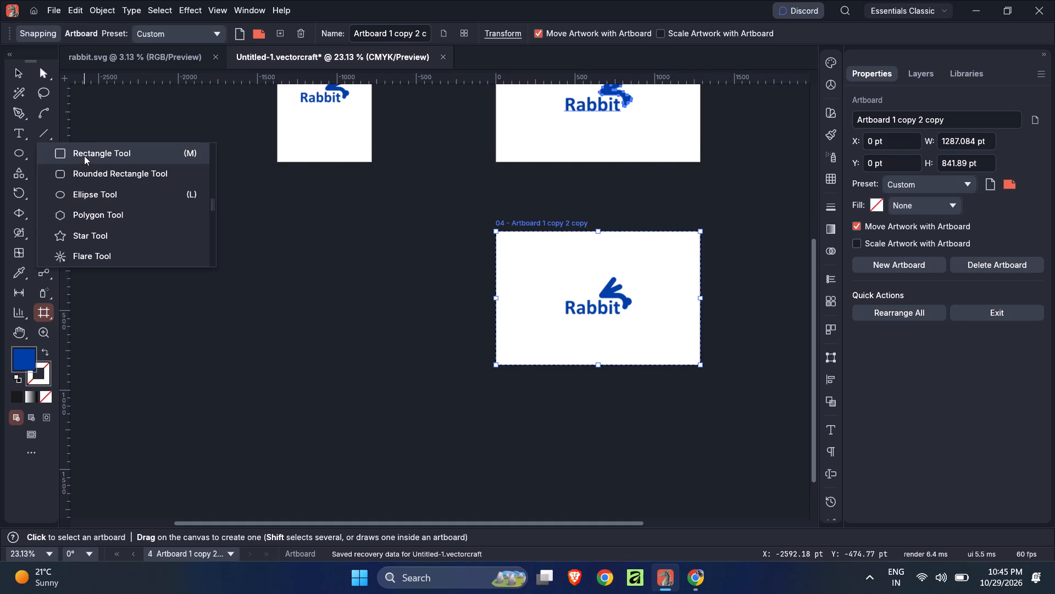
{"action": "left_click", "coordinate": [84, 156]}
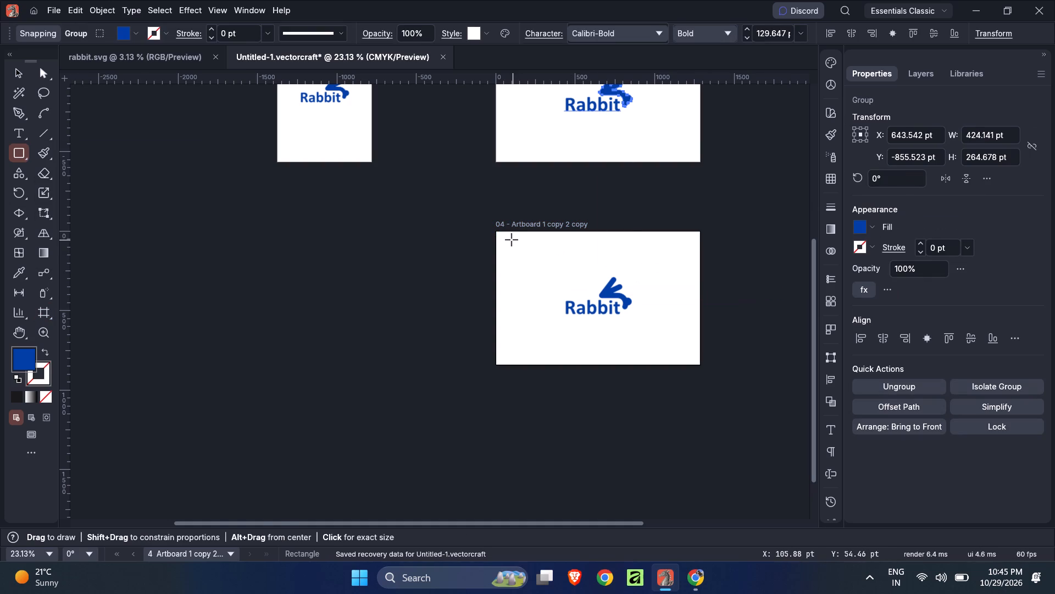
{"action": "left_click_drag", "start_coordinate": [508, 233], "coordinate": [574, 362]}
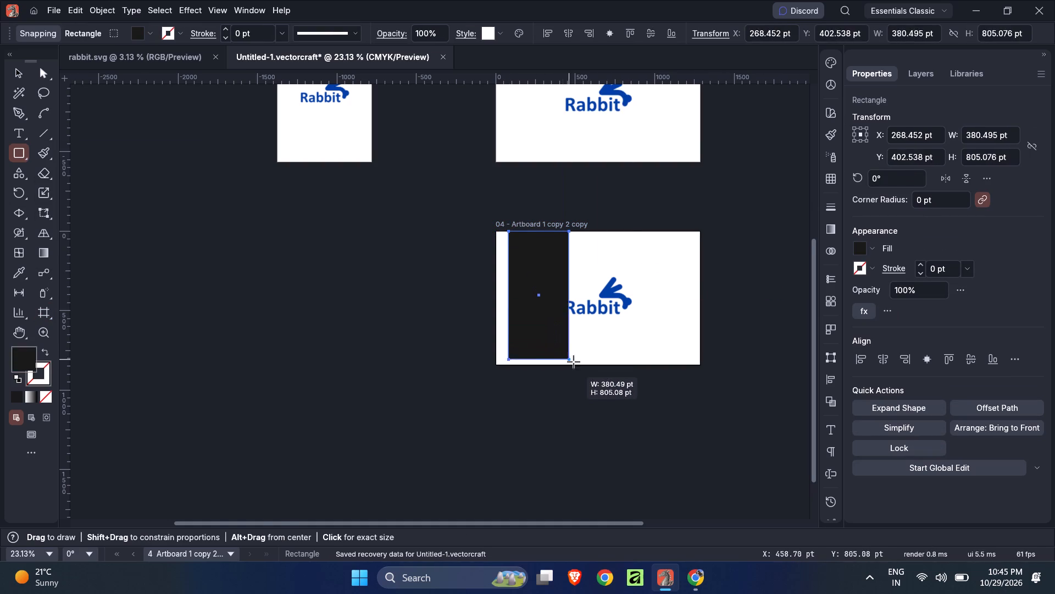
{"action": "left_click_drag", "start_coordinate": [574, 362], "coordinate": [591, 369]}
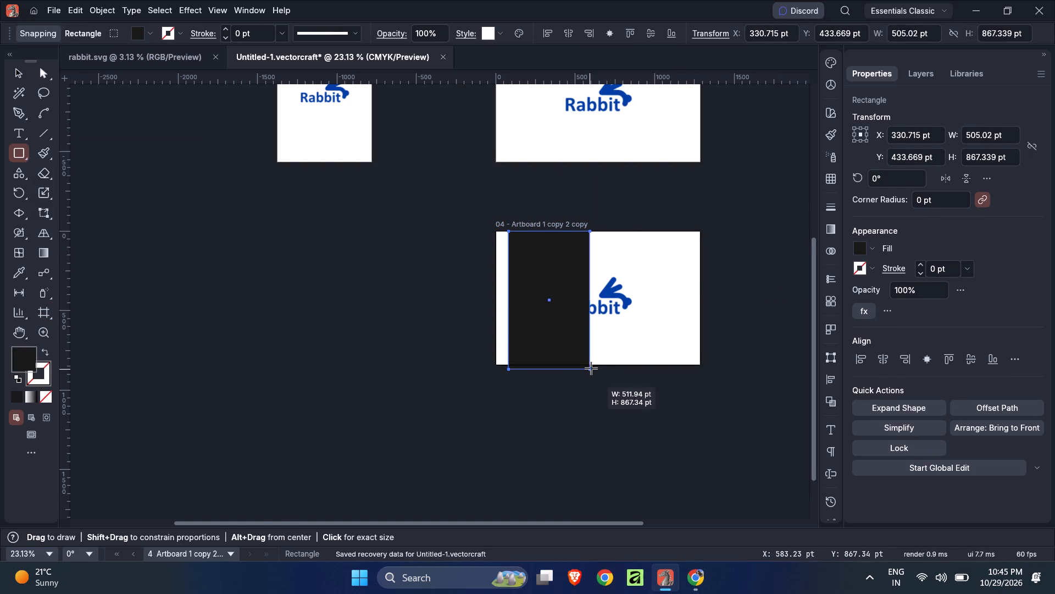
{"action": "left_click_drag", "start_coordinate": [591, 369], "coordinate": [588, 367]}
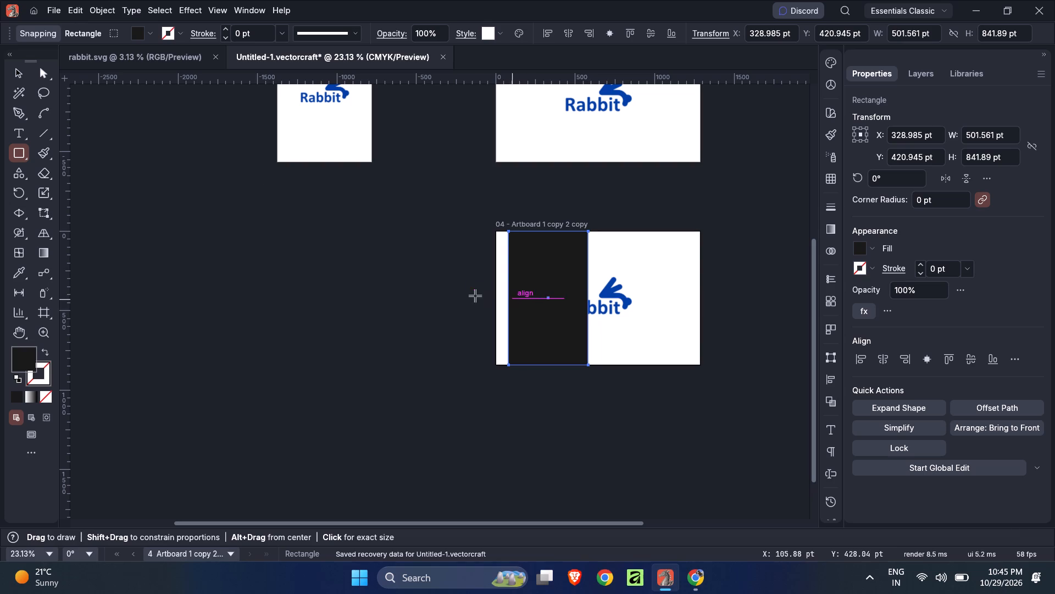
Stretch the rectangle to the fourth artboard's side edges, about 1287 by 842 pt, and send it behind the logo.
{"action": "left_click", "coordinate": [22, 73]}
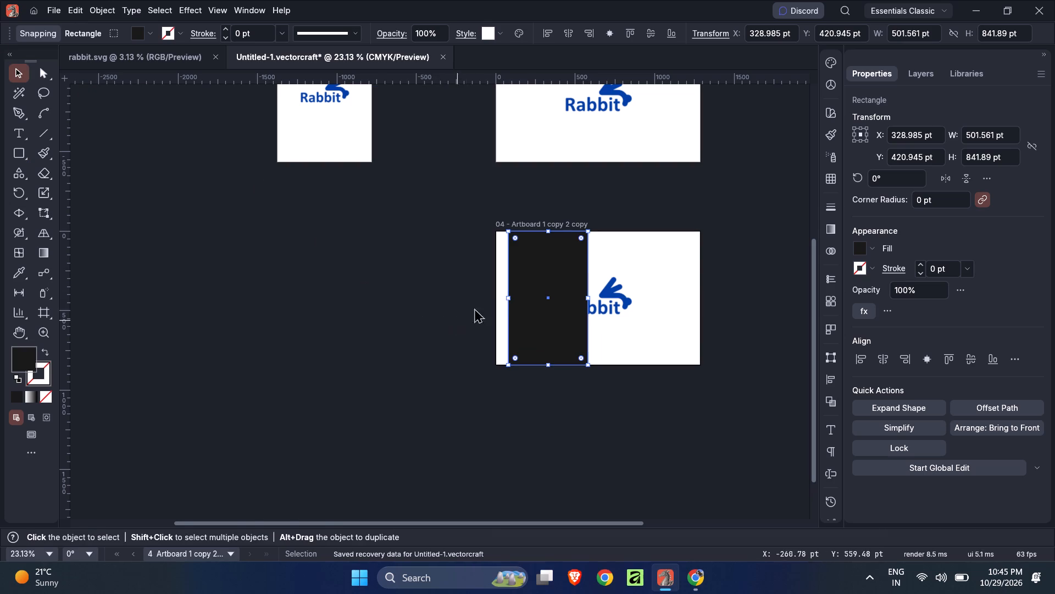
{"action": "left_click_drag", "start_coordinate": [509, 300], "coordinate": [492, 296]}
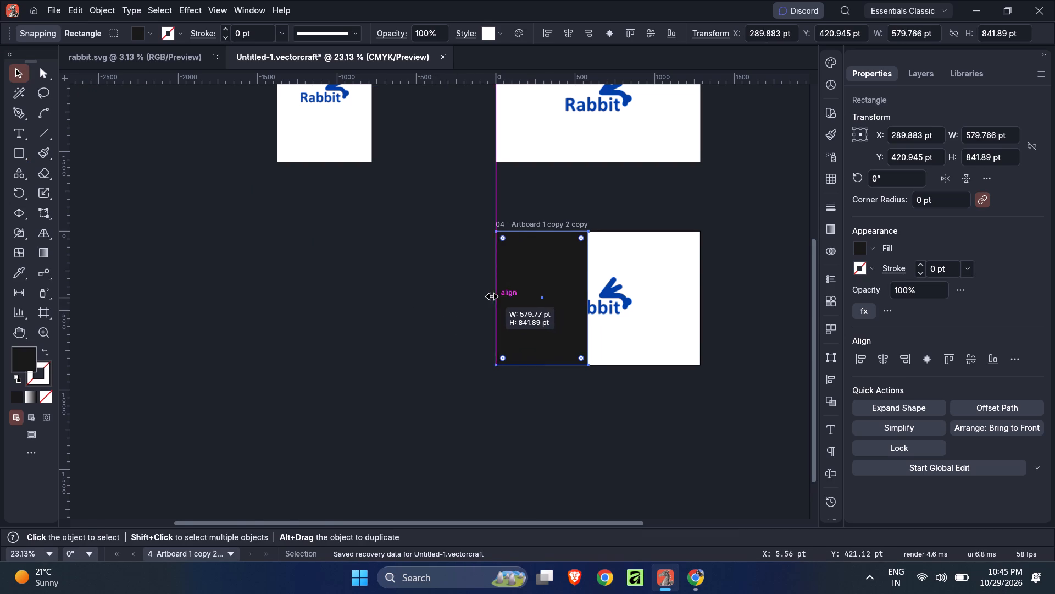
{"action": "left_click_drag", "start_coordinate": [492, 296], "coordinate": [497, 299]}
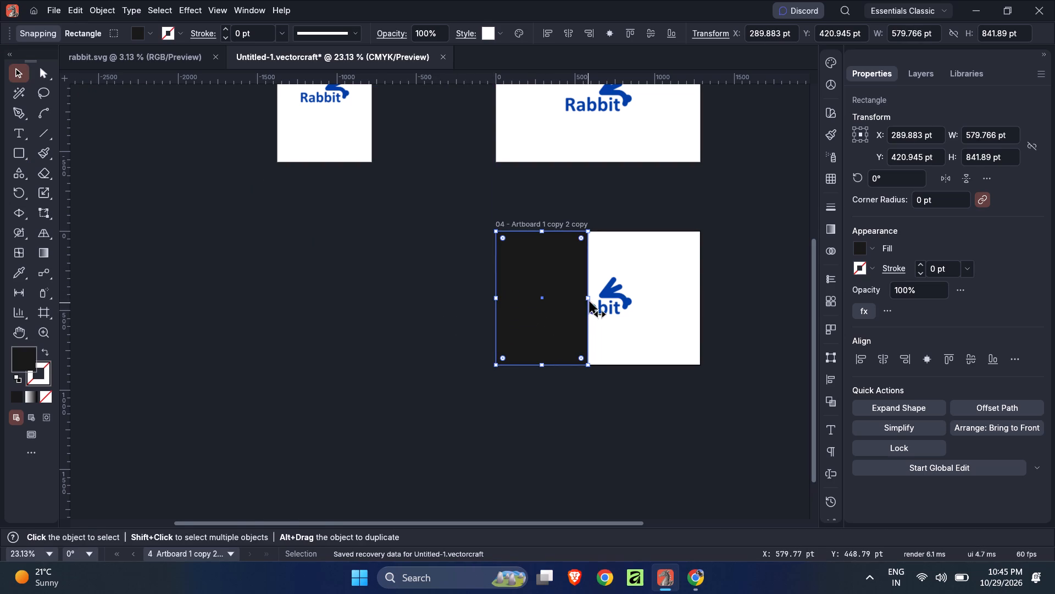
{"action": "left_click_drag", "start_coordinate": [590, 298], "coordinate": [695, 297]}
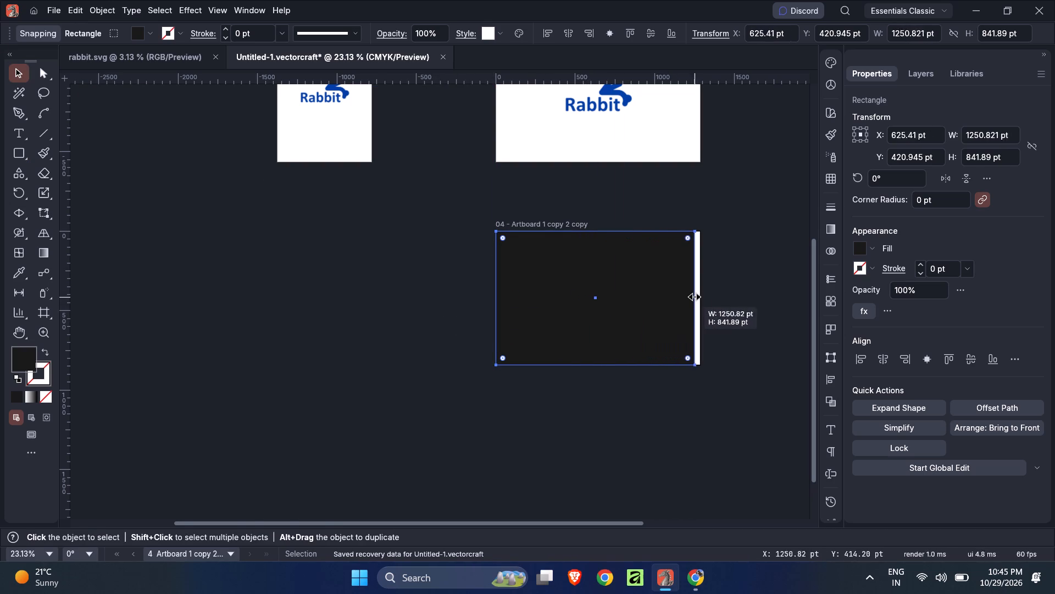
{"action": "left_click_drag", "start_coordinate": [695, 297], "coordinate": [699, 297]}
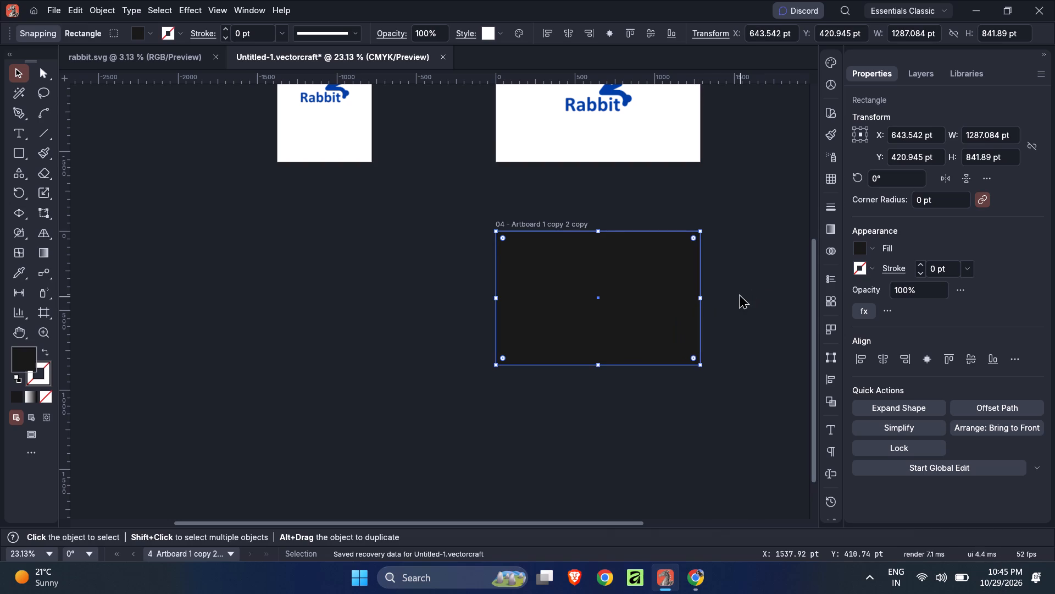
{"action": "key", "text": "ctrl+shift+bracketleft"}
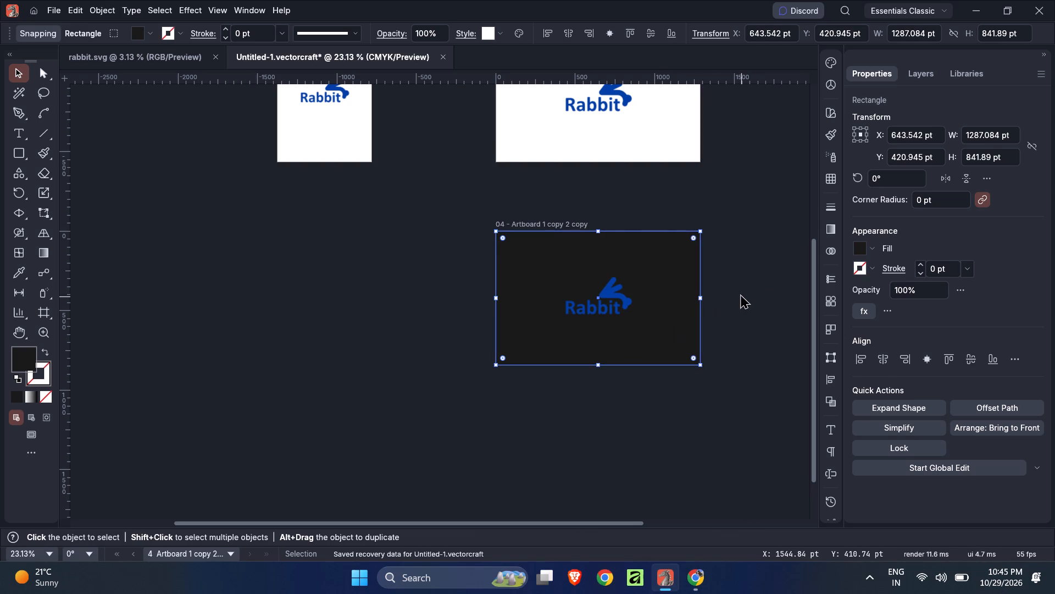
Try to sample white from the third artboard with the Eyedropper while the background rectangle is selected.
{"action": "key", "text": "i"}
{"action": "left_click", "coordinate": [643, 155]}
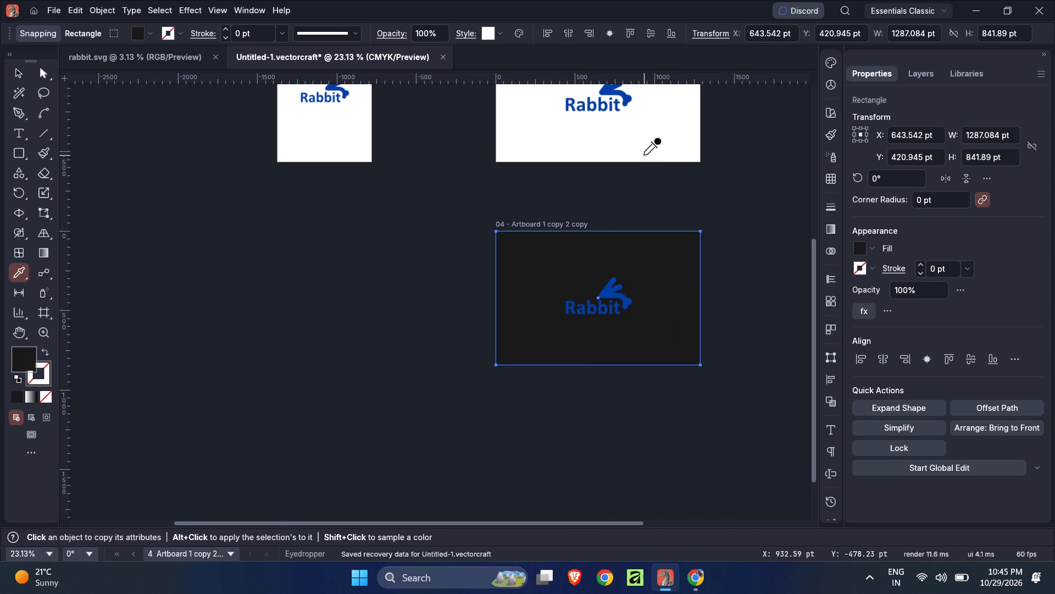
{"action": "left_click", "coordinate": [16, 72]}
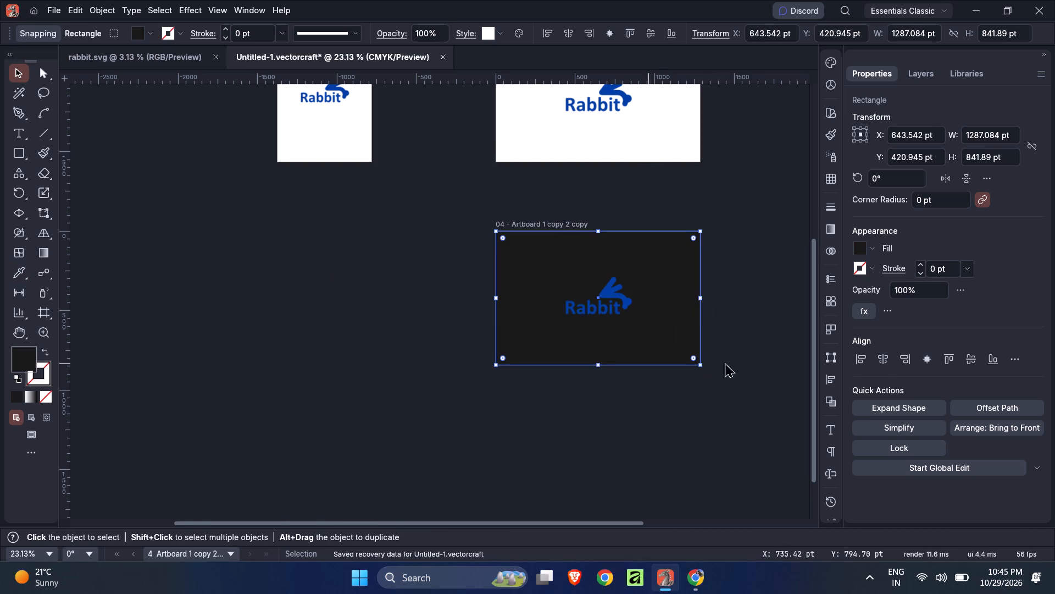
Recolour the fourth artboard's logo to white (FFFFFF) and deselect it.
{"action": "left_click", "coordinate": [598, 305]}
{"action": "key", "text": "i"}
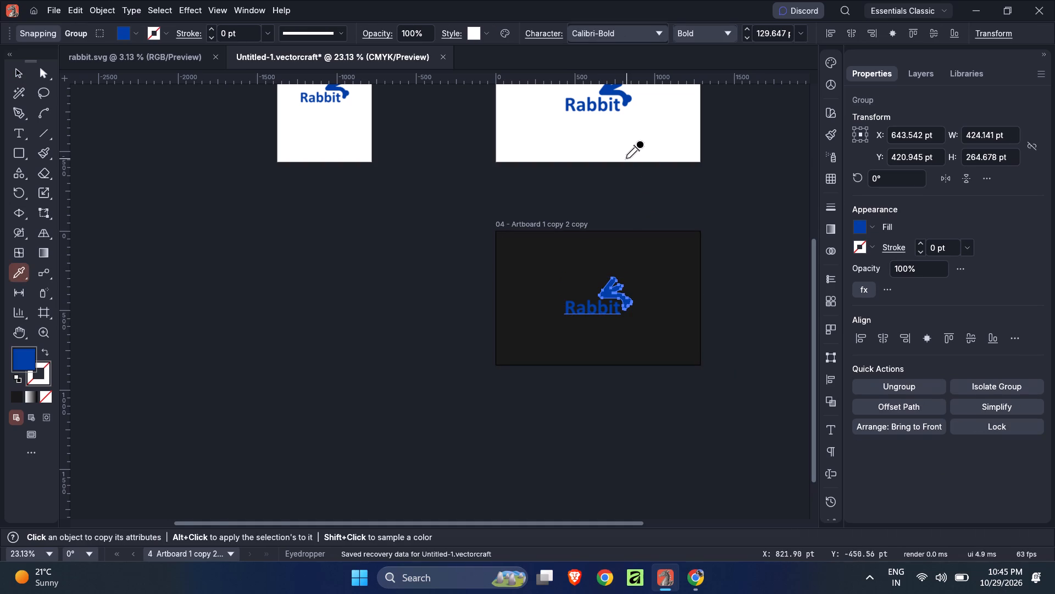
{"action": "left_click", "coordinate": [629, 151]}
{"action": "left_click", "coordinate": [681, 148]}
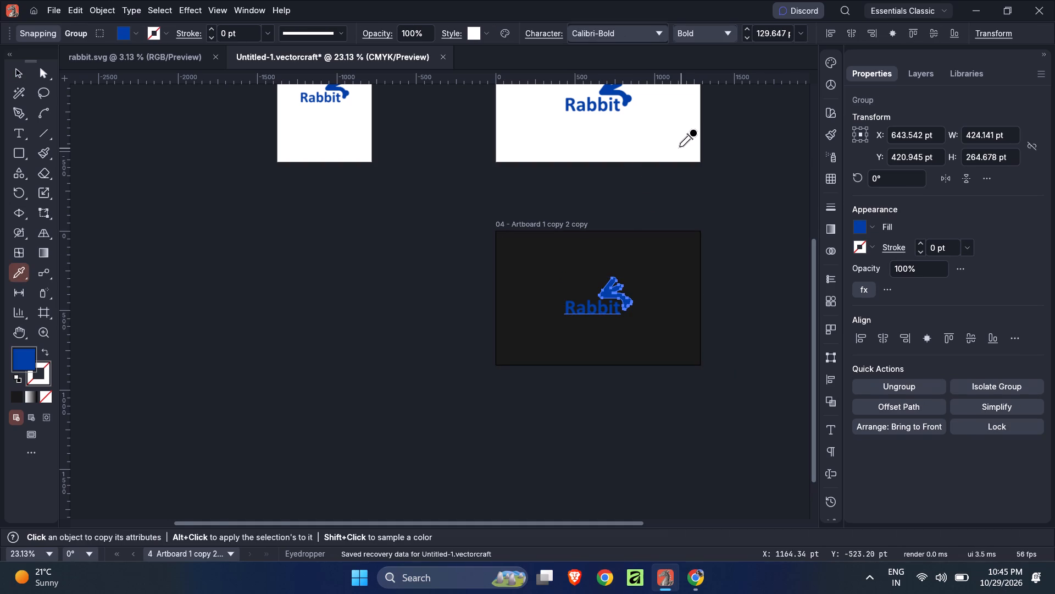
{"action": "left_click", "coordinate": [666, 136]}
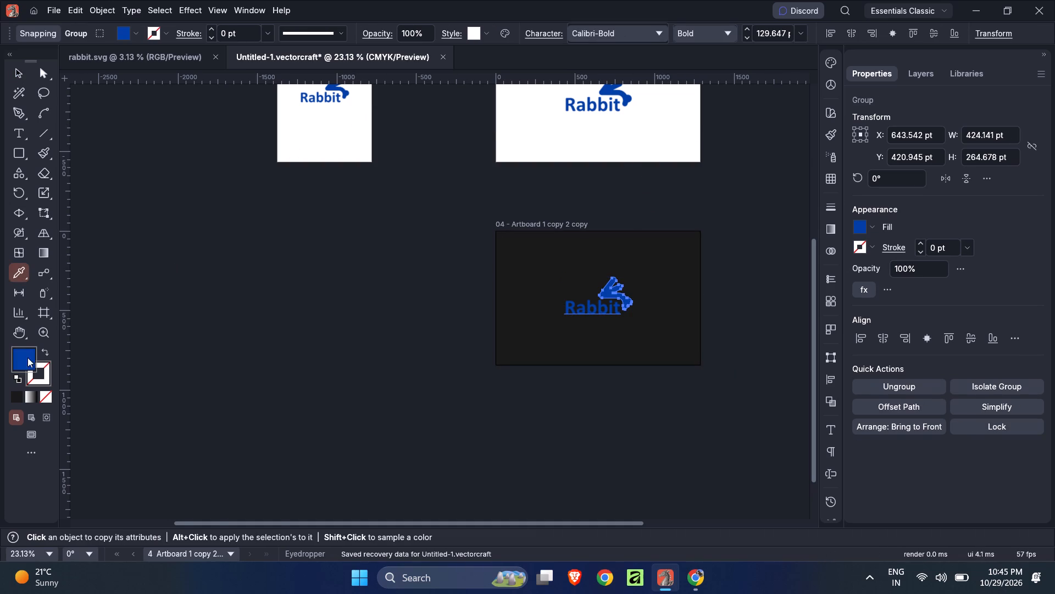
{"action": "double_click", "coordinate": [23, 357]}
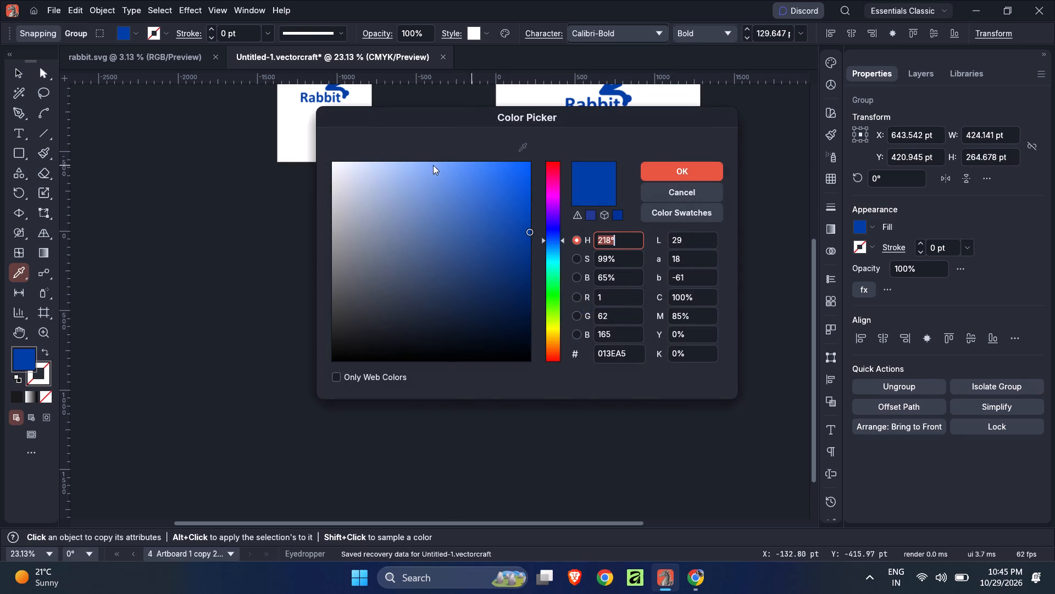
{"action": "left_click_drag", "start_coordinate": [369, 190], "coordinate": [298, 152]}
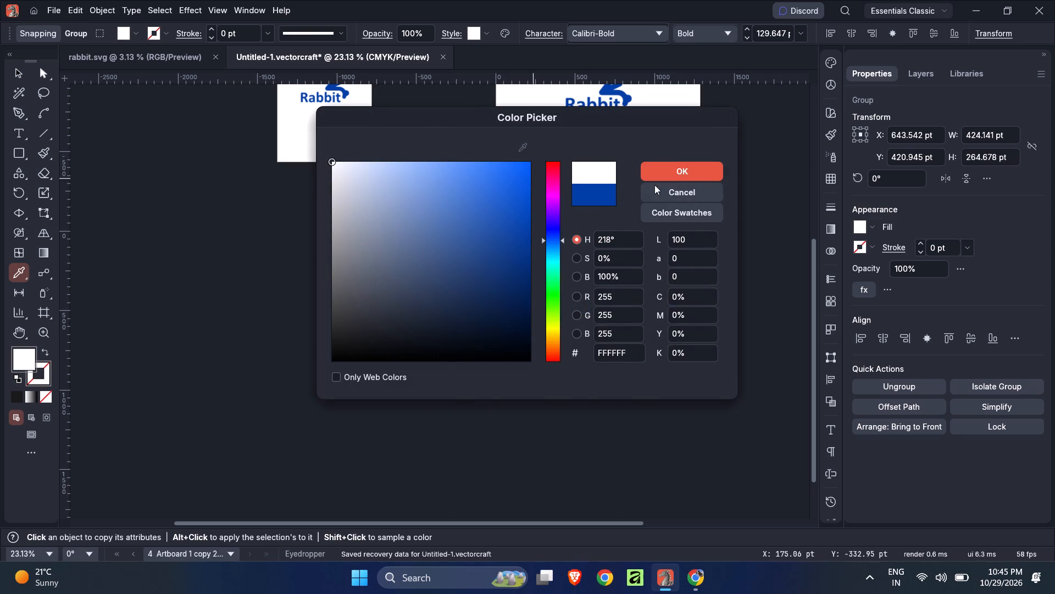
{"action": "left_click", "coordinate": [712, 163]}
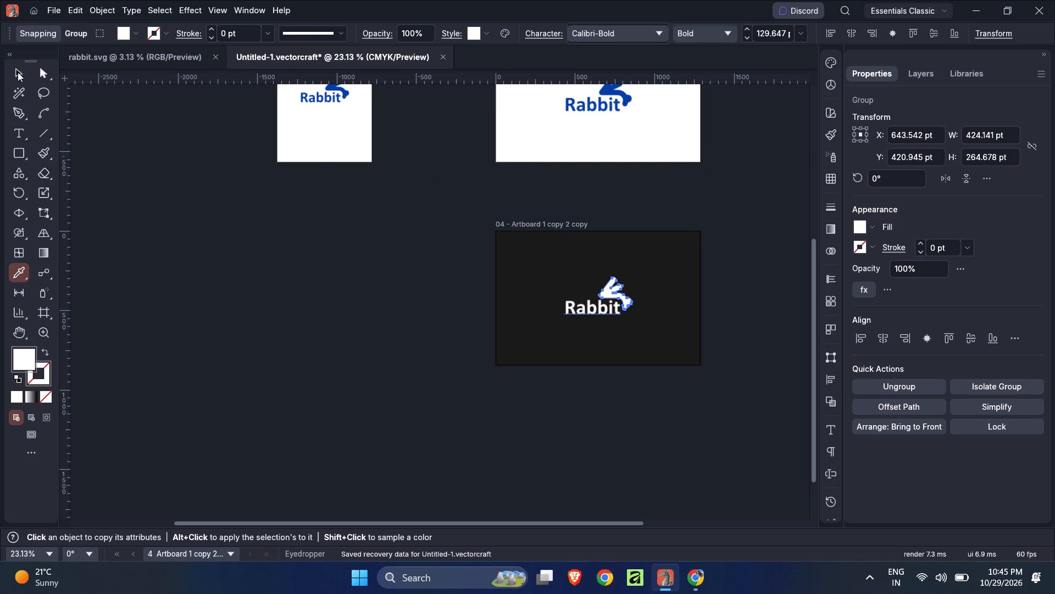
{"action": "left_click", "coordinate": [18, 72]}
{"action": "left_click", "coordinate": [202, 277]}
Duplicate the fourth artboard's dark rectangle onto the third artboard and align the copy with the artboard's left edge.
{"action": "scroll", "coordinate": [202, 277], "scroll_direction": "down", "scroll_amount": 4, "text": "alt"}
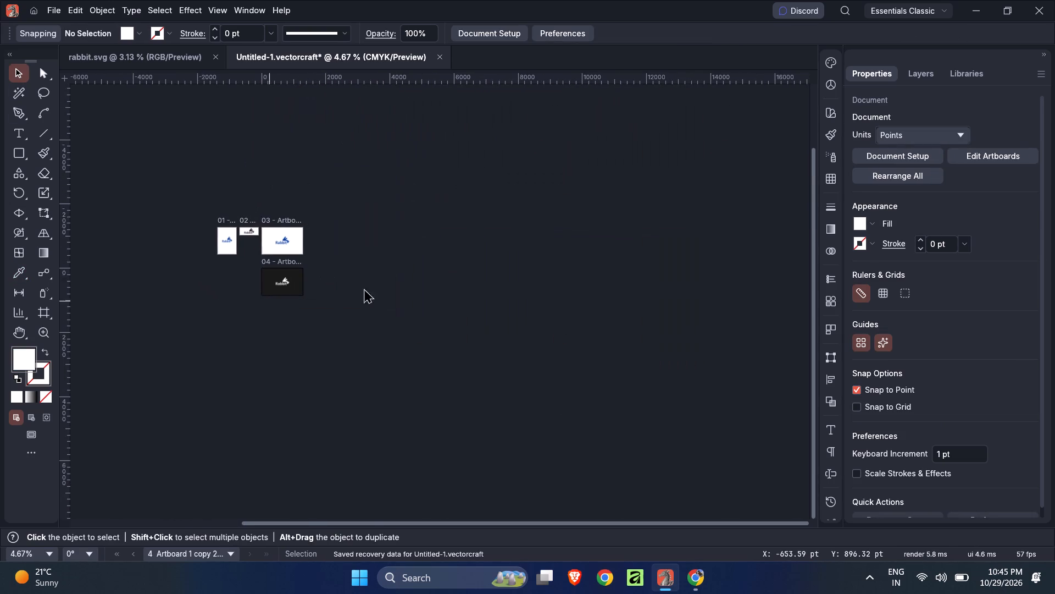
{"action": "scroll", "coordinate": [326, 235], "scroll_direction": "up", "scroll_amount": 5, "text": "alt"}
{"action": "scroll", "coordinate": [269, 233], "scroll_direction": "down", "scroll_amount": 3, "text": "alt"}
{"action": "scroll", "coordinate": [267, 245], "scroll_direction": "up", "scroll_amount": 3, "text": "alt"}
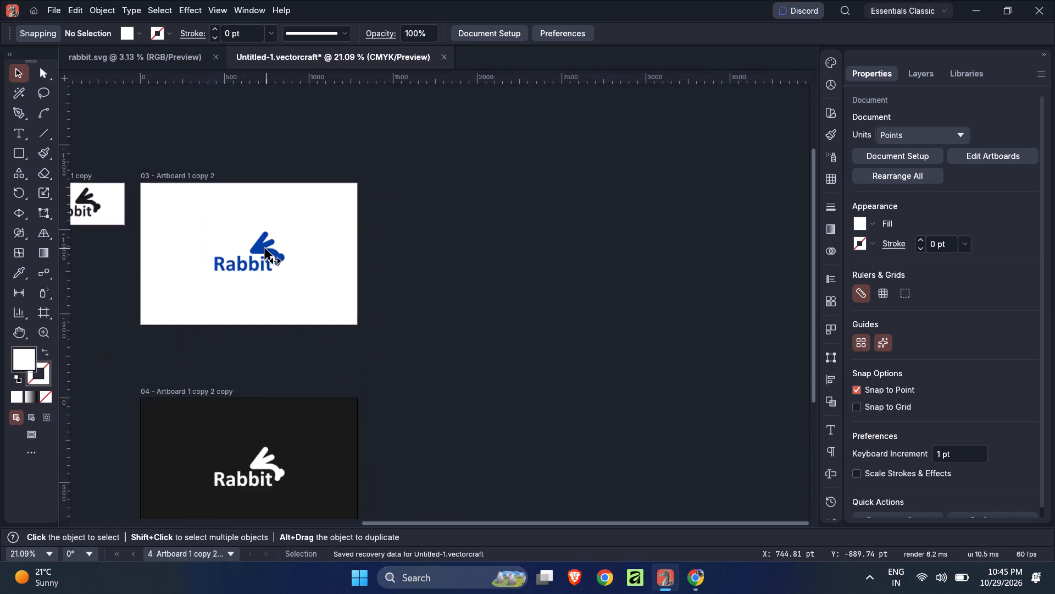
{"action": "scroll", "coordinate": [265, 250], "scroll_direction": "down", "scroll_amount": 2, "text": "alt"}
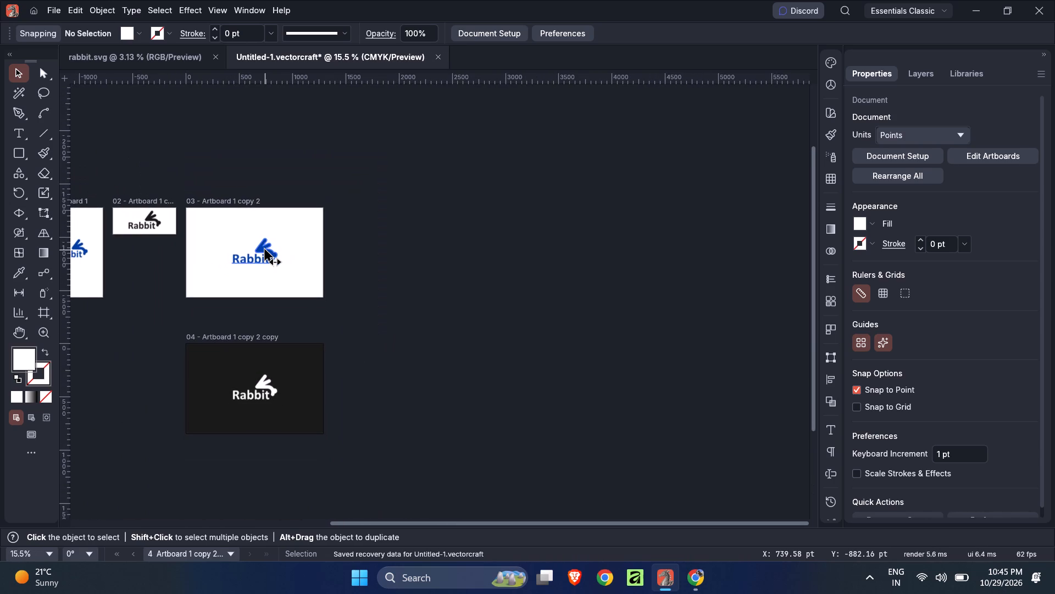
{"action": "scroll", "coordinate": [265, 250], "scroll_direction": "up", "scroll_amount": 1, "text": "alt"}
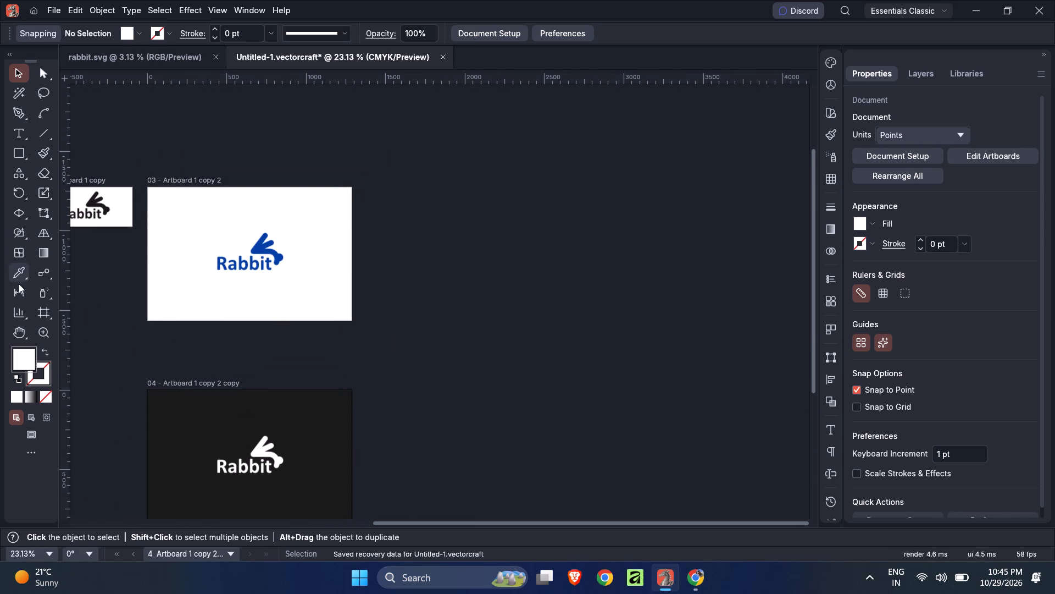
{"action": "left_click", "coordinate": [229, 427]}
{"action": "left_click_drag", "start_coordinate": [224, 436], "coordinate": [423, 129], "text": "alt"}
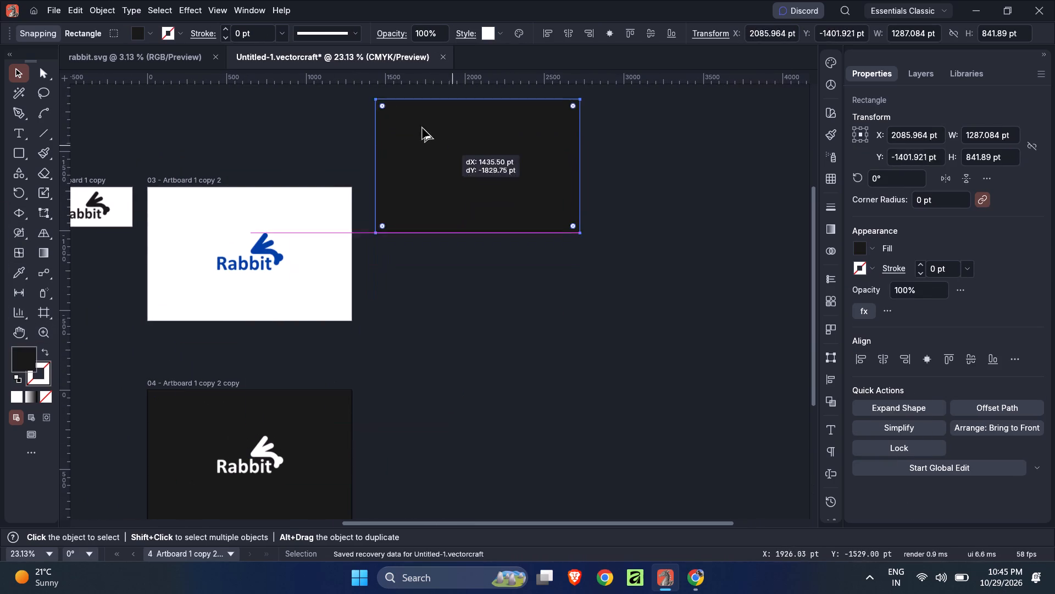
{"action": "left_click_drag", "start_coordinate": [423, 129], "coordinate": [331, 231], "text": "alt"}
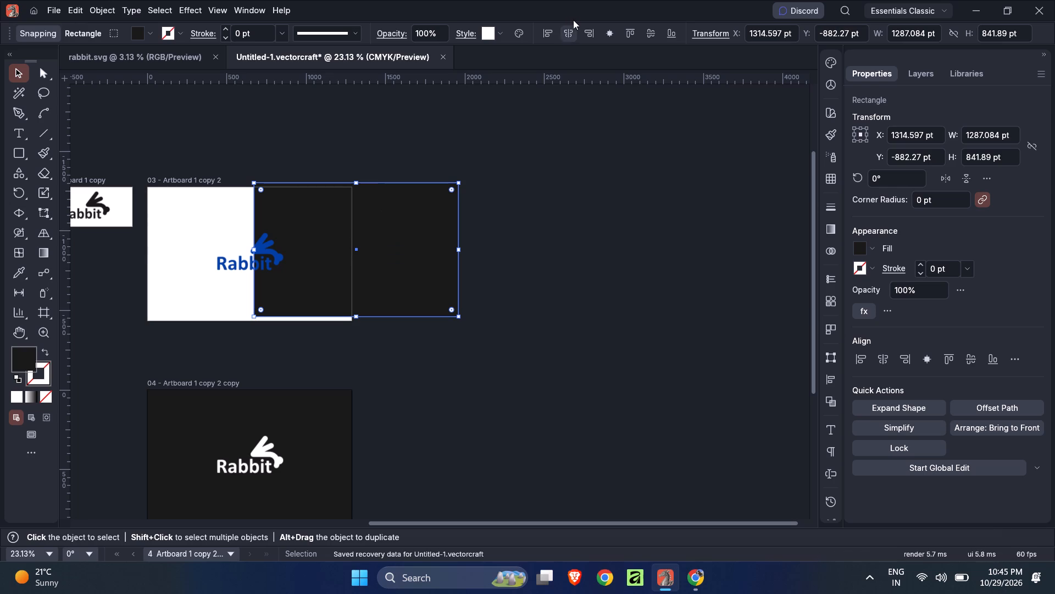
{"action": "left_click", "coordinate": [547, 32]}
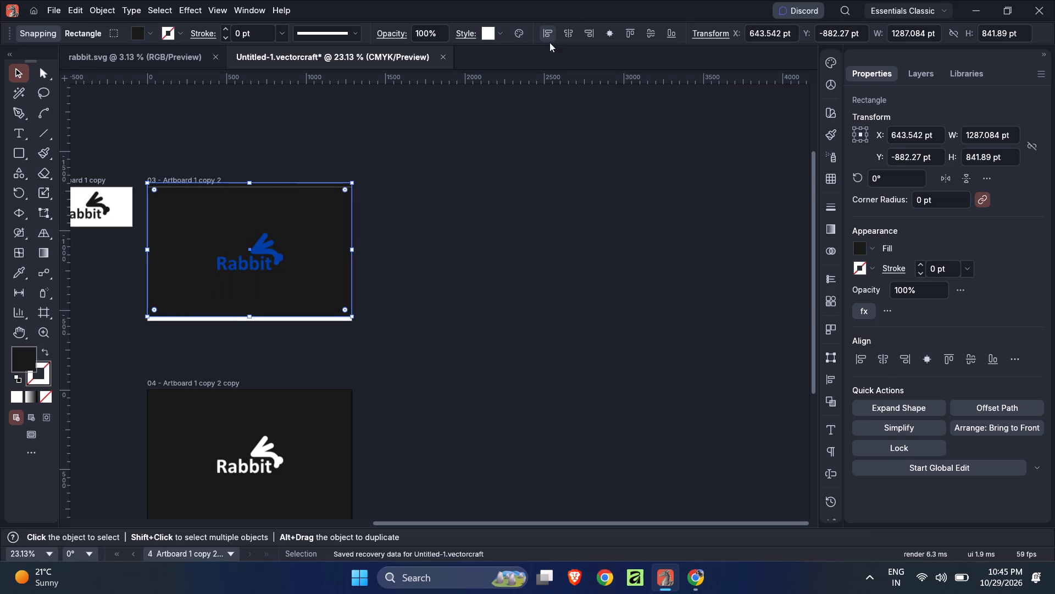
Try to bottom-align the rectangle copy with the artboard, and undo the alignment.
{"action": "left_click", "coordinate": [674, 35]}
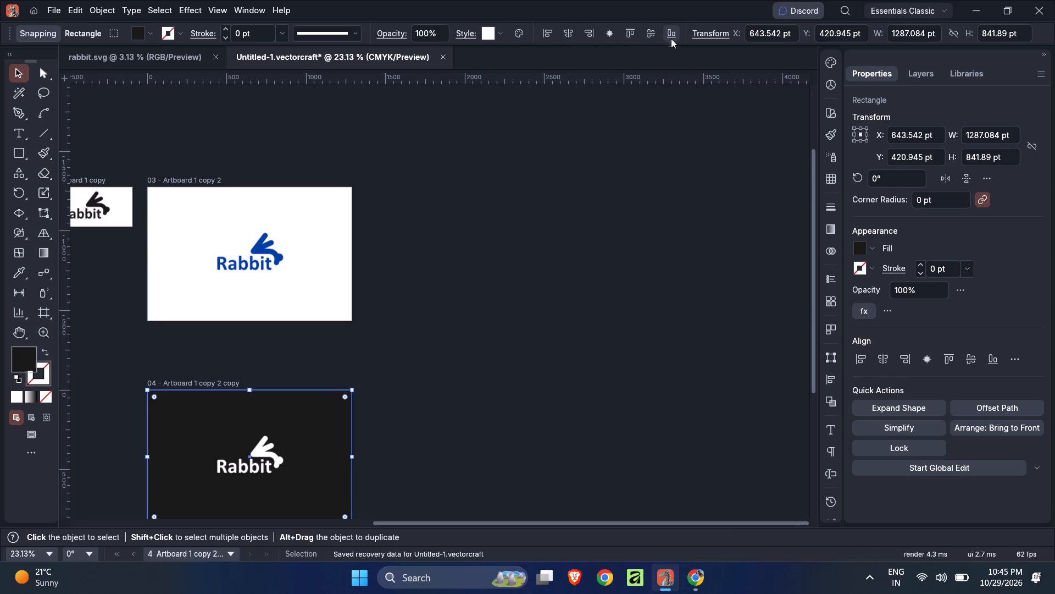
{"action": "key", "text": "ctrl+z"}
Reselect the rectangle copy on the third artboard and align it with that artboard's bottom edge.
{"action": "left_click", "coordinate": [333, 322]}
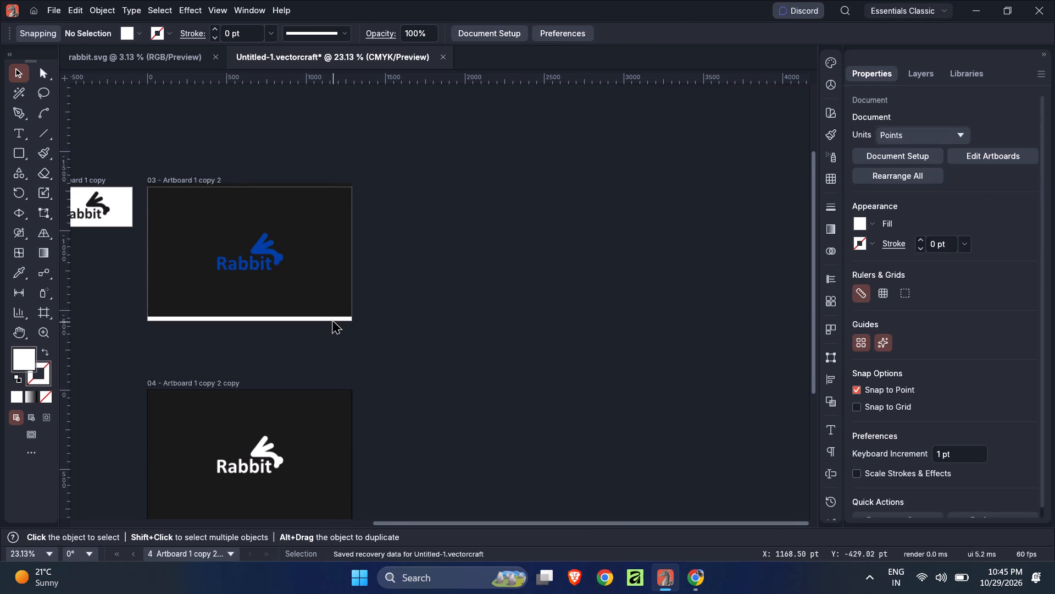
{"action": "left_click", "coordinate": [316, 278]}
{"action": "left_click", "coordinate": [667, 35]}
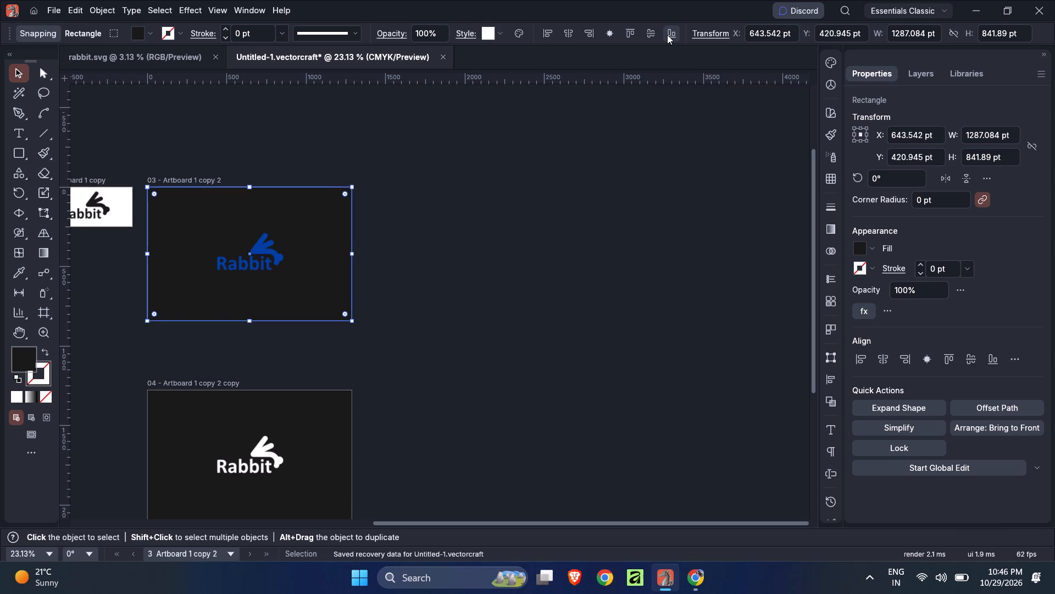
Recolour the third artboard's background rectangle to a bright sky blue at full saturation and brightness, and deselect it.
{"action": "double_click", "coordinate": [19, 358]}
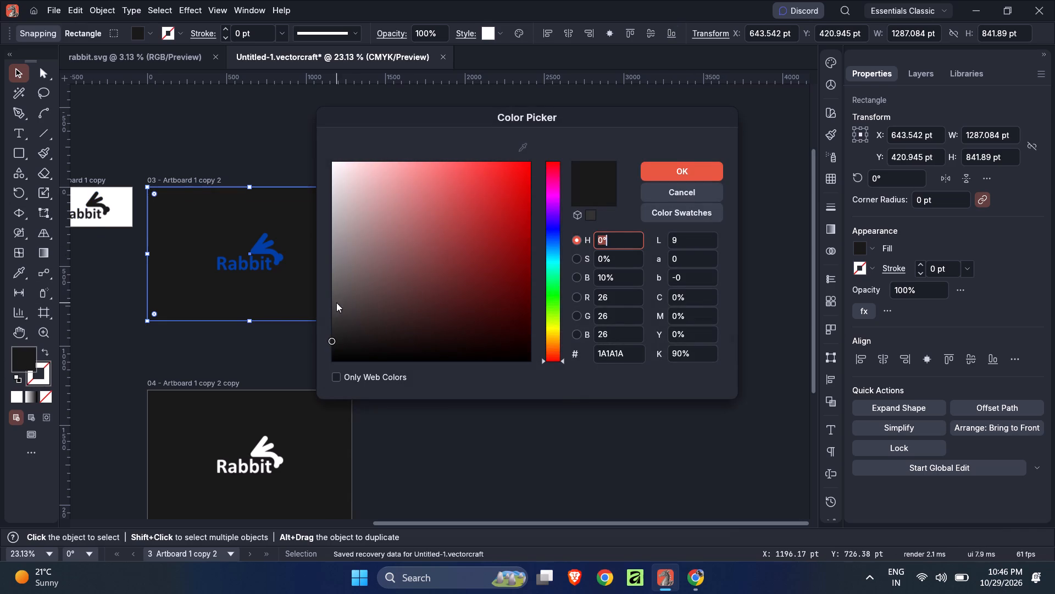
{"action": "left_click", "coordinate": [553, 302]}
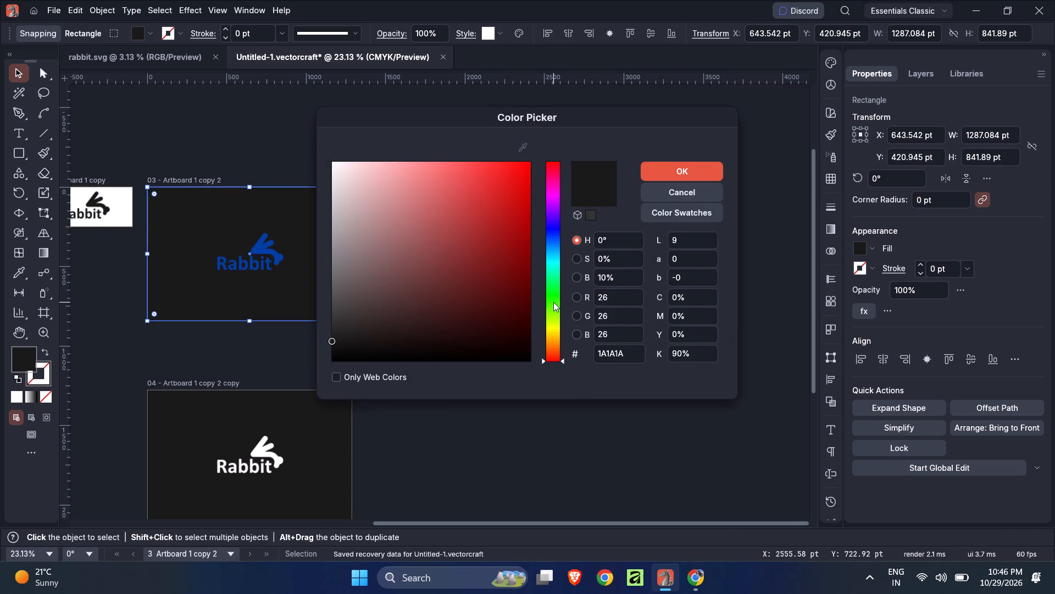
{"action": "left_click_drag", "start_coordinate": [497, 256], "coordinate": [302, 227]}
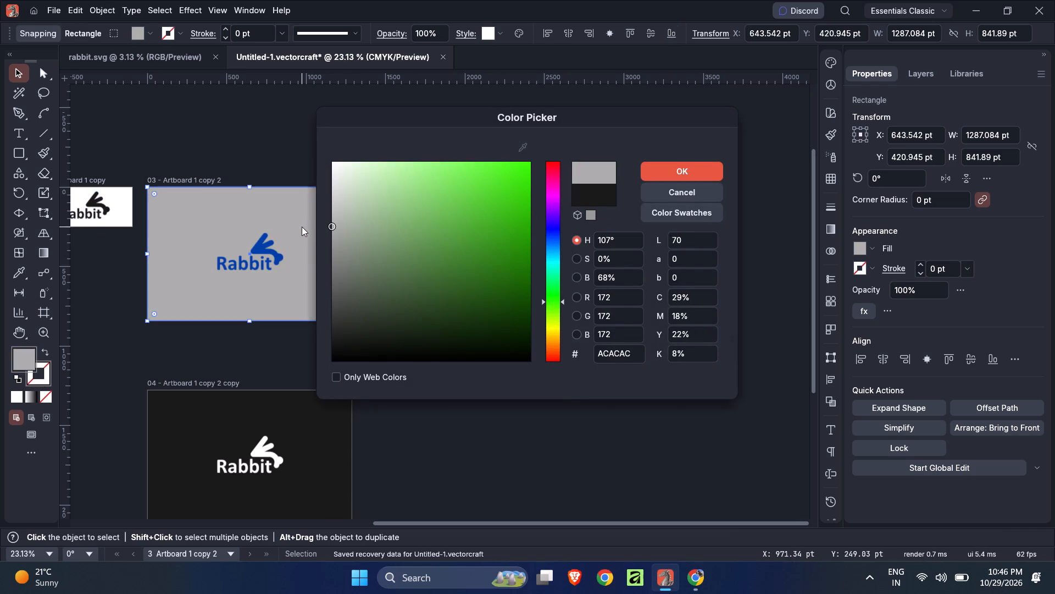
{"action": "left_click_drag", "start_coordinate": [302, 227], "coordinate": [388, 265]}
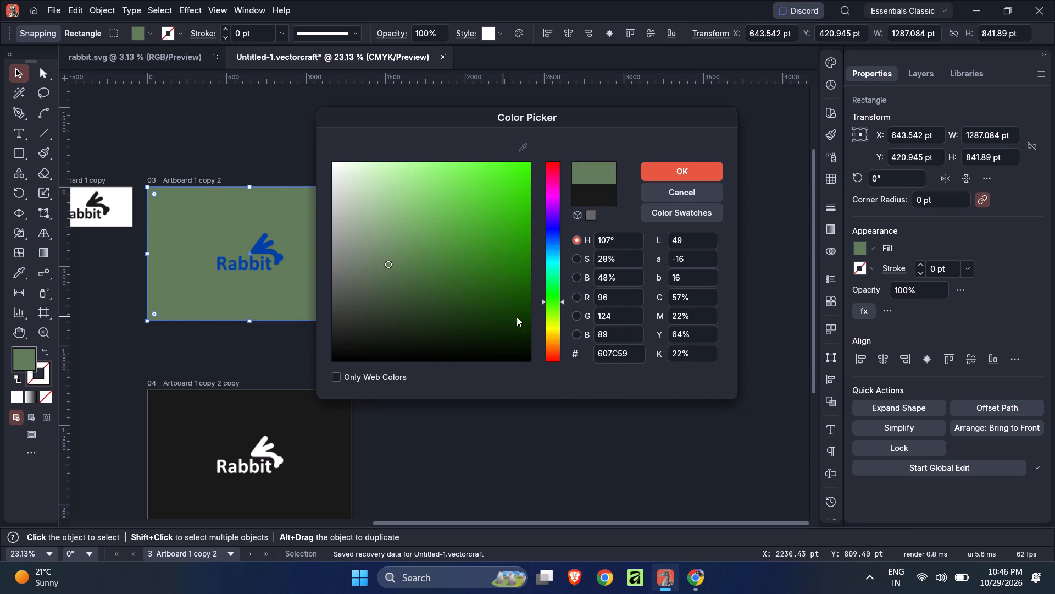
{"action": "left_click", "coordinate": [555, 263]}
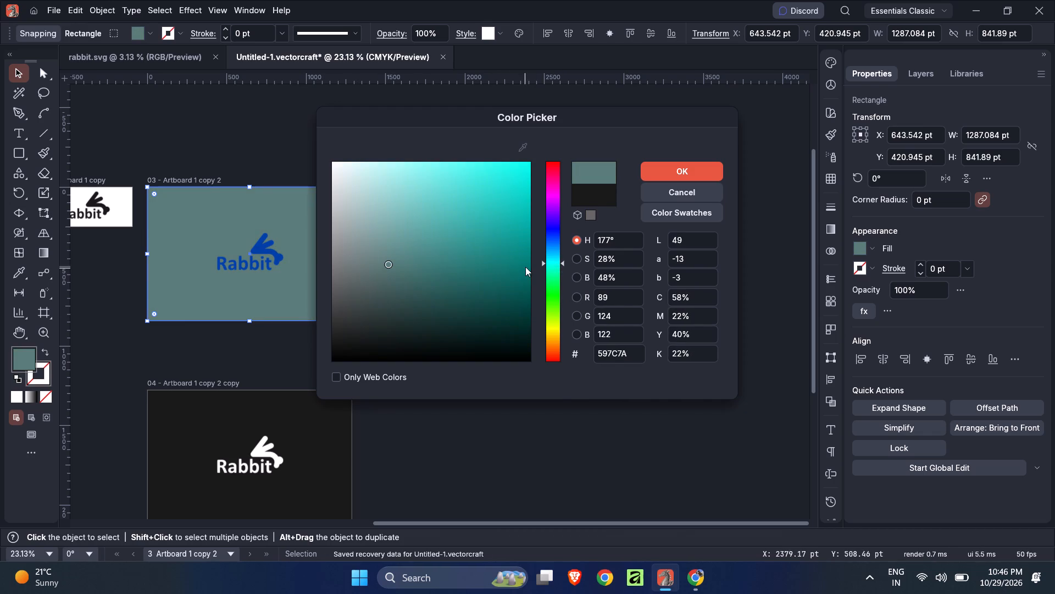
{"action": "left_click_drag", "start_coordinate": [549, 266], "coordinate": [557, 237]}
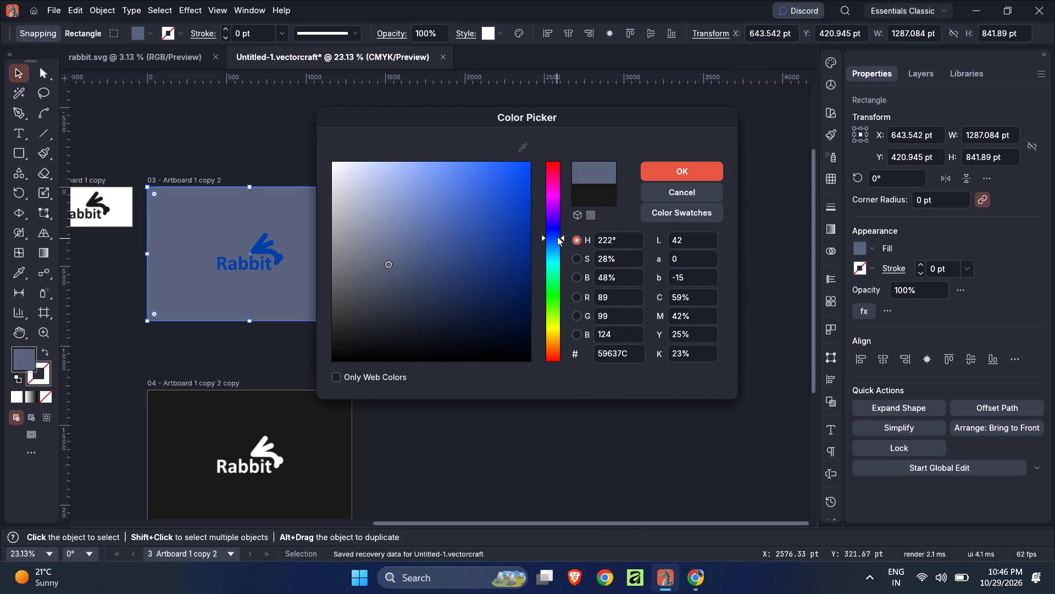
{"action": "left_click_drag", "start_coordinate": [557, 237], "coordinate": [564, 158]}
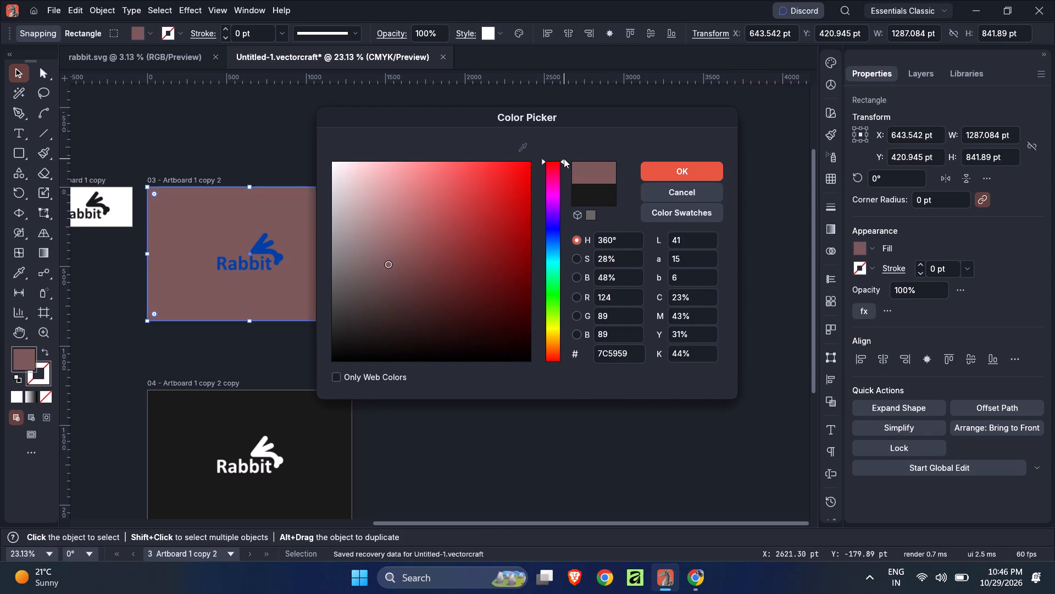
{"action": "left_click_drag", "start_coordinate": [564, 158], "coordinate": [564, 222]}
{"action": "left_click_drag", "start_coordinate": [527, 202], "coordinate": [539, 170]}
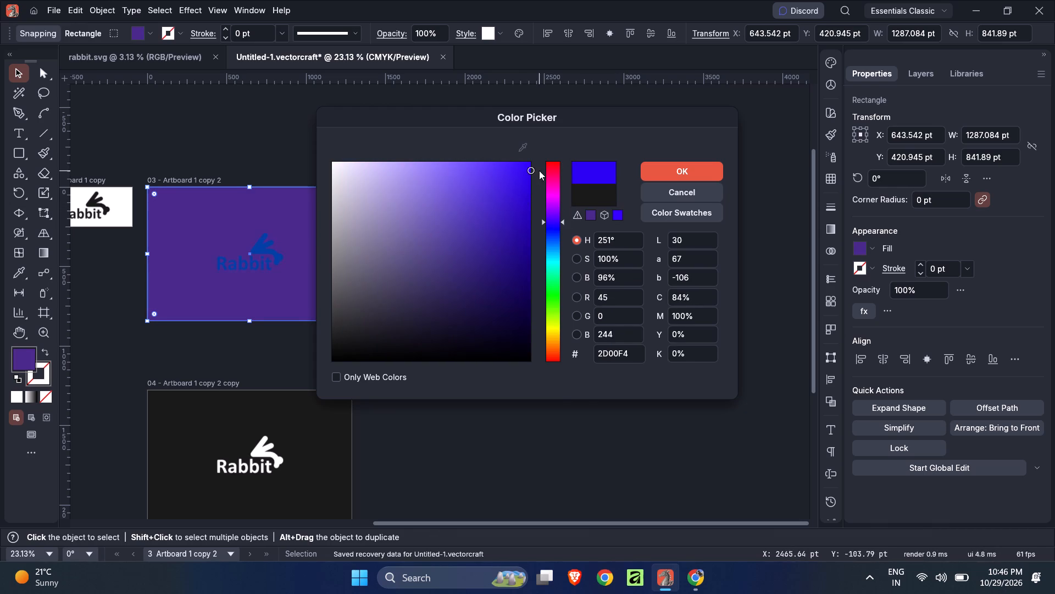
{"action": "left_click_drag", "start_coordinate": [539, 170], "coordinate": [548, 149]}
{"action": "left_click_drag", "start_coordinate": [560, 187], "coordinate": [563, 259]}
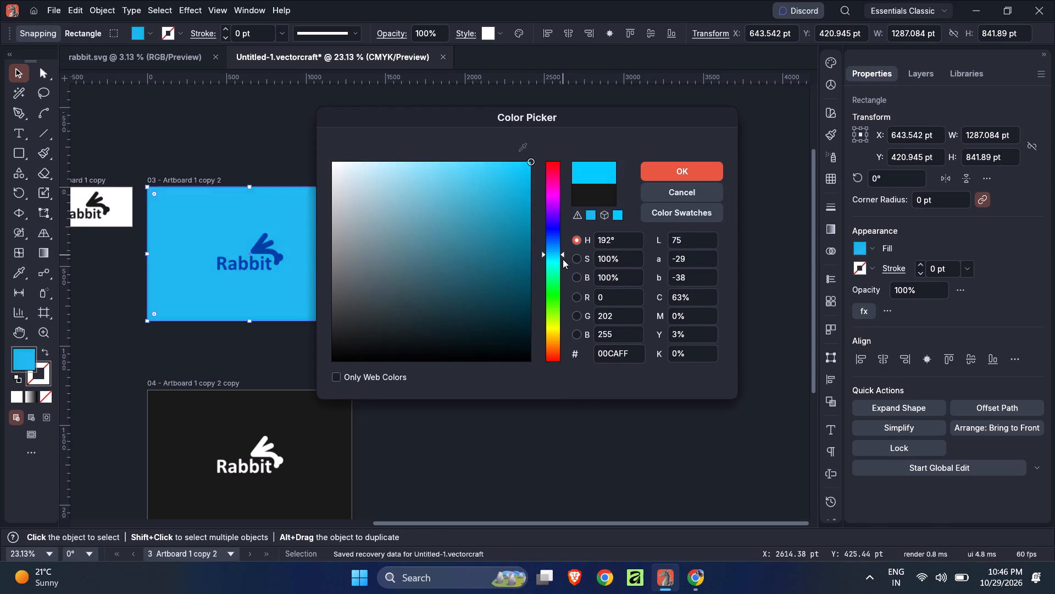
{"action": "left_click_drag", "start_coordinate": [563, 259], "coordinate": [560, 252]}
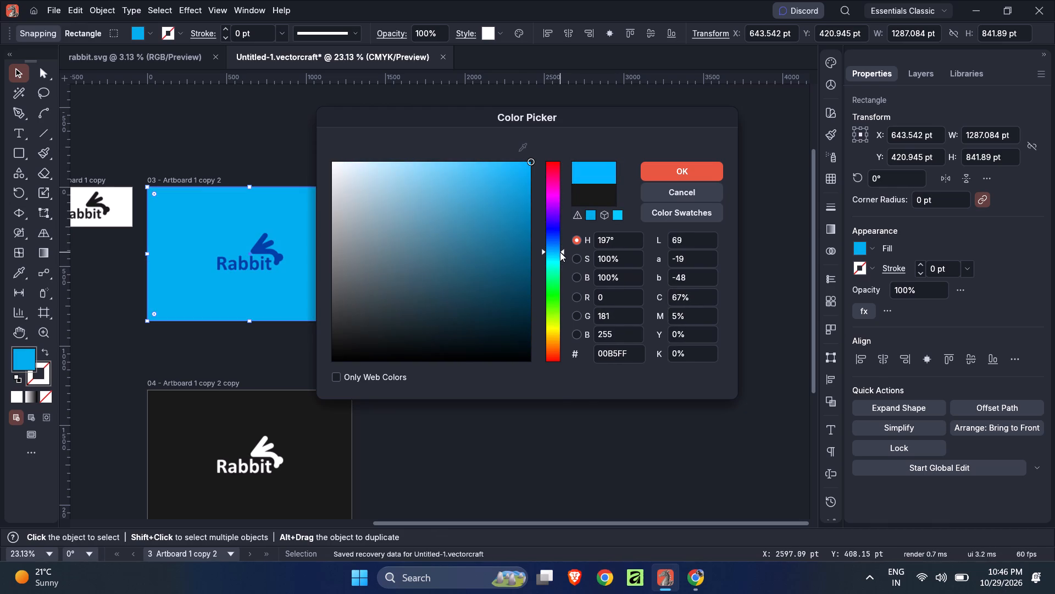
{"action": "left_click_drag", "start_coordinate": [560, 252], "coordinate": [556, 251]}
{"action": "left_click", "coordinate": [656, 164]}
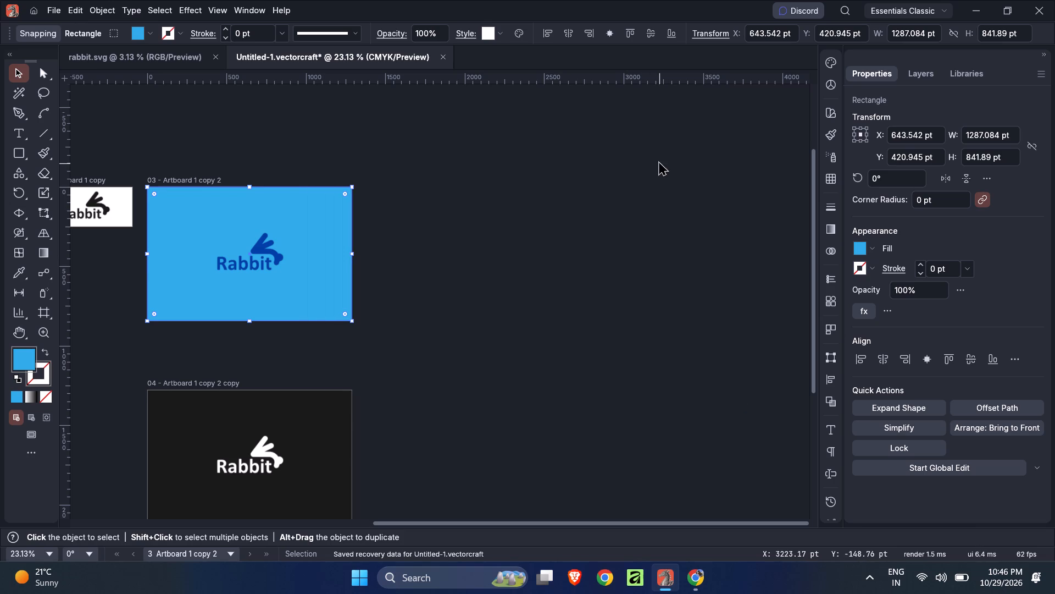
{"action": "left_click", "coordinate": [569, 245]}
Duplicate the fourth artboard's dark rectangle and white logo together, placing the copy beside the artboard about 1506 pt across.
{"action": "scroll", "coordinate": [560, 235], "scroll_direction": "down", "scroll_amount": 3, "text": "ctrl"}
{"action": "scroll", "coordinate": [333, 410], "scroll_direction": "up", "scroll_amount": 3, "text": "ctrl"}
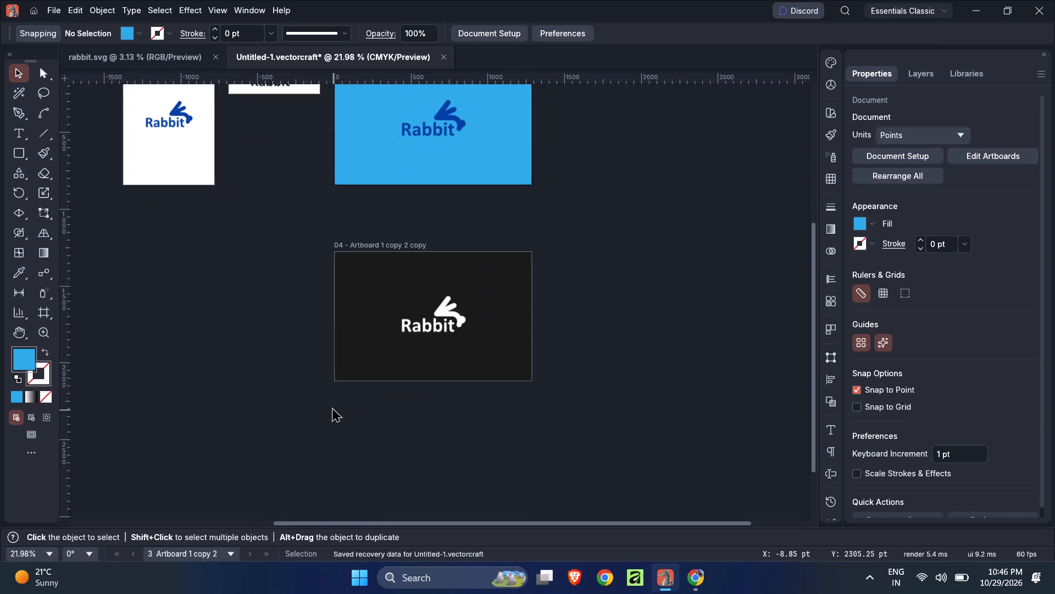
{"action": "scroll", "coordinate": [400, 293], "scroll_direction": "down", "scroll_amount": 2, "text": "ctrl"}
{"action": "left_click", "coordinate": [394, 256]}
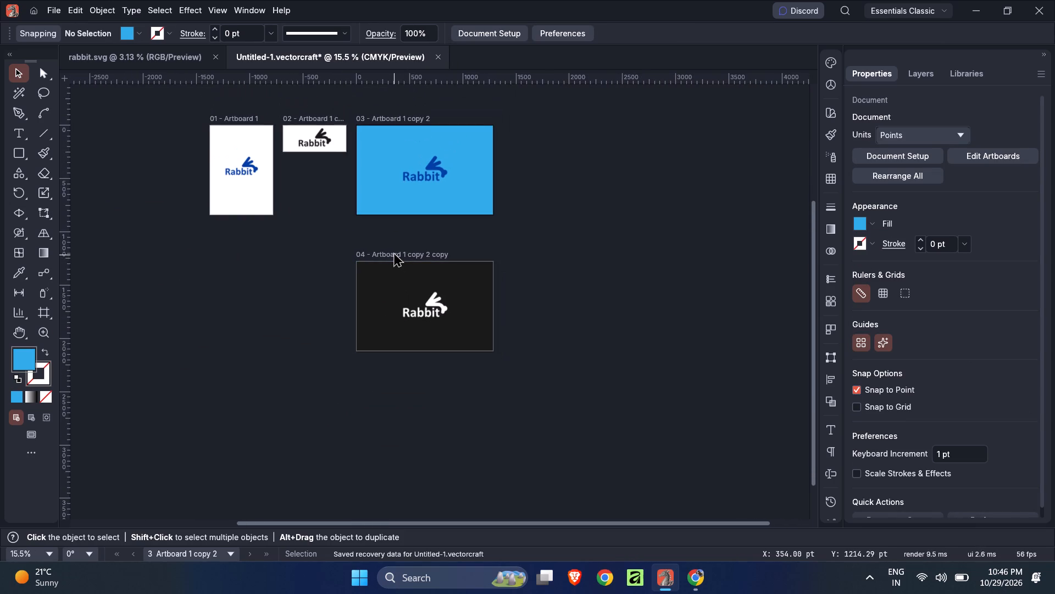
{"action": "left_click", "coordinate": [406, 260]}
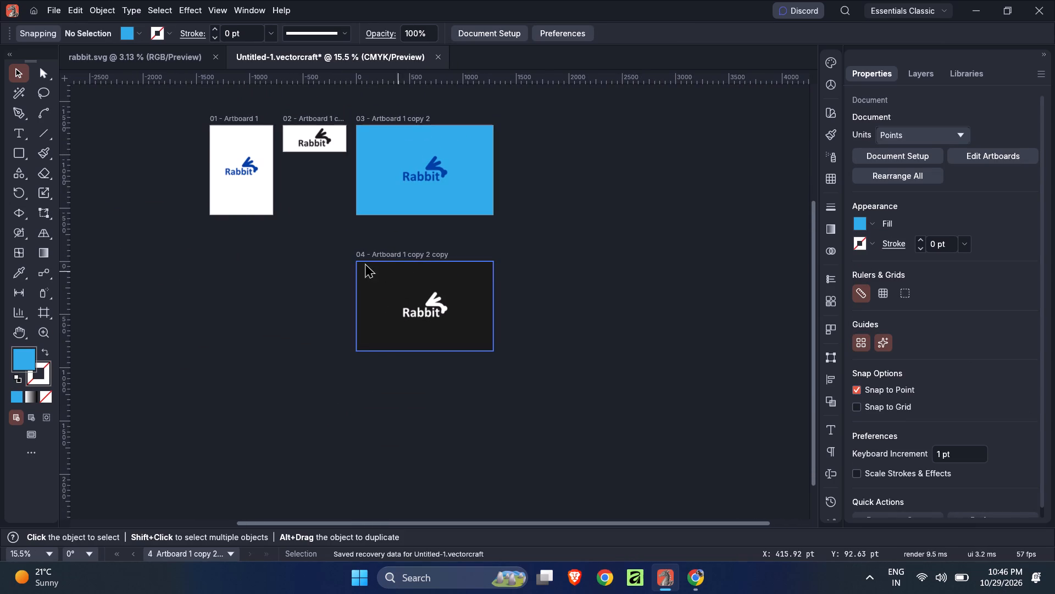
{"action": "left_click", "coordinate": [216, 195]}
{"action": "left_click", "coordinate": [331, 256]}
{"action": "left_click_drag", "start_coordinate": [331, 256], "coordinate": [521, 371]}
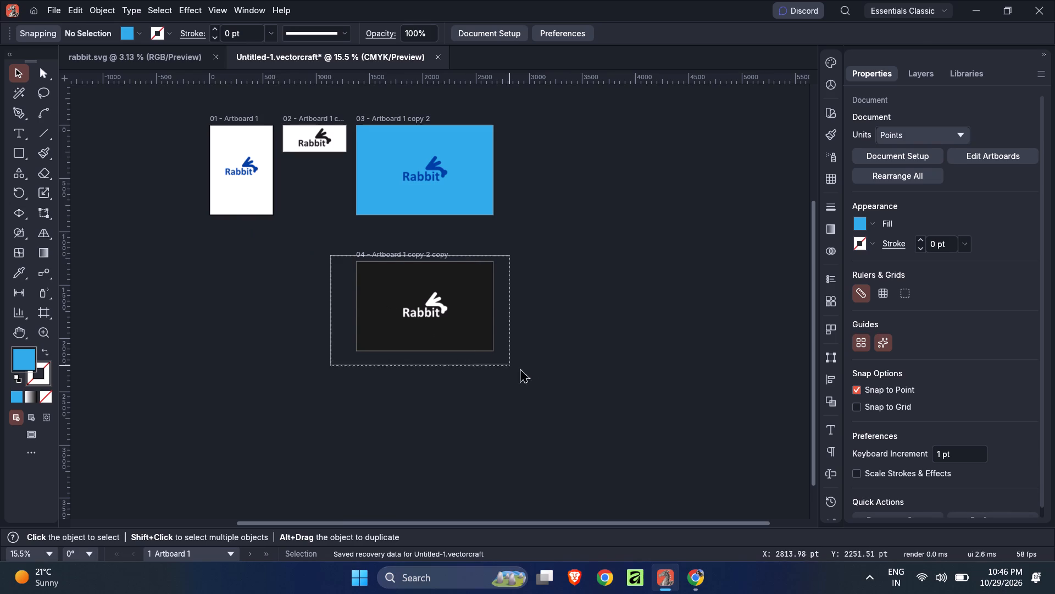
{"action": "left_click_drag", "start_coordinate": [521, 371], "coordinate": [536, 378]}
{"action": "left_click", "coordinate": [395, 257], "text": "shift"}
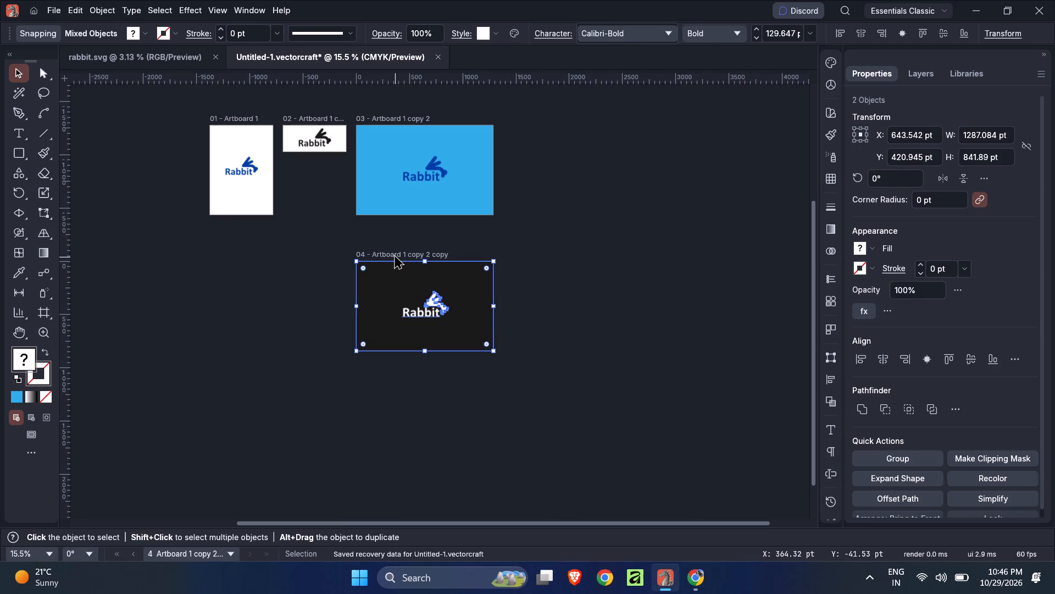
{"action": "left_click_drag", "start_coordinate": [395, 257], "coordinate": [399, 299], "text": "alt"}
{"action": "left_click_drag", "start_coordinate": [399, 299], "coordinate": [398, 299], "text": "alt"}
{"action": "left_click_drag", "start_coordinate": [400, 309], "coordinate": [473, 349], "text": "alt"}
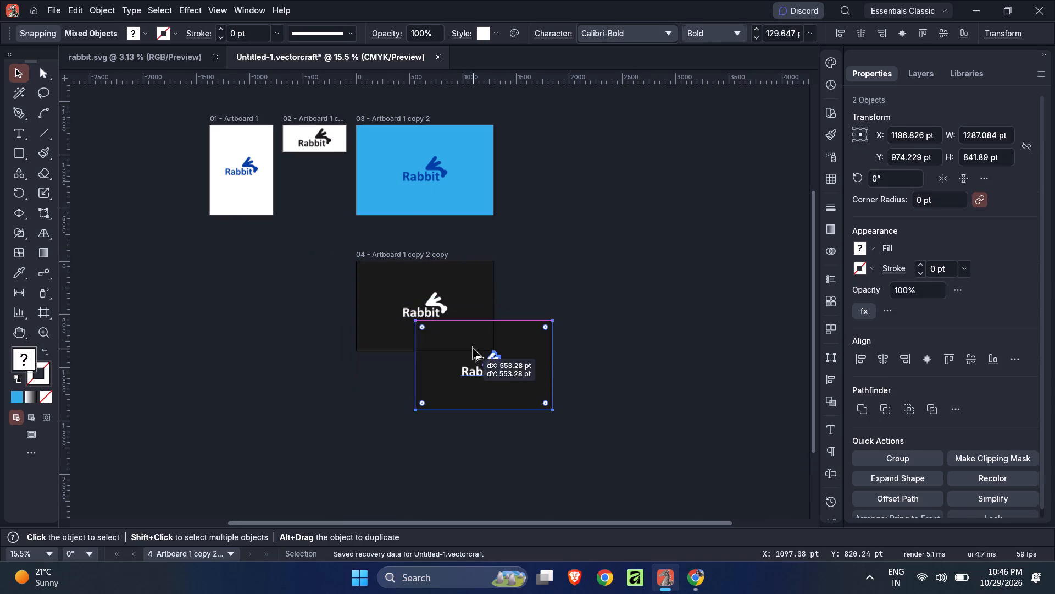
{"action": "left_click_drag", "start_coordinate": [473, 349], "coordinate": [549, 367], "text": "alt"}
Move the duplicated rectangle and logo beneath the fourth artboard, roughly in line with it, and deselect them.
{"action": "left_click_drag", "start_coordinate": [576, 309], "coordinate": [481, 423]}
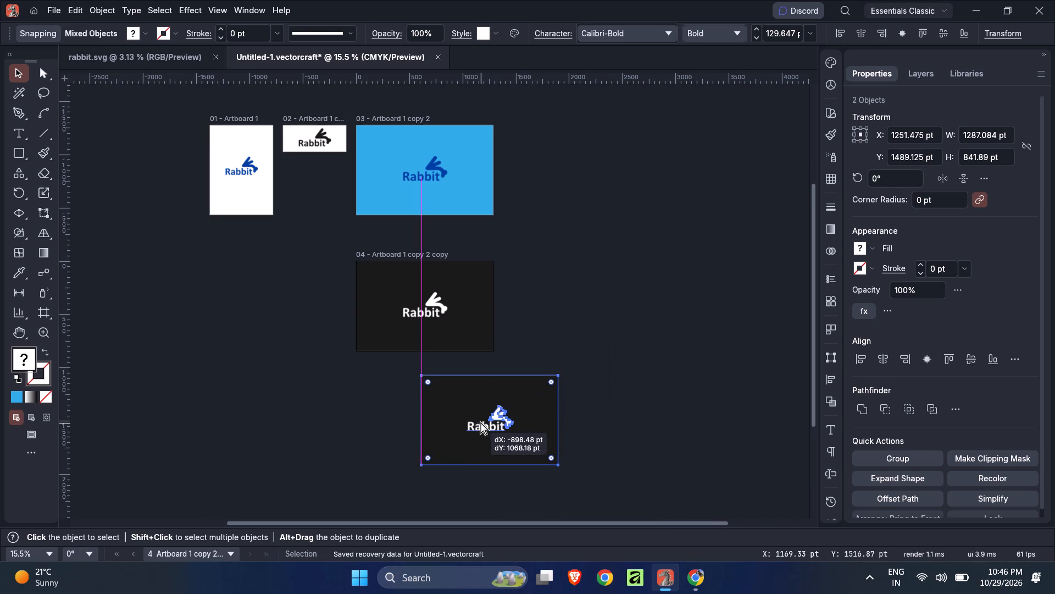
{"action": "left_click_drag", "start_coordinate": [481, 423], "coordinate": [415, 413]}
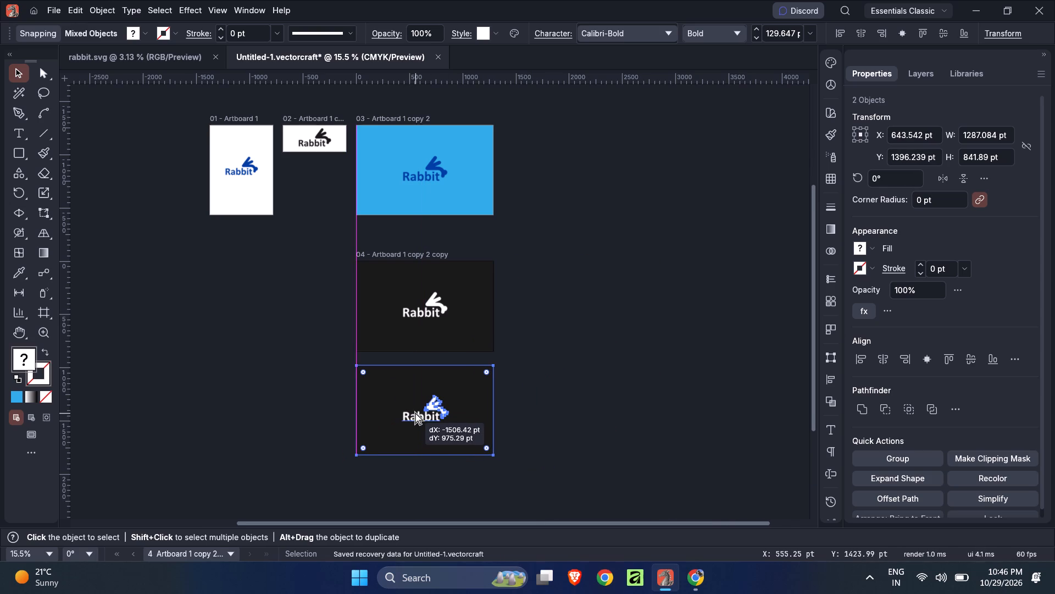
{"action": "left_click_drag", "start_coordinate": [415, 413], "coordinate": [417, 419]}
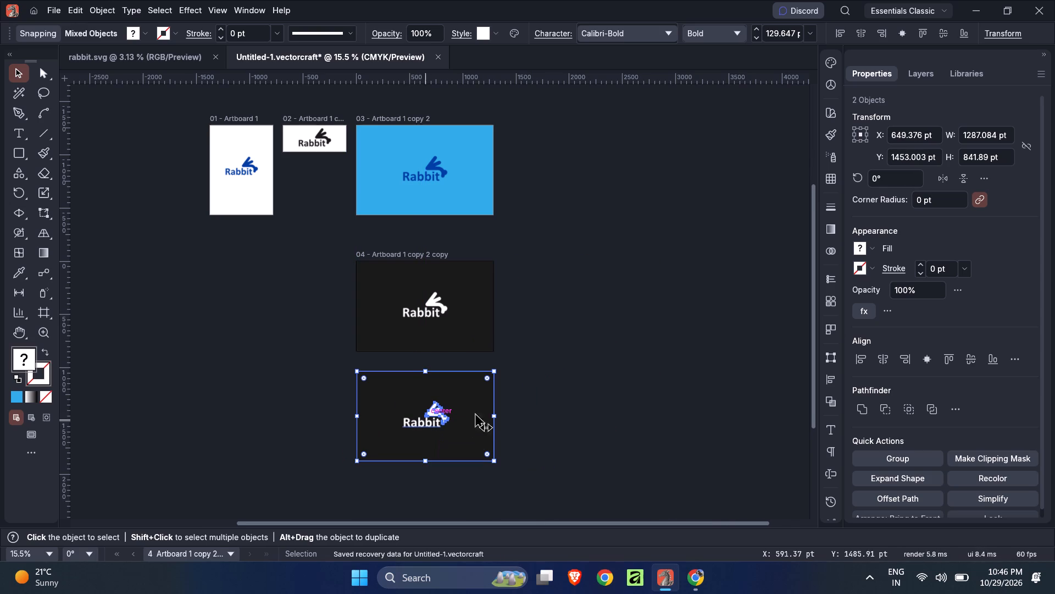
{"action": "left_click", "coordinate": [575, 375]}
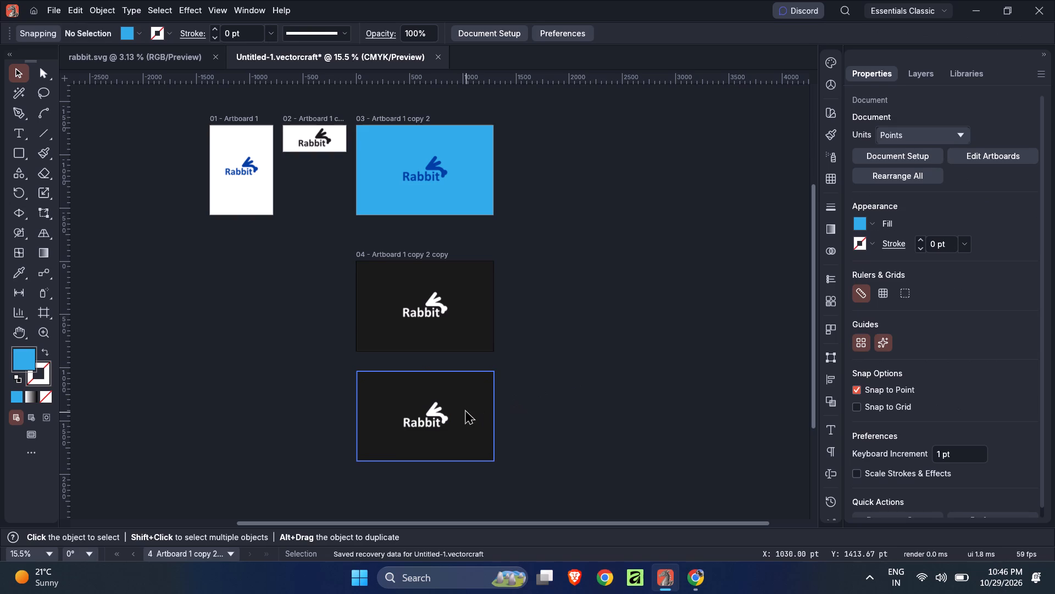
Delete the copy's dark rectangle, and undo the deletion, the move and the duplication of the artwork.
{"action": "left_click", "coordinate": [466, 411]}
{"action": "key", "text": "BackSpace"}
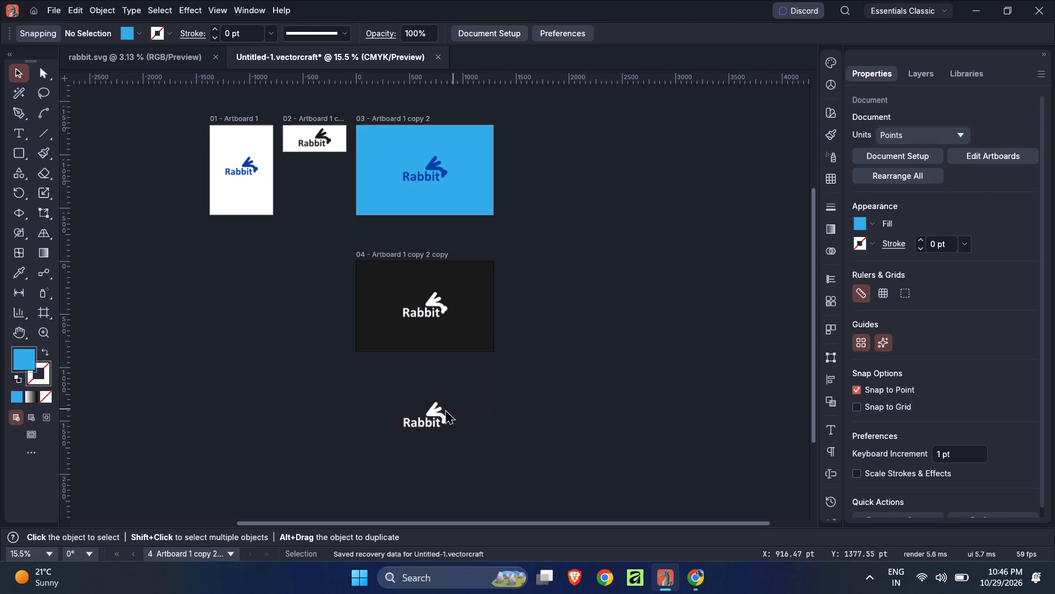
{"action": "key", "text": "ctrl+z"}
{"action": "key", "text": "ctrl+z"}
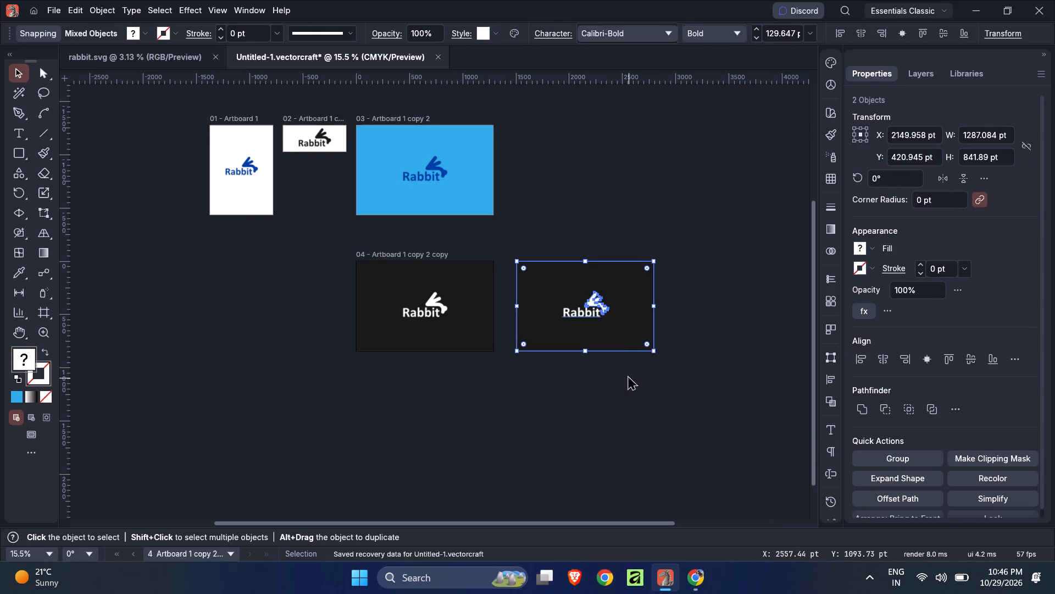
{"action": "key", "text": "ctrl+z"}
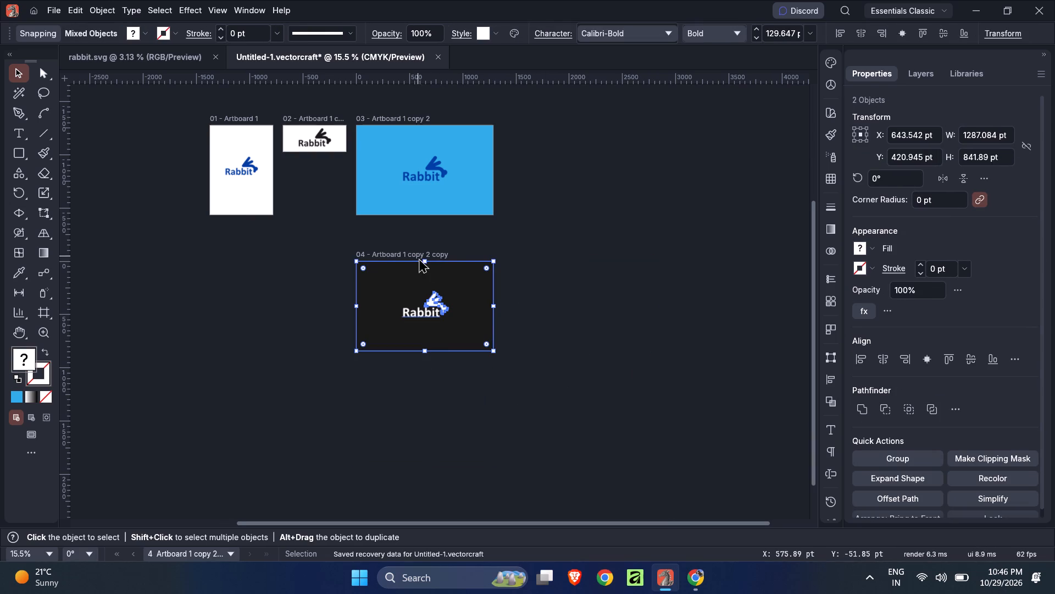
Duplicate the fourth artboard with its artwork, place the copy directly below in line with it, and deselect everything.
{"action": "key", "text": "shift+o"}
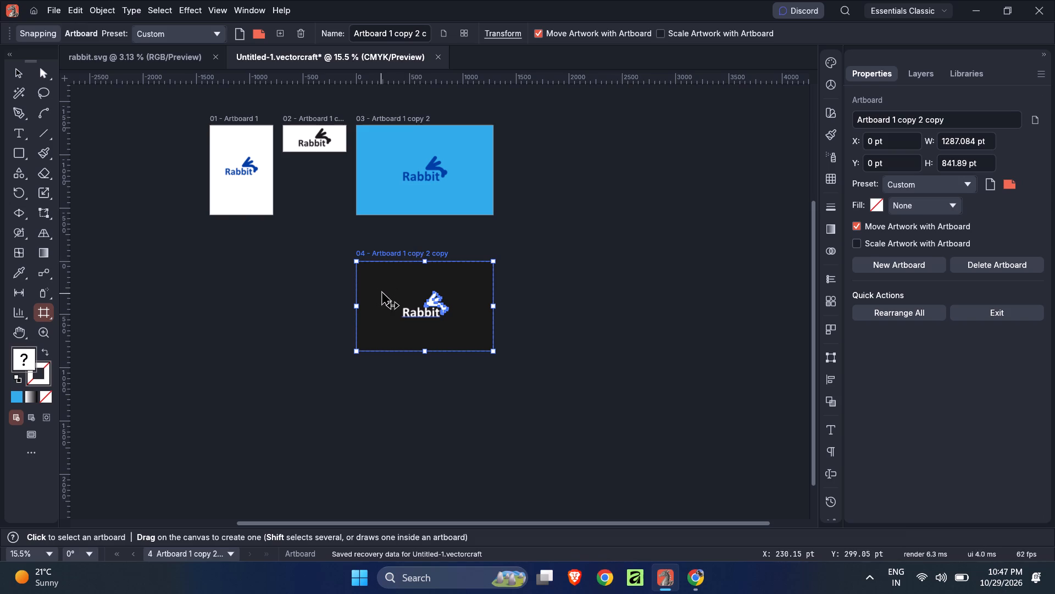
{"action": "left_click_drag", "start_coordinate": [385, 293], "coordinate": [381, 420], "text": "alt"}
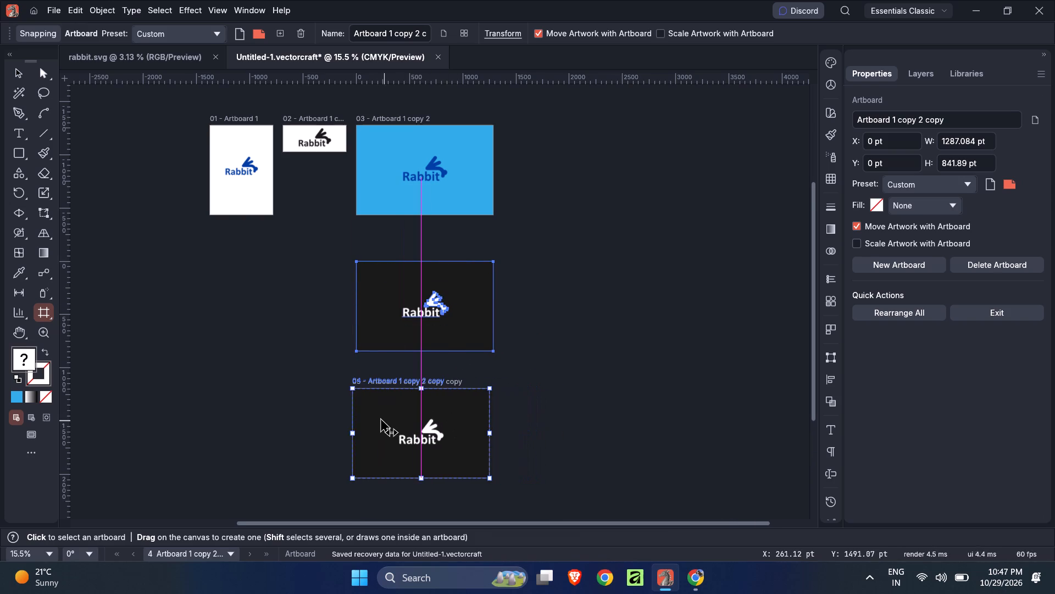
{"action": "left_click_drag", "start_coordinate": [381, 420], "coordinate": [387, 422], "text": "alt"}
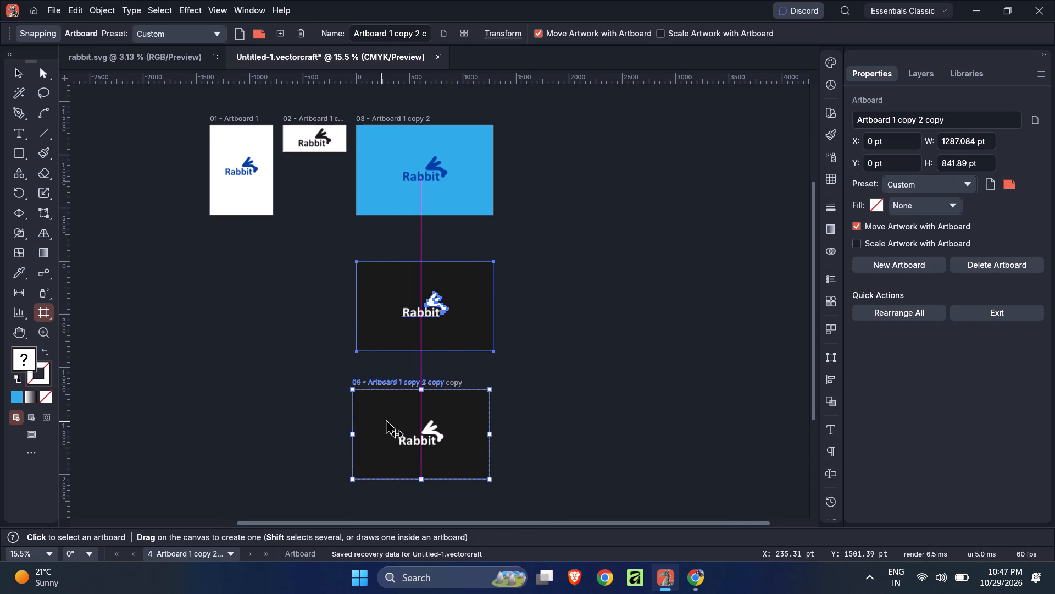
{"action": "left_click_drag", "start_coordinate": [387, 422], "coordinate": [391, 429], "text": "alt"}
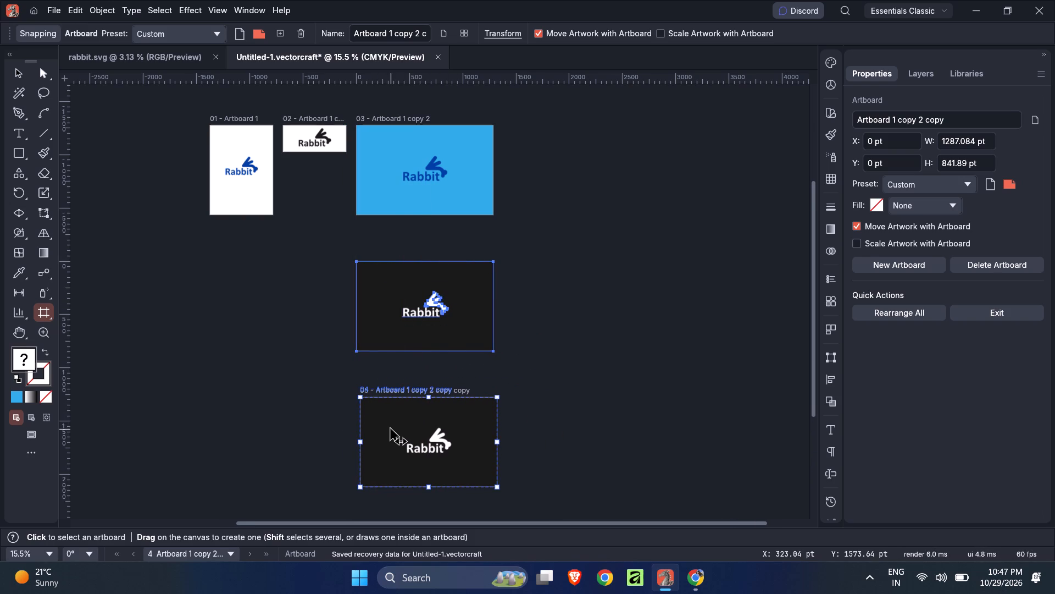
{"action": "left_click_drag", "start_coordinate": [391, 429], "coordinate": [386, 432], "text": "alt"}
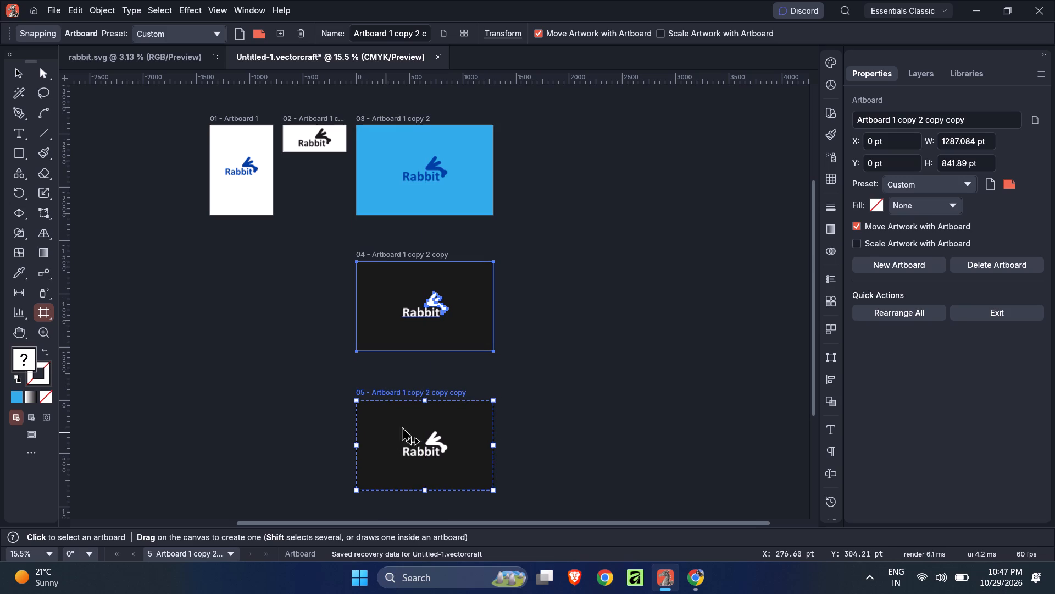
{"action": "left_click", "coordinate": [16, 70]}
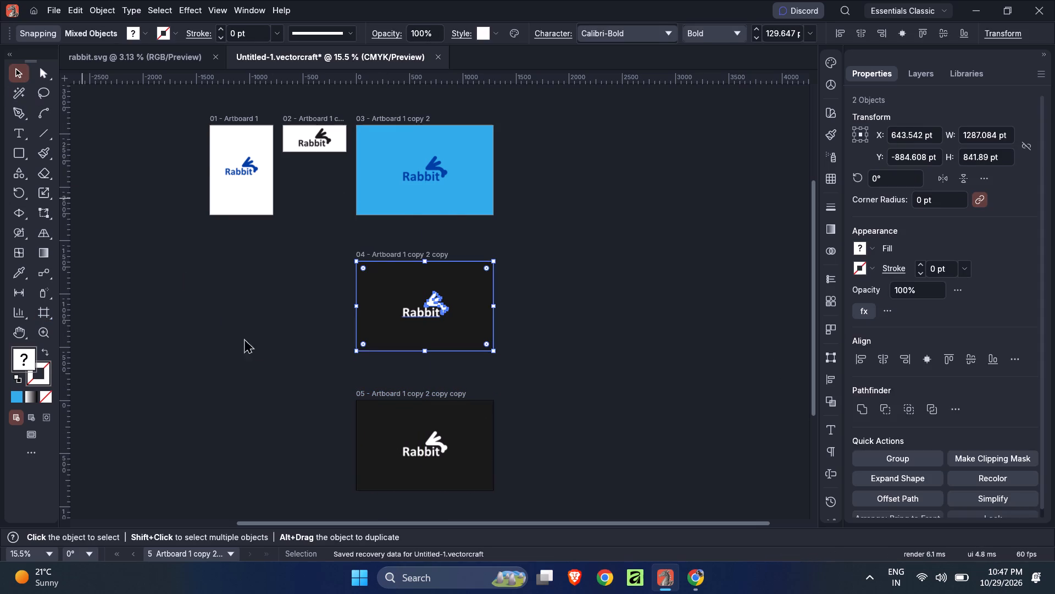
{"action": "left_click", "coordinate": [259, 348]}
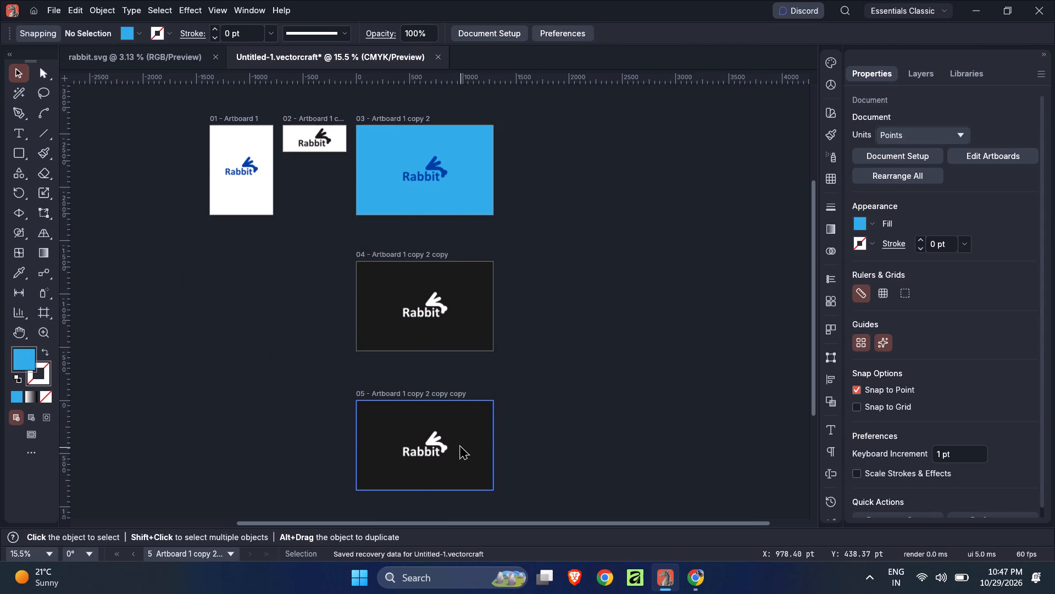
Set the fill of the fifth artboard's background rectangle to white, FFFFFF.
{"action": "left_click", "coordinate": [460, 446]}
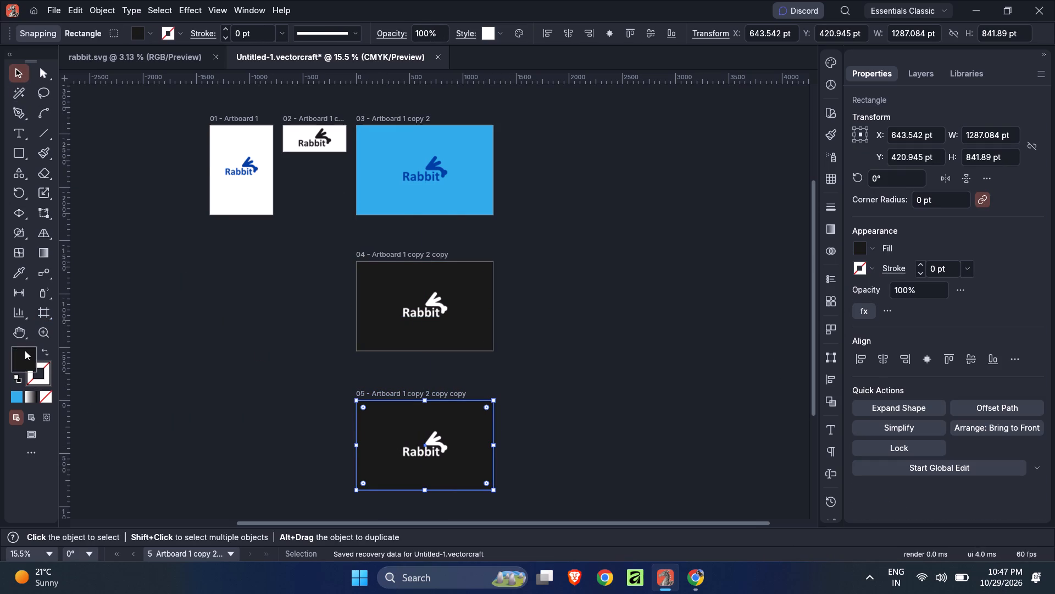
{"action": "double_click", "coordinate": [25, 350]}
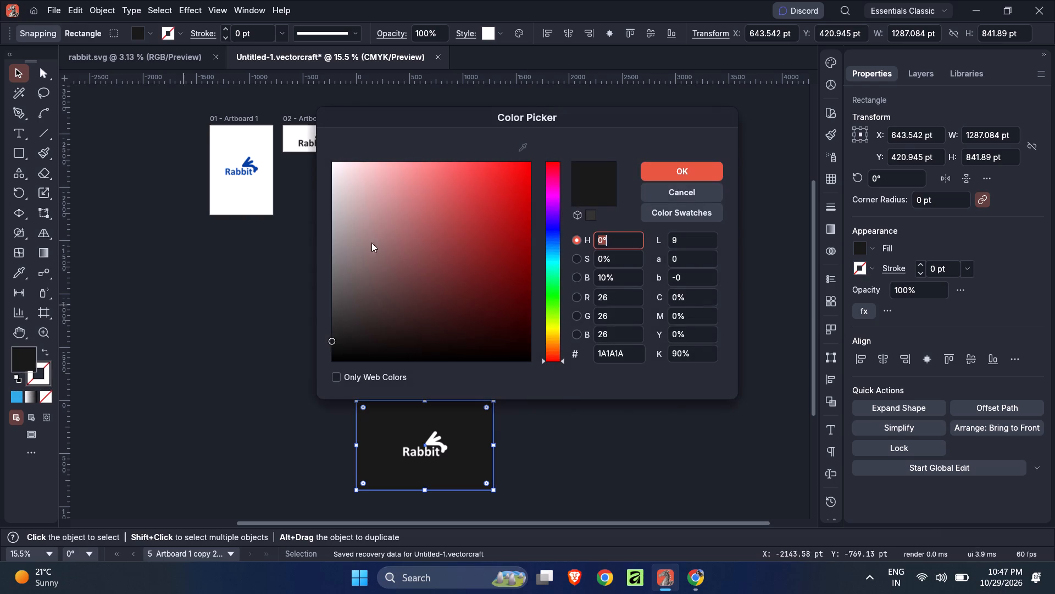
{"action": "left_click_drag", "start_coordinate": [410, 219], "coordinate": [290, 113]}
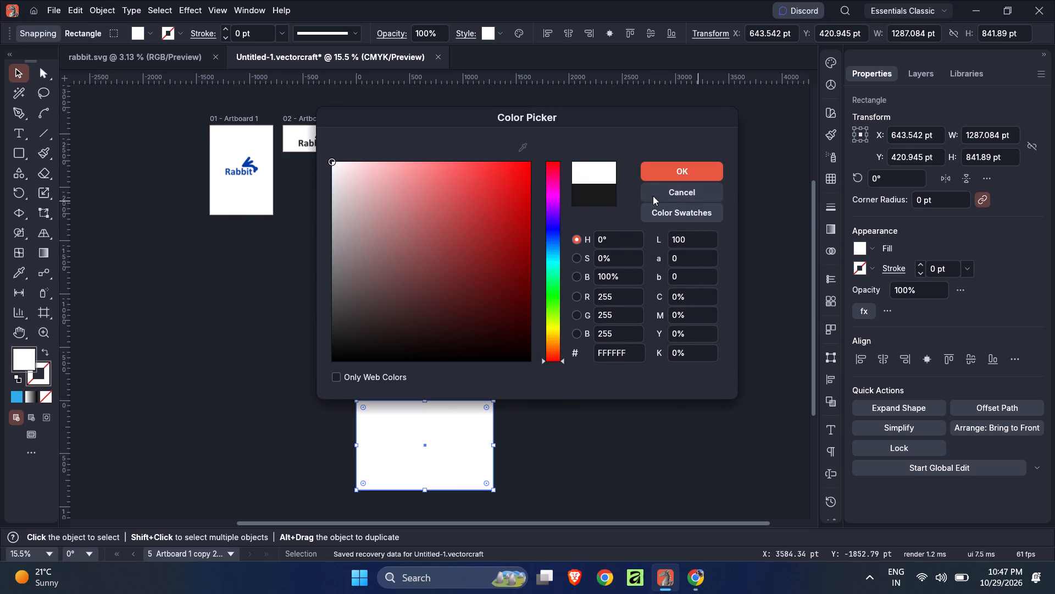
{"action": "left_click", "coordinate": [690, 178]}
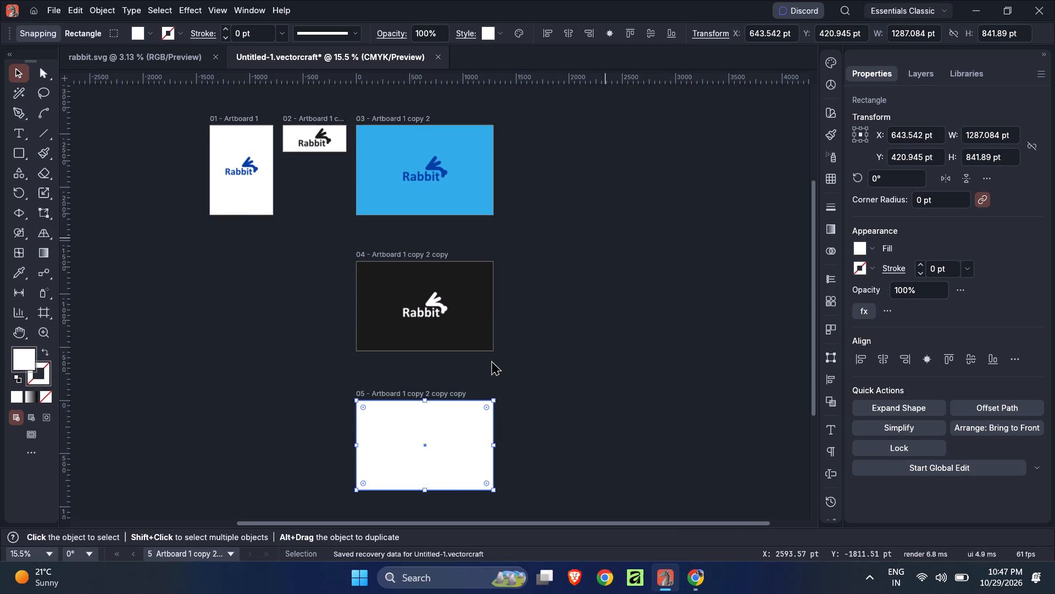
Recolour the fifth artboard's logo with the Eyedropper, sampling the fourth artboard's dark background, and deselect it.
{"action": "left_click", "coordinate": [545, 409]}
{"action": "left_click_drag", "start_coordinate": [592, 398], "coordinate": [379, 463]}
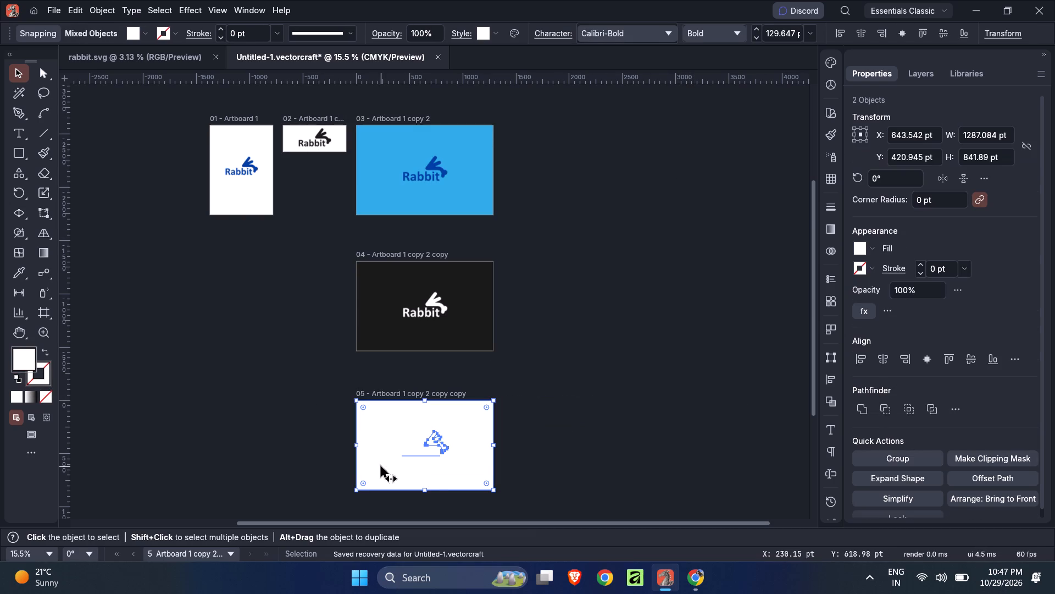
{"action": "left_click", "coordinate": [494, 415], "text": "shift"}
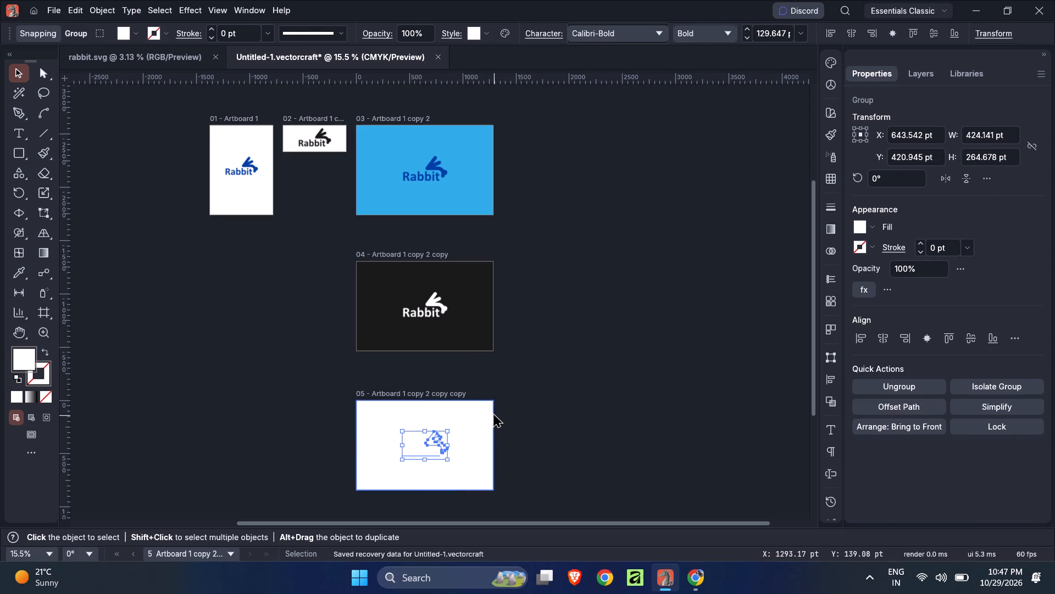
{"action": "key", "text": "i"}
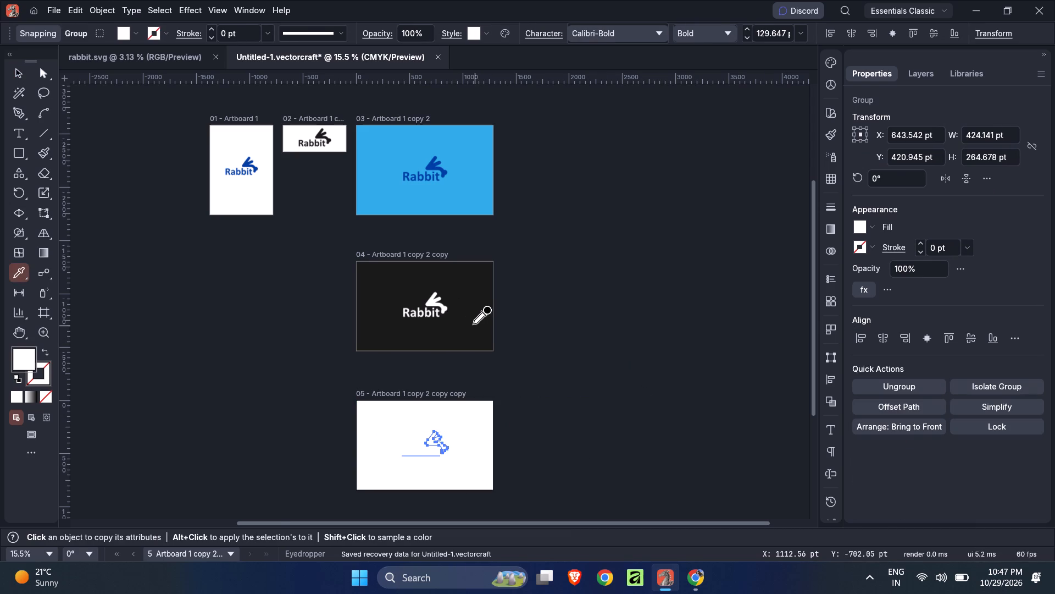
{"action": "left_click", "coordinate": [464, 316]}
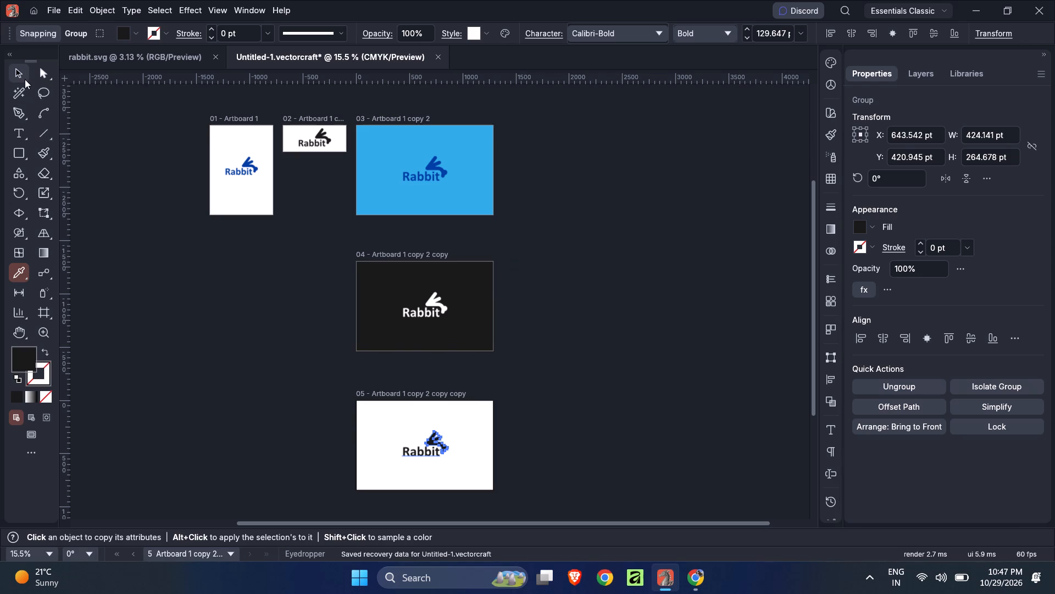
{"action": "left_click", "coordinate": [25, 77]}
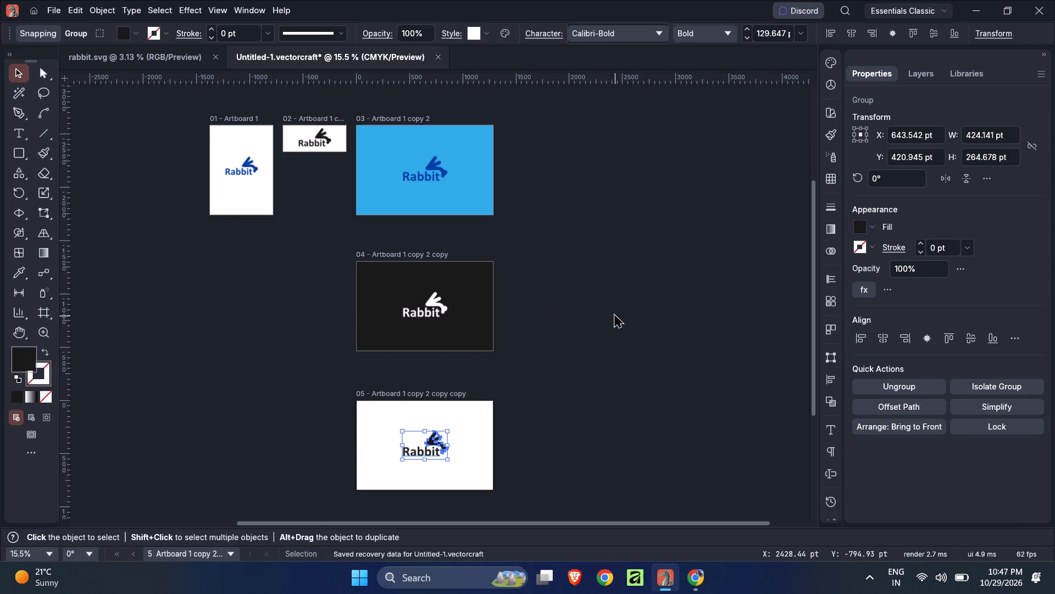
{"action": "scroll", "coordinate": [615, 316], "scroll_direction": "down", "scroll_amount": 4}
{"action": "left_click", "coordinate": [617, 313]}
{"action": "scroll", "coordinate": [619, 313], "scroll_direction": "down", "scroll_amount": 3}
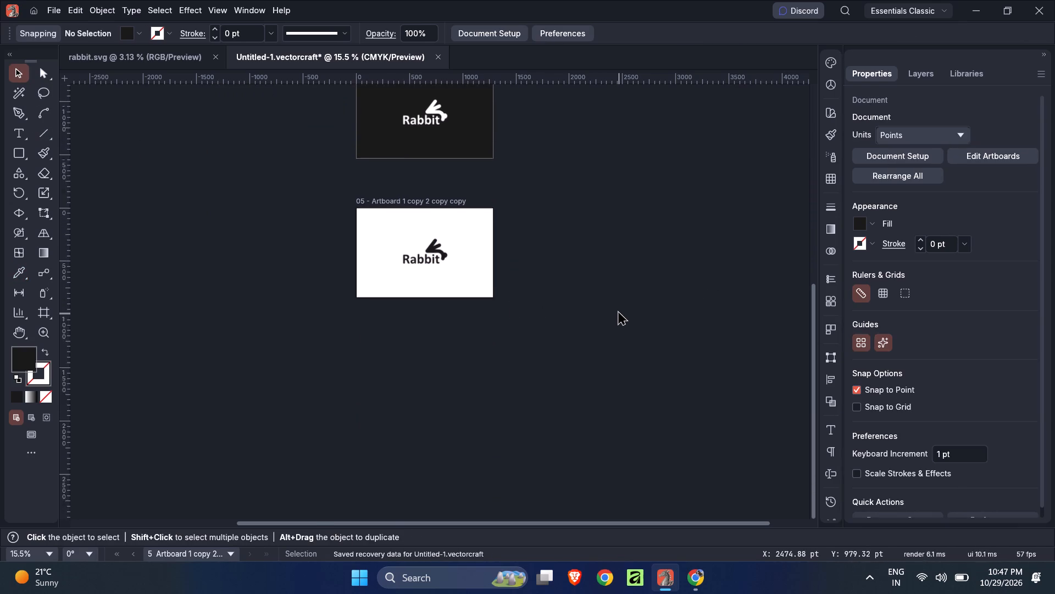
{"action": "scroll", "coordinate": [619, 313], "scroll_direction": "up", "scroll_amount": 10}
{"action": "scroll", "coordinate": [614, 310], "scroll_direction": "down", "scroll_amount": 3}
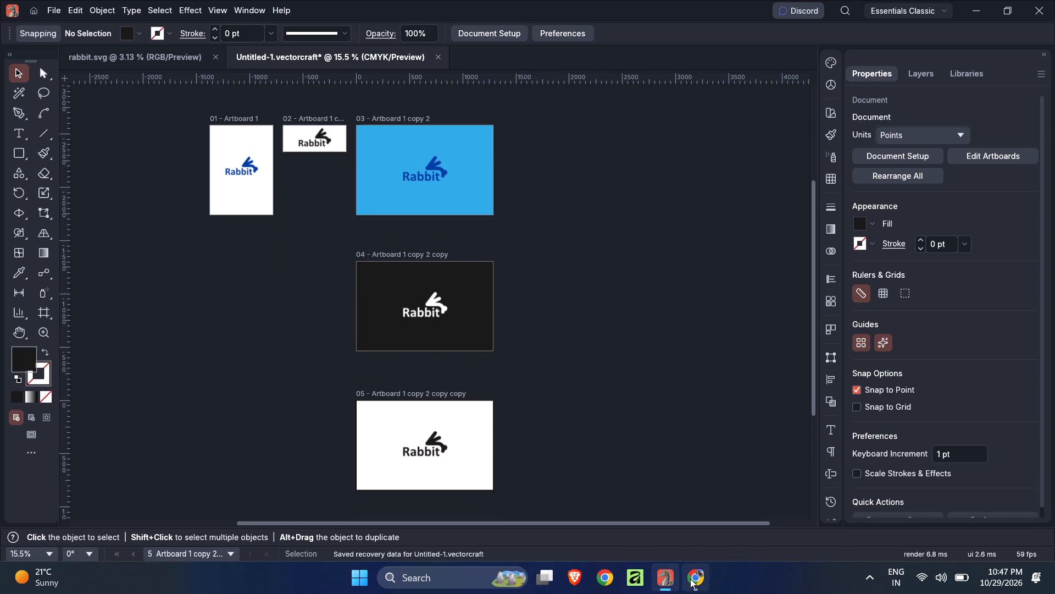
Switch to Chrome, examine how the Behance monkey flag logo project presents its colour variations, and return to the logo document.
{"action": "left_click", "coordinate": [742, 520]}
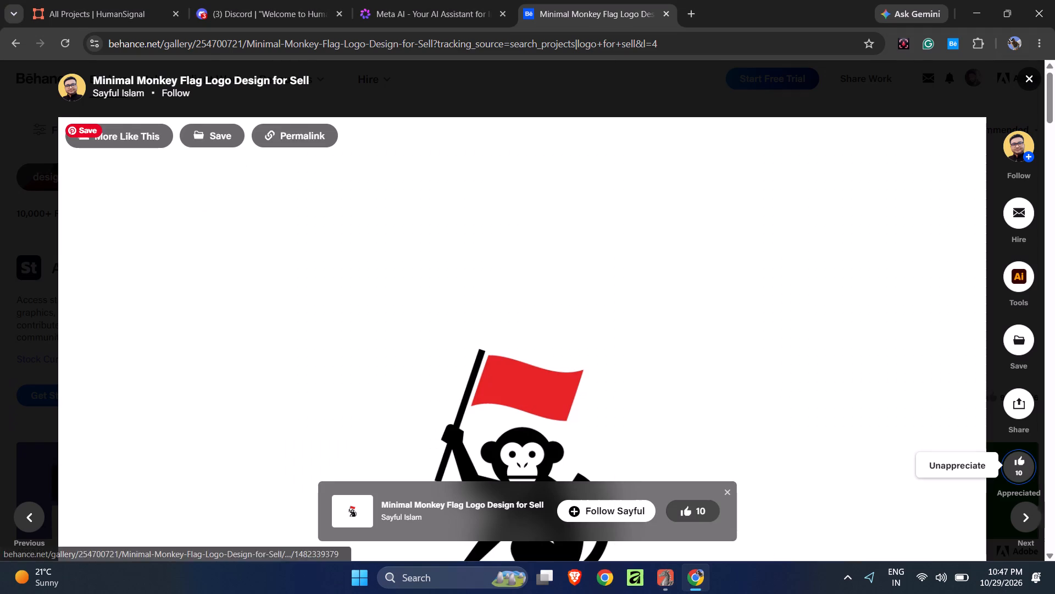
{"action": "scroll", "coordinate": [507, 268], "scroll_direction": "down", "scroll_amount": 16}
{"action": "scroll", "coordinate": [508, 267], "scroll_direction": "down", "scroll_amount": 11}
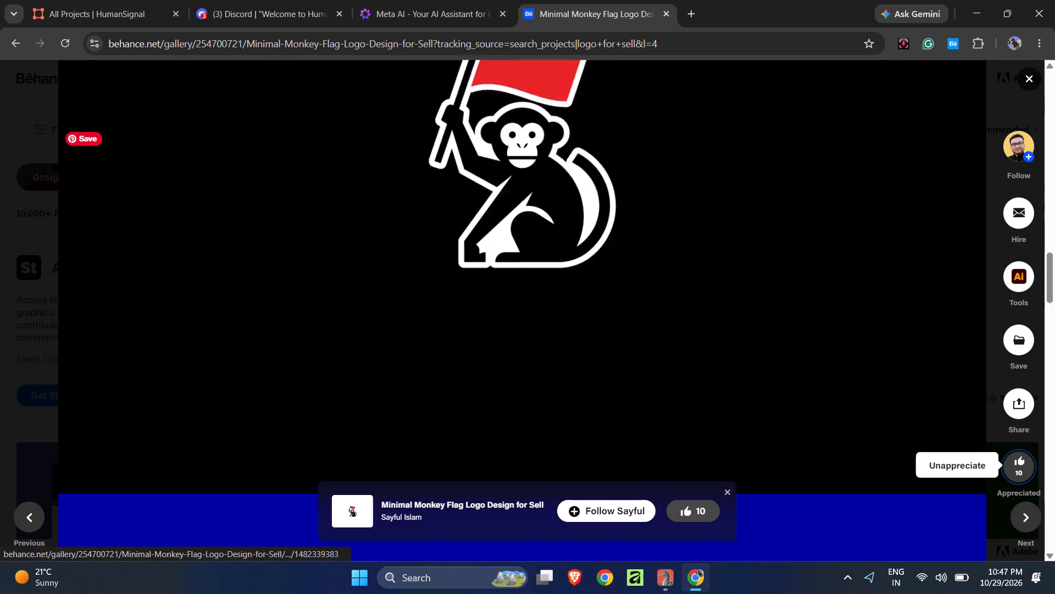
{"action": "scroll", "coordinate": [508, 267], "scroll_direction": "down", "scroll_amount": 13}
{"action": "scroll", "coordinate": [508, 267], "scroll_direction": "up", "scroll_amount": 4}
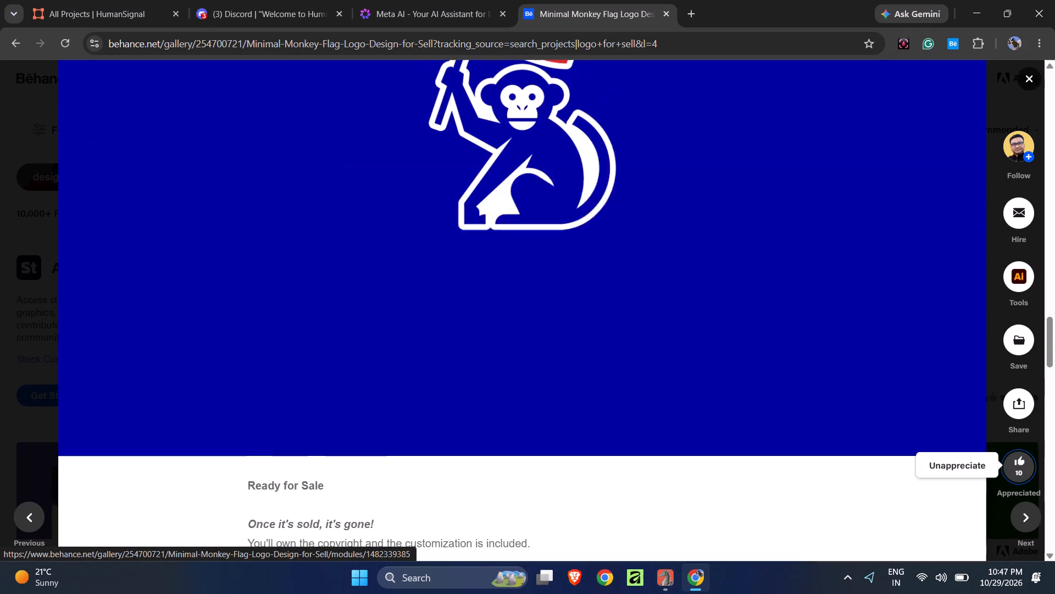
{"action": "scroll", "coordinate": [508, 267], "scroll_direction": "up", "scroll_amount": 2}
{"action": "key", "text": "alt+Tab"}
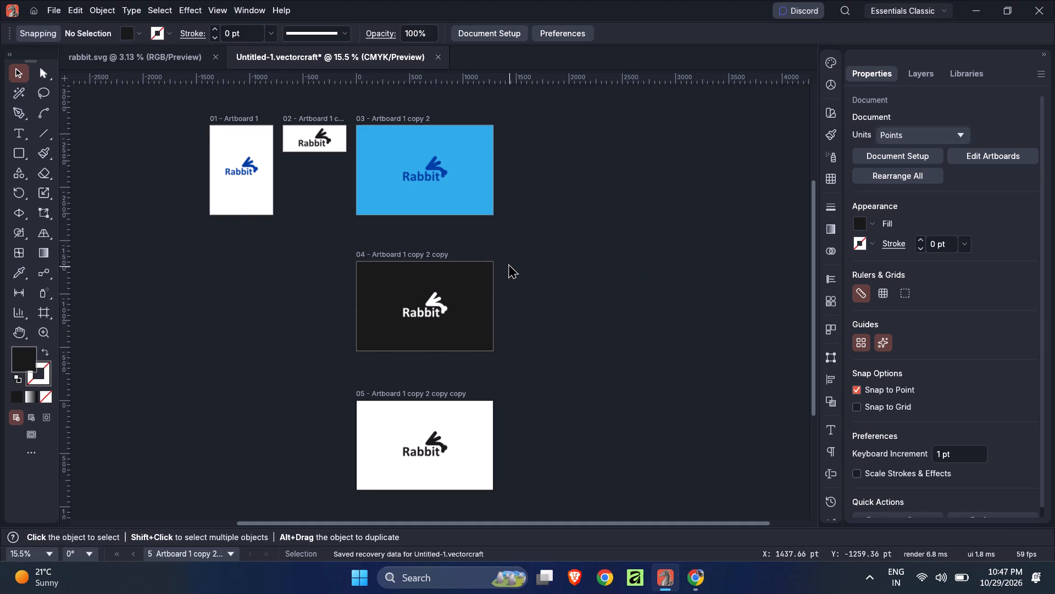
Examine the sky blue, dark and white logo artboards up close and as an overall layout.
{"action": "scroll", "coordinate": [509, 266], "scroll_direction": "down", "scroll_amount": 1, "text": "ctrl"}
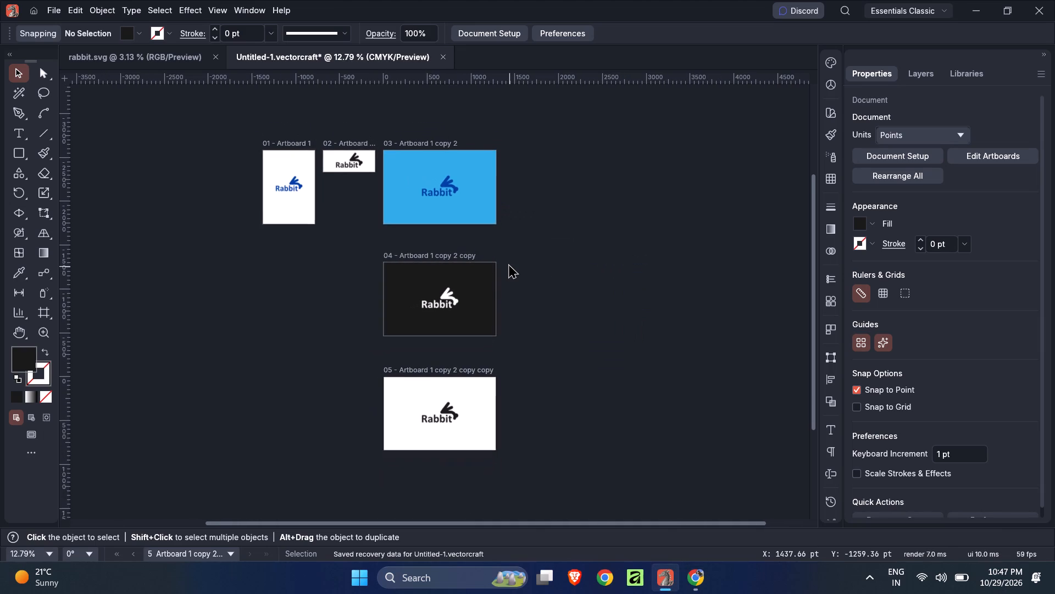
{"action": "scroll", "coordinate": [442, 321], "scroll_direction": "up", "scroll_amount": 5, "text": "ctrl"}
{"action": "scroll", "coordinate": [442, 321], "scroll_direction": "down", "scroll_amount": 2, "text": "ctrl"}
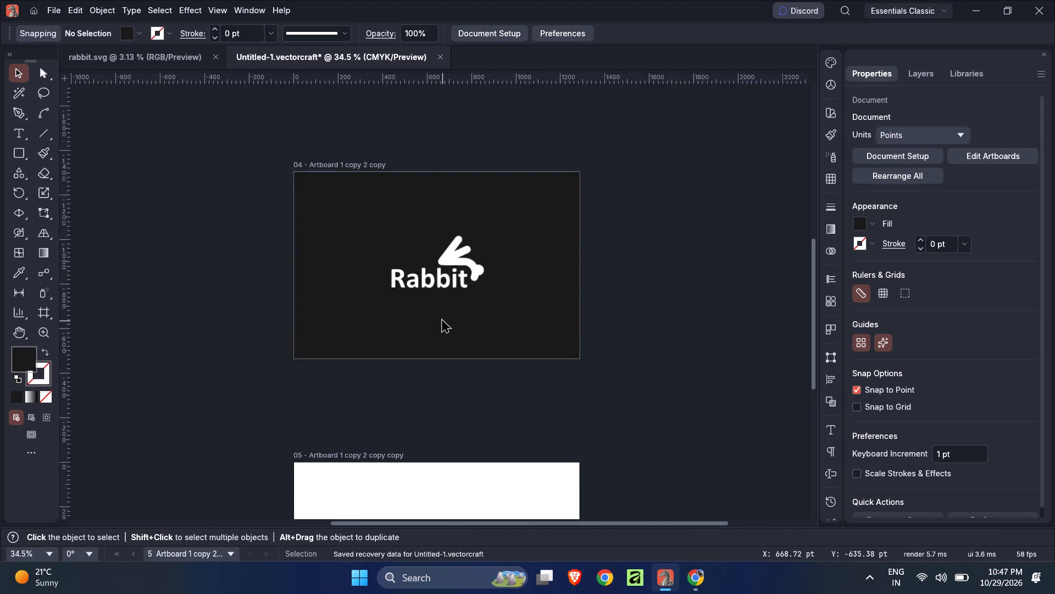
{"action": "scroll", "coordinate": [442, 321], "scroll_direction": "down", "scroll_amount": 3, "text": "ctrl"}
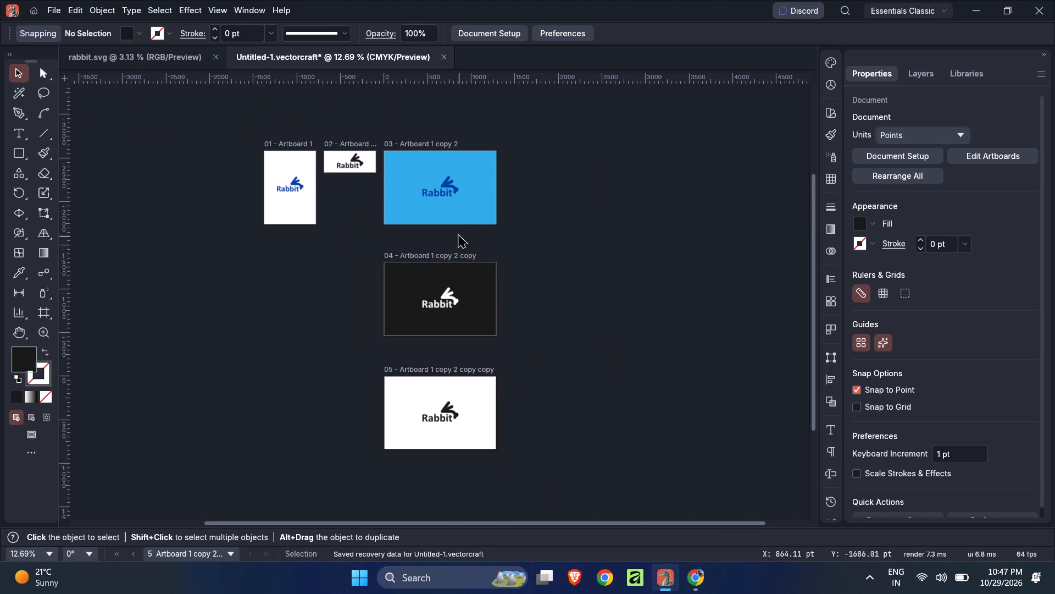
{"action": "scroll", "coordinate": [459, 236], "scroll_direction": "down", "scroll_amount": 1, "text": "ctrl"}
{"action": "scroll", "coordinate": [437, 267], "scroll_direction": "up", "scroll_amount": 5, "text": "ctrl"}
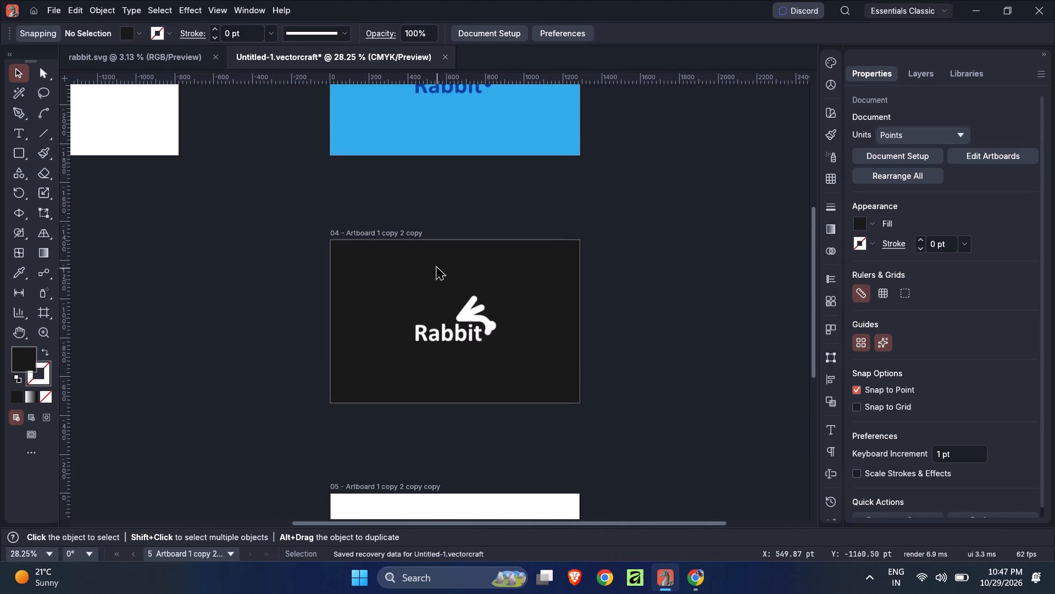
{"action": "scroll", "coordinate": [437, 268], "scroll_direction": "down", "scroll_amount": 4, "text": "ctrl"}
{"action": "scroll", "coordinate": [437, 268], "scroll_direction": "up", "scroll_amount": 2, "text": "ctrl"}
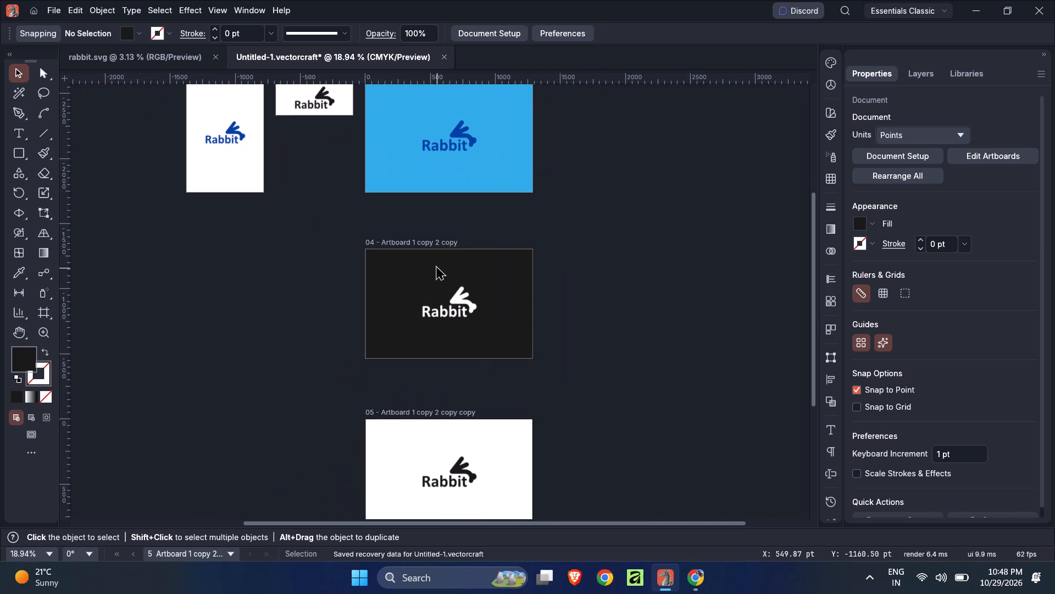
{"action": "scroll", "coordinate": [437, 268], "scroll_direction": "up", "scroll_amount": 2, "text": "ctrl"}
{"action": "scroll", "coordinate": [458, 265], "scroll_direction": "down", "scroll_amount": 2, "text": "ctrl"}
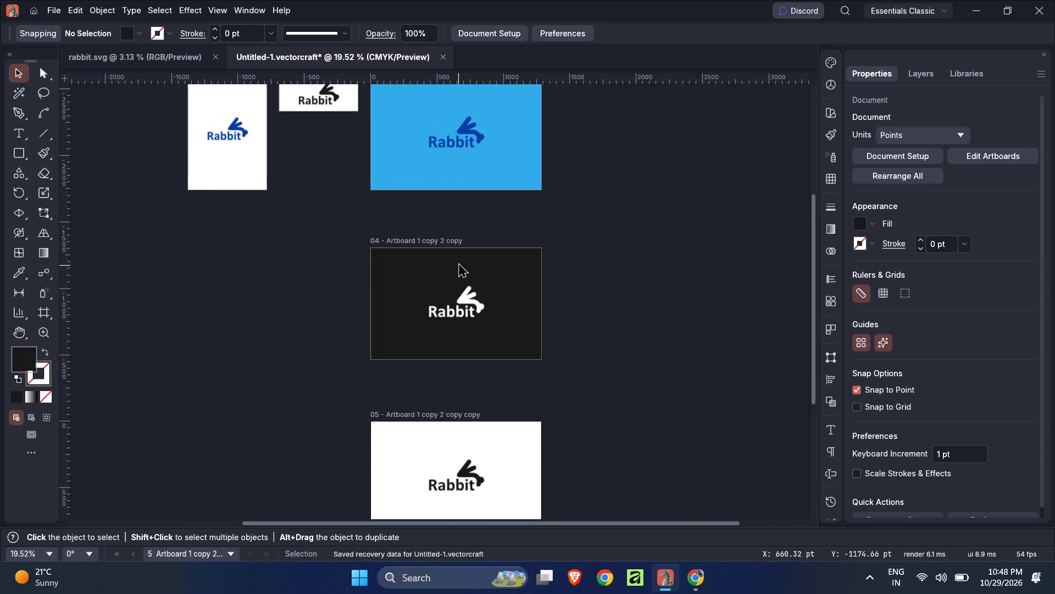
{"action": "scroll", "coordinate": [459, 270], "scroll_direction": "down", "scroll_amount": 1, "text": "ctrl"}
{"action": "scroll", "coordinate": [437, 350], "scroll_direction": "up", "scroll_amount": 3, "text": "ctrl"}
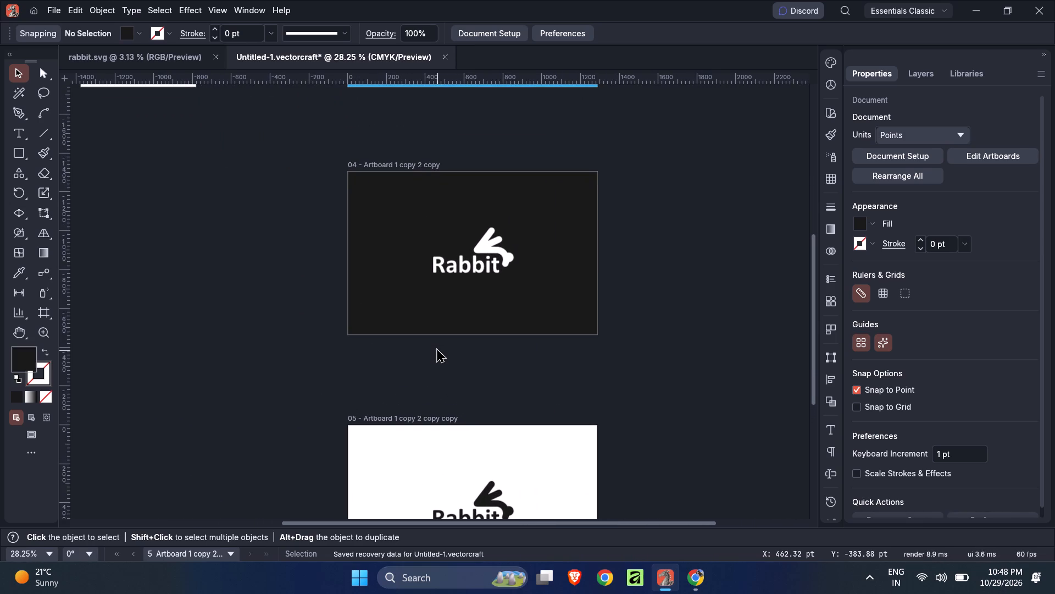
{"action": "scroll", "coordinate": [511, 295], "scroll_direction": "down", "scroll_amount": 3, "text": "ctrl"}
{"action": "scroll", "coordinate": [501, 324], "scroll_direction": "up", "scroll_amount": 2, "text": "ctrl"}
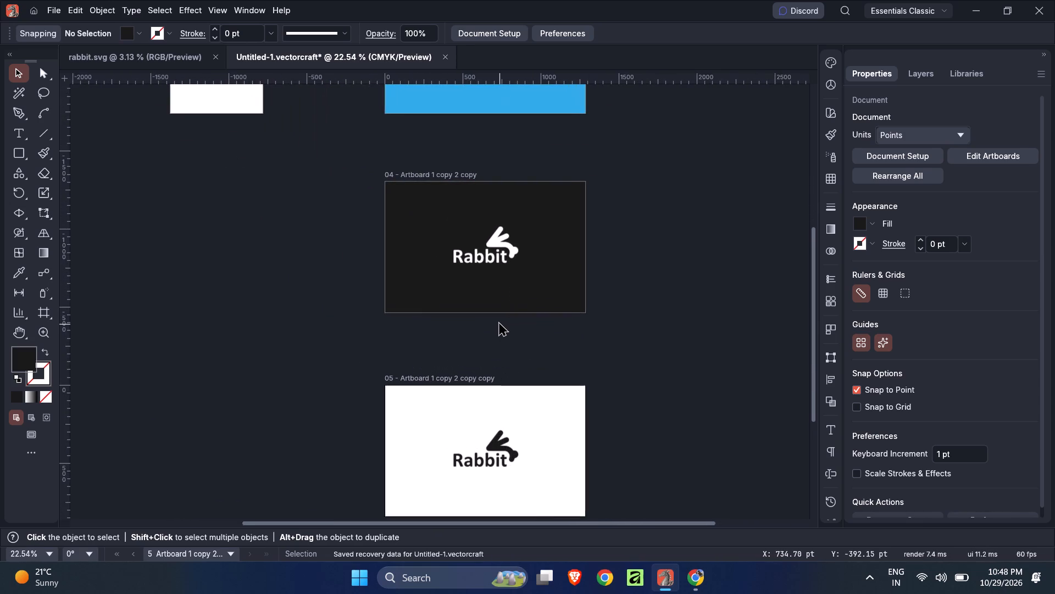
{"action": "scroll", "coordinate": [499, 324], "scroll_direction": "down", "scroll_amount": 3, "text": "ctrl"}
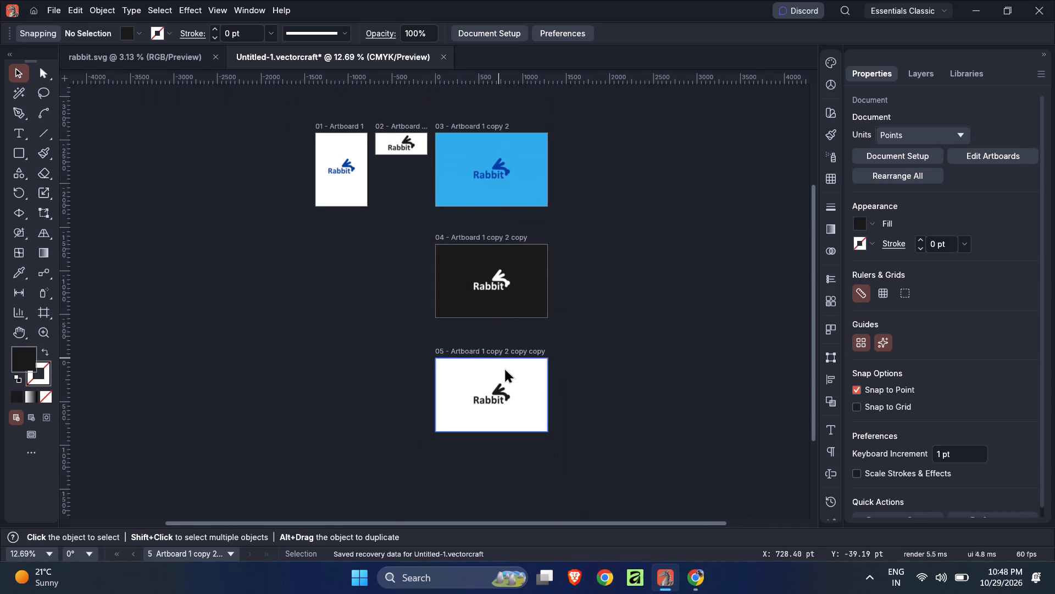
{"action": "scroll", "coordinate": [537, 378], "scroll_direction": "up", "scroll_amount": 6, "text": "ctrl"}
{"action": "scroll", "coordinate": [461, 289], "scroll_direction": "down", "scroll_amount": 3, "text": "ctrl"}
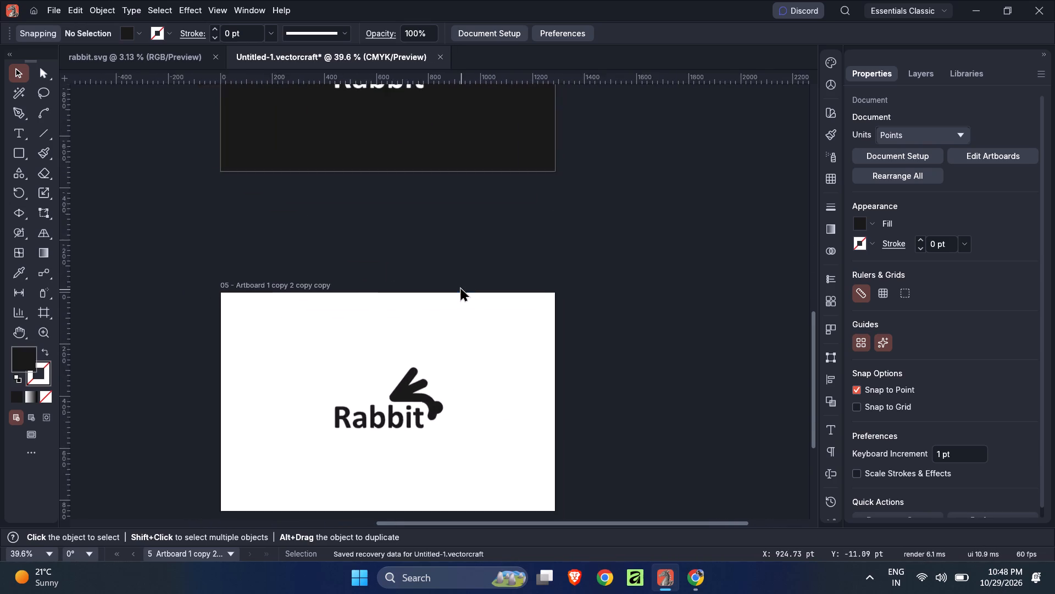
{"action": "scroll", "coordinate": [433, 416], "scroll_direction": "up", "scroll_amount": 3, "text": "ctrl"}
{"action": "scroll", "coordinate": [490, 207], "scroll_direction": "down", "scroll_amount": 3, "text": "ctrl"}
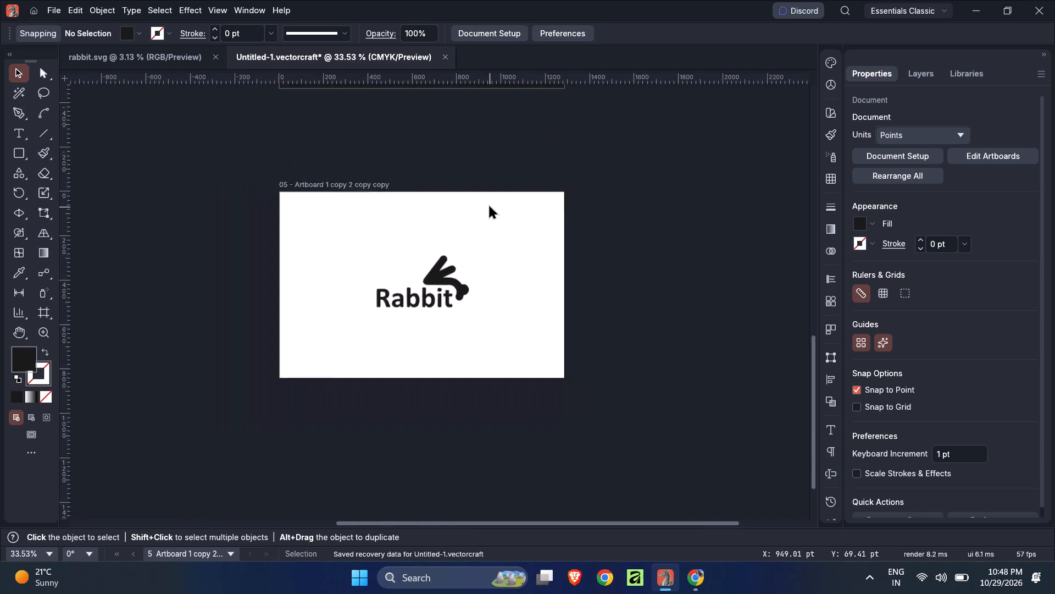
{"action": "scroll", "coordinate": [352, 334], "scroll_direction": "up", "scroll_amount": 2, "text": "ctrl"}
{"action": "scroll", "coordinate": [352, 334], "scroll_direction": "down", "scroll_amount": 4, "text": "ctrl"}
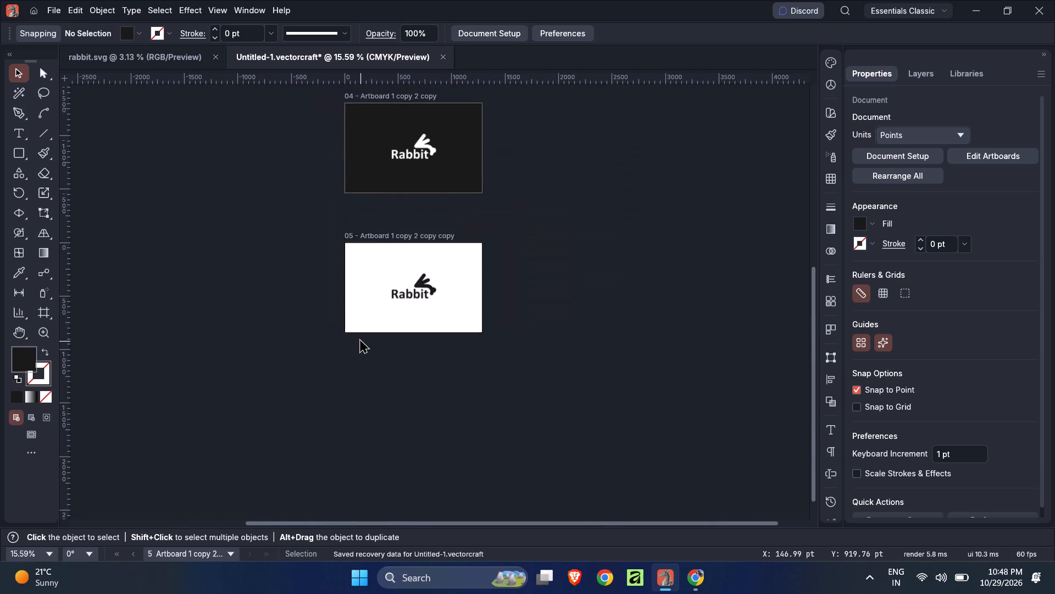
{"action": "scroll", "coordinate": [360, 341], "scroll_direction": "down", "scroll_amount": 4, "text": "ctrl"}
{"action": "scroll", "coordinate": [356, 222], "scroll_direction": "up", "scroll_amount": 4, "text": "ctrl"}
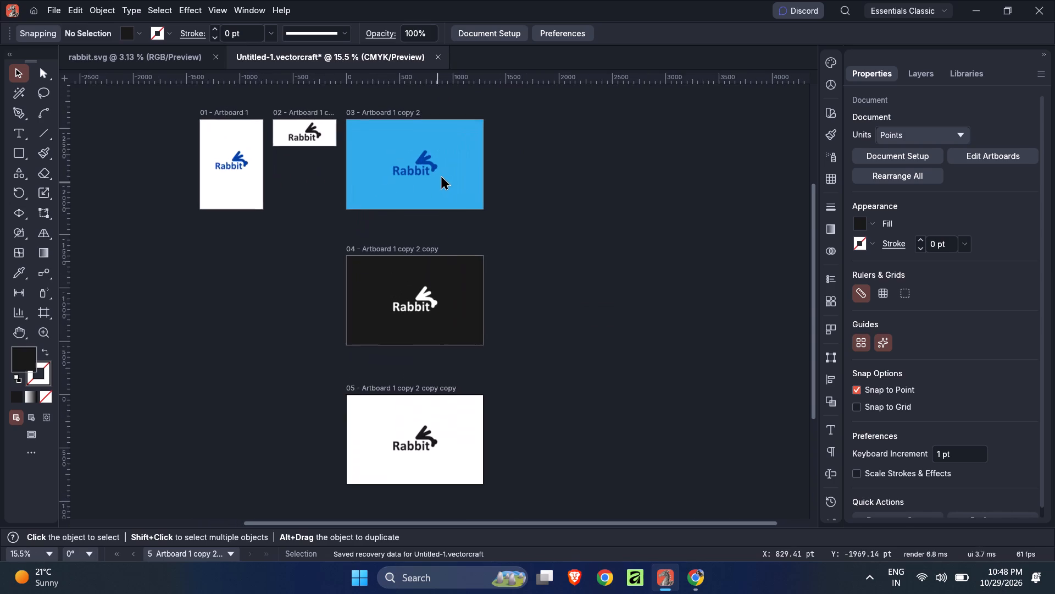
{"action": "scroll", "coordinate": [443, 172], "scroll_direction": "up", "scroll_amount": 4, "text": "ctrl"}
{"action": "scroll", "coordinate": [443, 169], "scroll_direction": "down", "scroll_amount": 4, "text": "ctrl"}
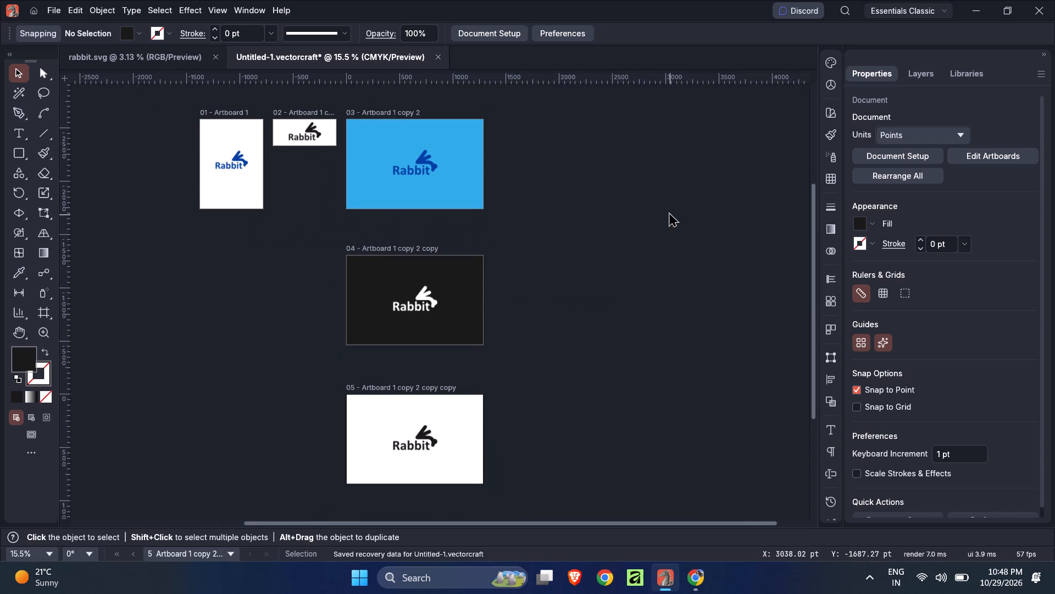
{"action": "scroll", "coordinate": [664, 217], "scroll_direction": "down", "scroll_amount": 2, "text": "ctrl"}
{"action": "scroll", "coordinate": [330, 523], "scroll_direction": "up", "scroll_amount": 1, "text": "ctrl"}
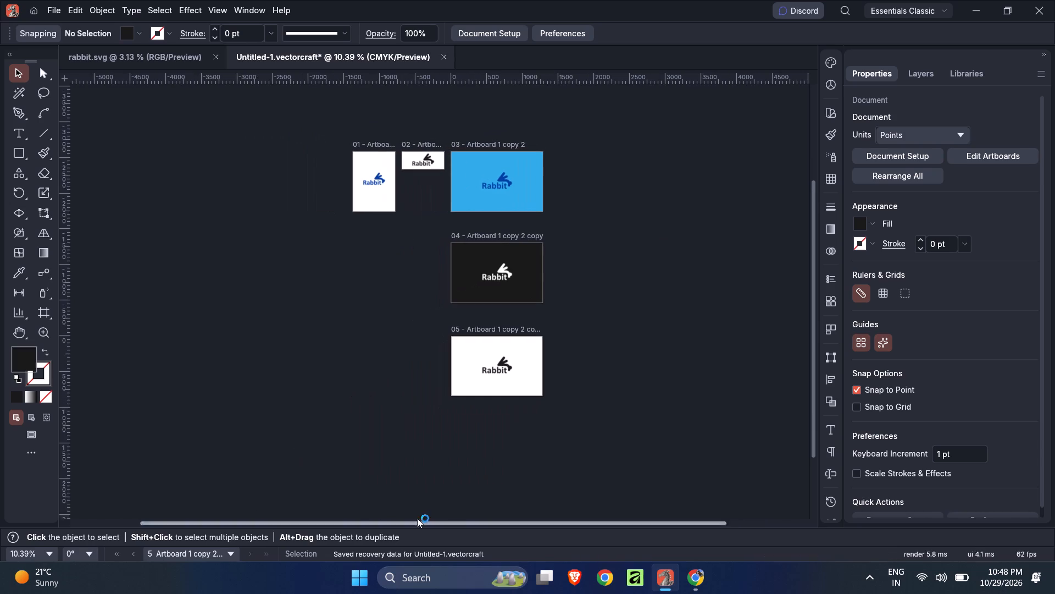
Duplicate the fifth artboard with its white background and dark logo directly below itself, leaving a small gap.
{"action": "scroll", "coordinate": [417, 518], "scroll_direction": "up", "scroll_amount": 2, "text": "ctrl"}
{"action": "scroll", "coordinate": [519, 366], "scroll_direction": "up", "scroll_amount": 3, "text": "ctrl"}
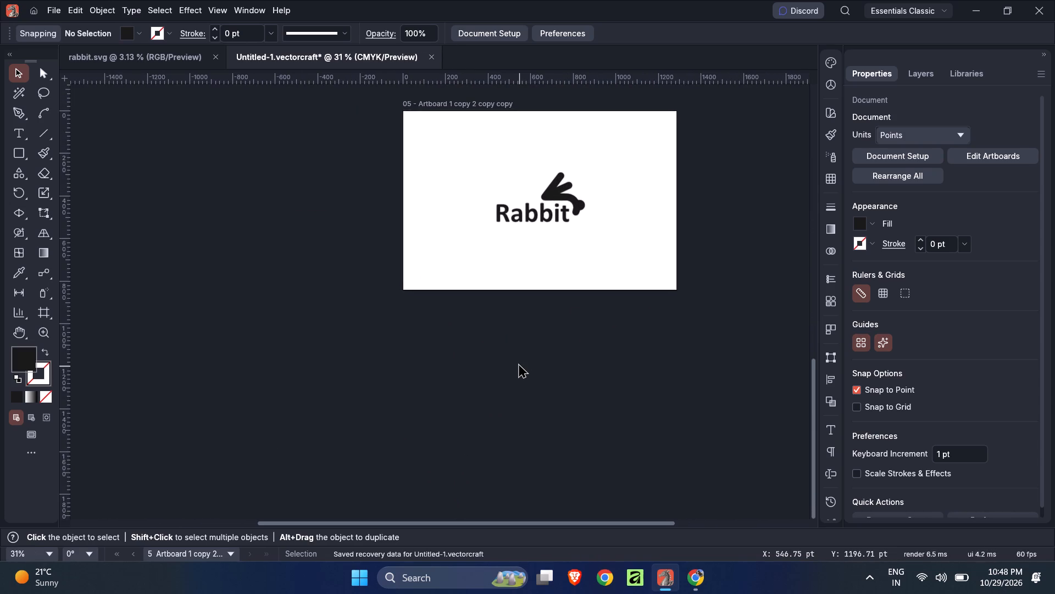
{"action": "scroll", "coordinate": [520, 366], "scroll_direction": "down", "scroll_amount": 2, "text": "ctrl"}
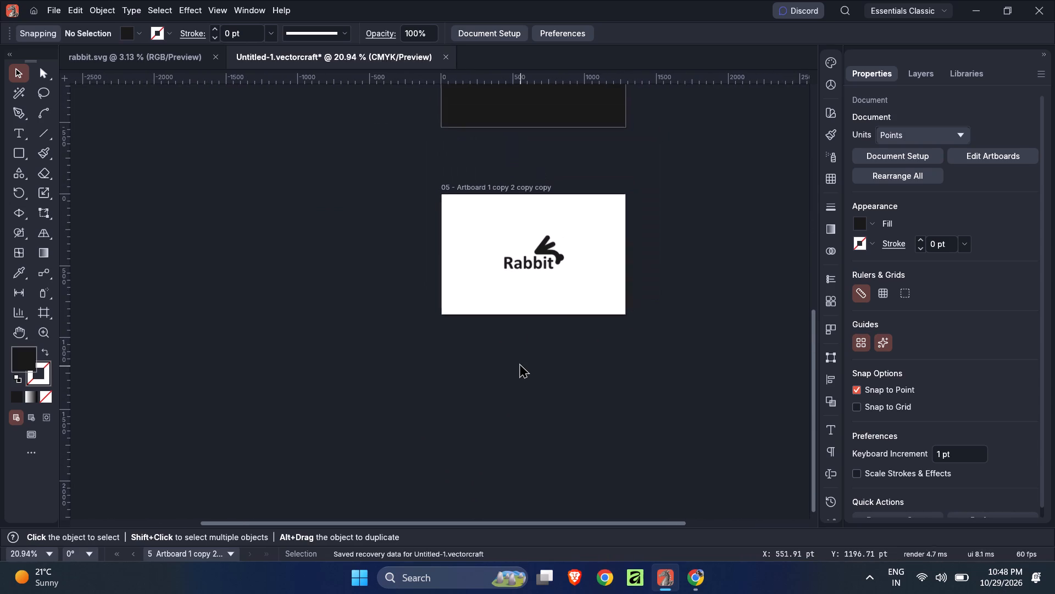
{"action": "scroll", "coordinate": [520, 366], "scroll_direction": "up", "scroll_amount": 1, "text": "ctrl"}
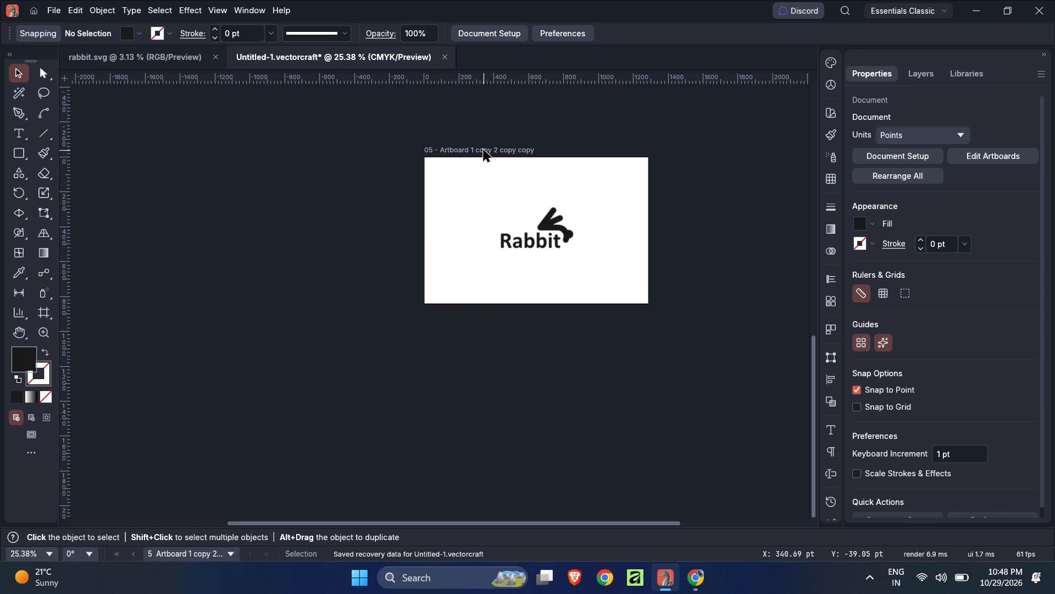
{"action": "left_click_drag", "start_coordinate": [400, 143], "coordinate": [802, 339]}
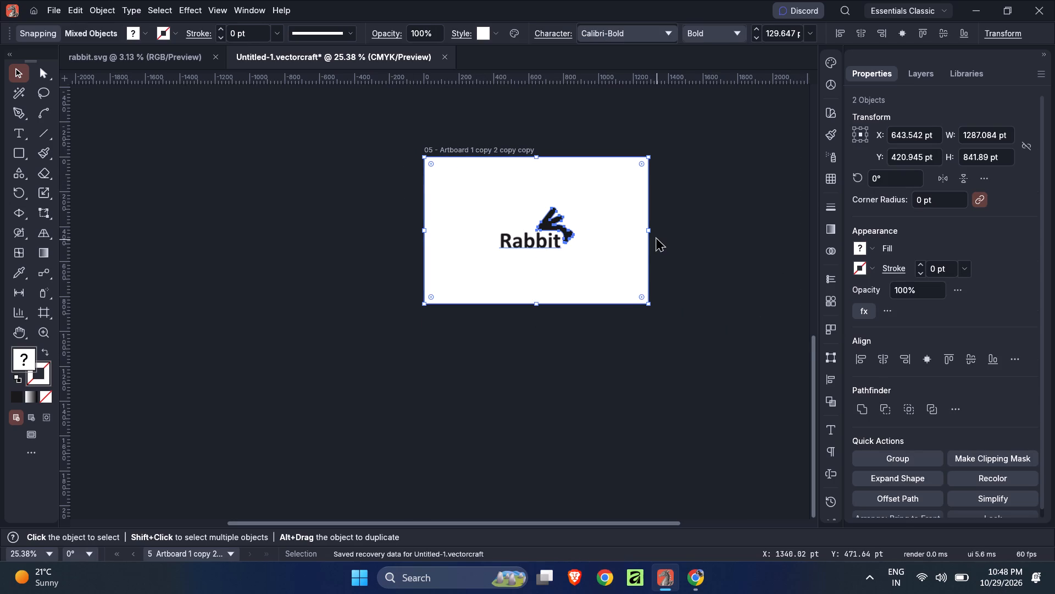
{"action": "key", "text": "shift+o"}
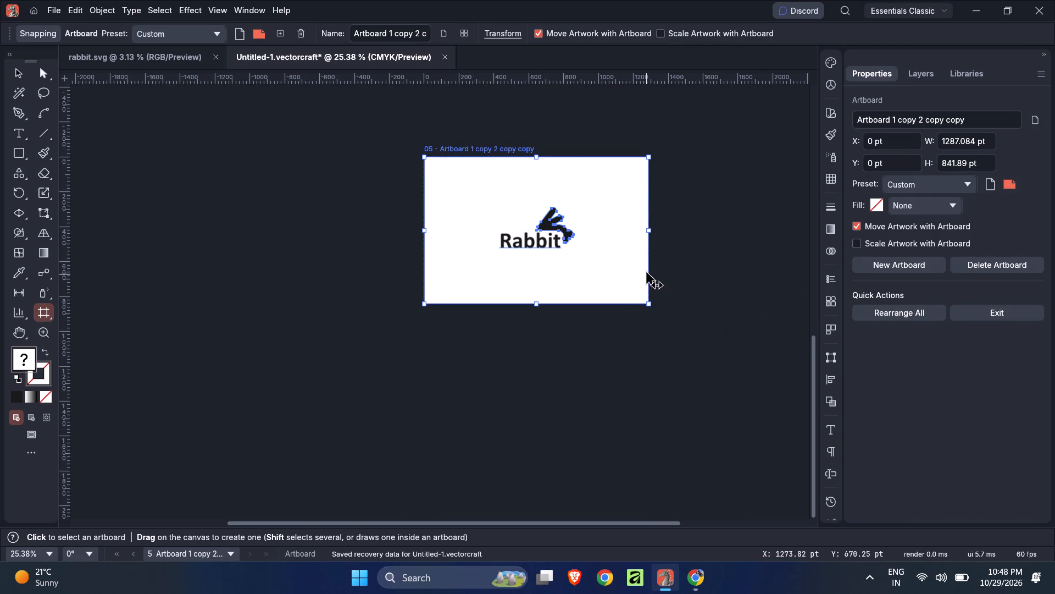
{"action": "scroll", "coordinate": [563, 213], "scroll_direction": "down", "scroll_amount": 4, "text": "alt"}
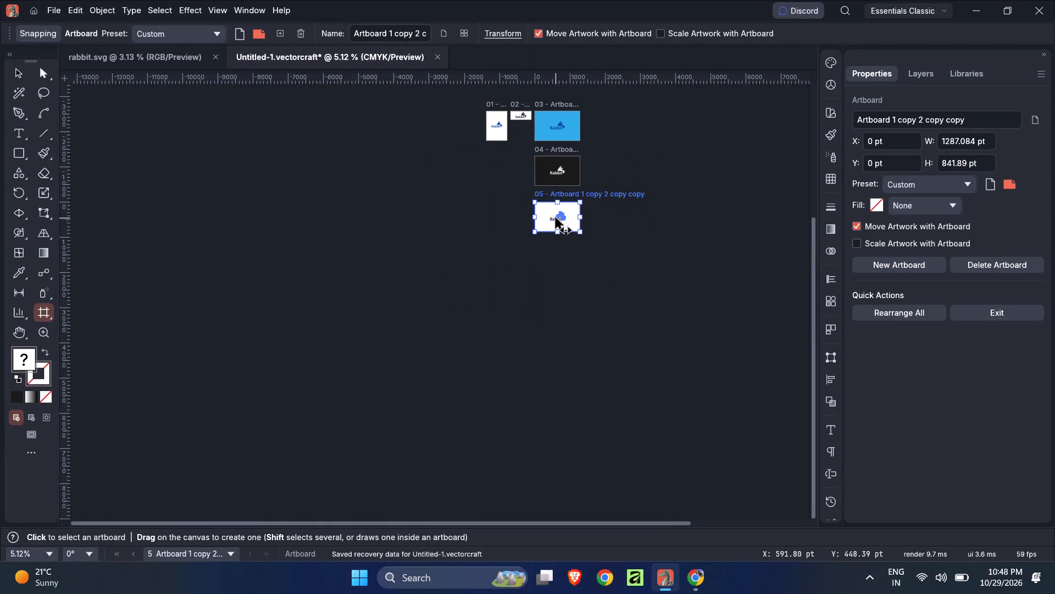
{"action": "left_click_drag", "start_coordinate": [546, 208], "coordinate": [546, 262], "text": "alt"}
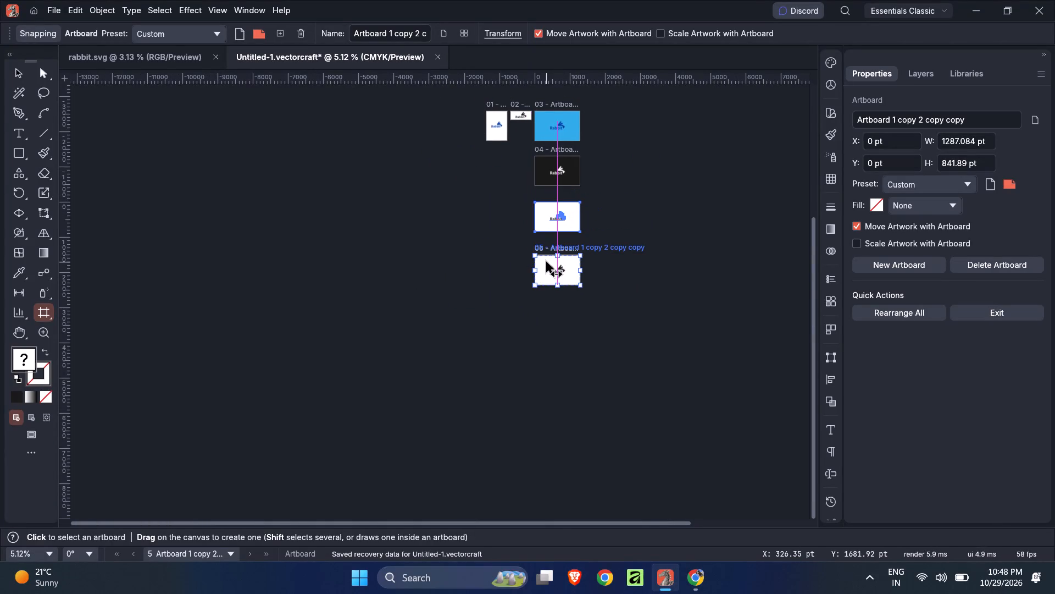
{"action": "left_click_drag", "start_coordinate": [546, 262], "coordinate": [546, 259], "text": "alt"}
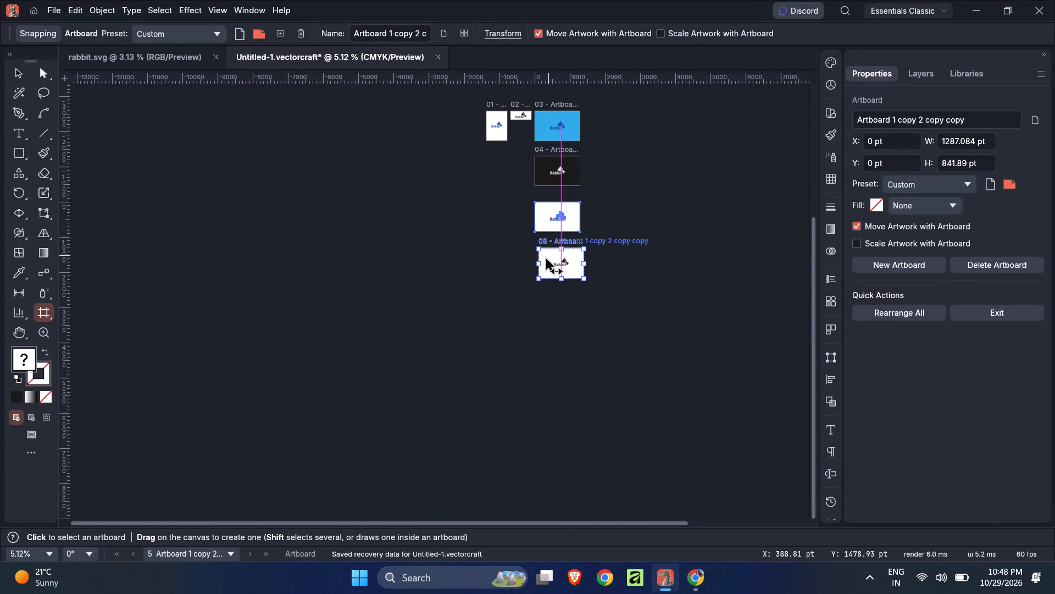
{"action": "left_click_drag", "start_coordinate": [546, 259], "coordinate": [546, 256], "text": "alt"}
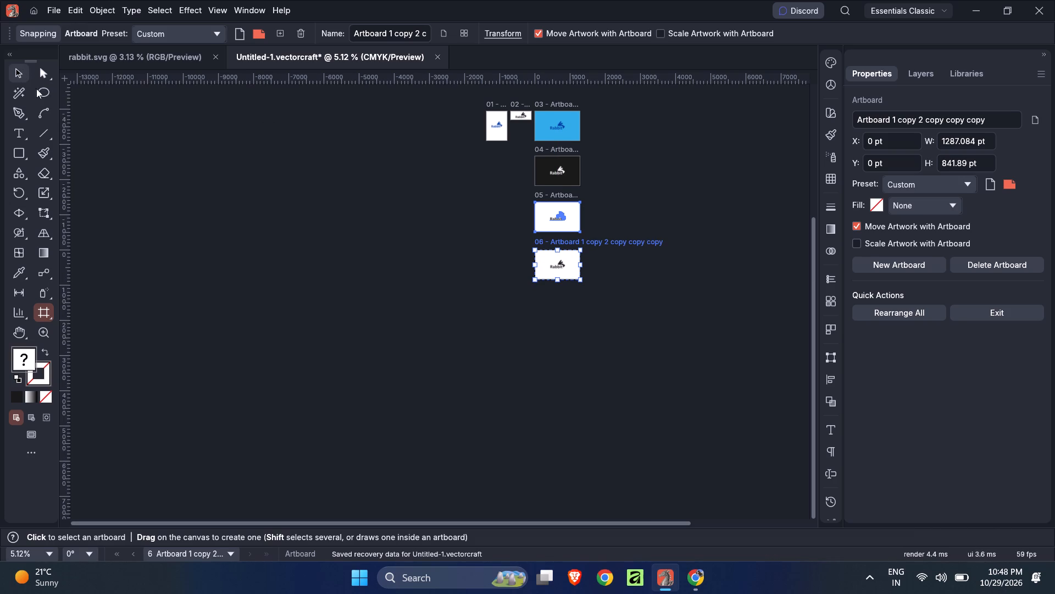
{"action": "left_click", "coordinate": [284, 289]}
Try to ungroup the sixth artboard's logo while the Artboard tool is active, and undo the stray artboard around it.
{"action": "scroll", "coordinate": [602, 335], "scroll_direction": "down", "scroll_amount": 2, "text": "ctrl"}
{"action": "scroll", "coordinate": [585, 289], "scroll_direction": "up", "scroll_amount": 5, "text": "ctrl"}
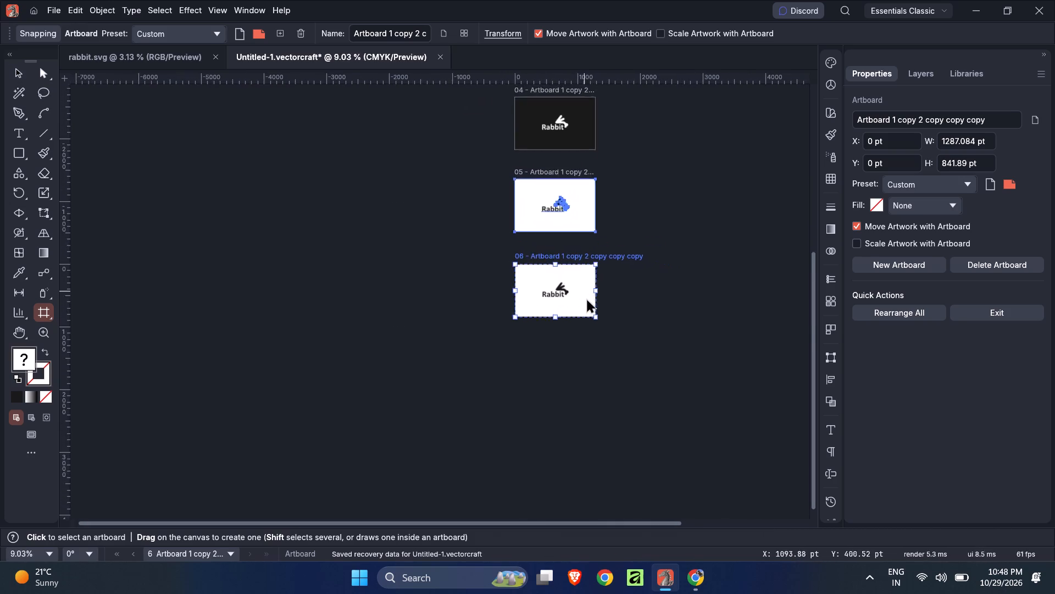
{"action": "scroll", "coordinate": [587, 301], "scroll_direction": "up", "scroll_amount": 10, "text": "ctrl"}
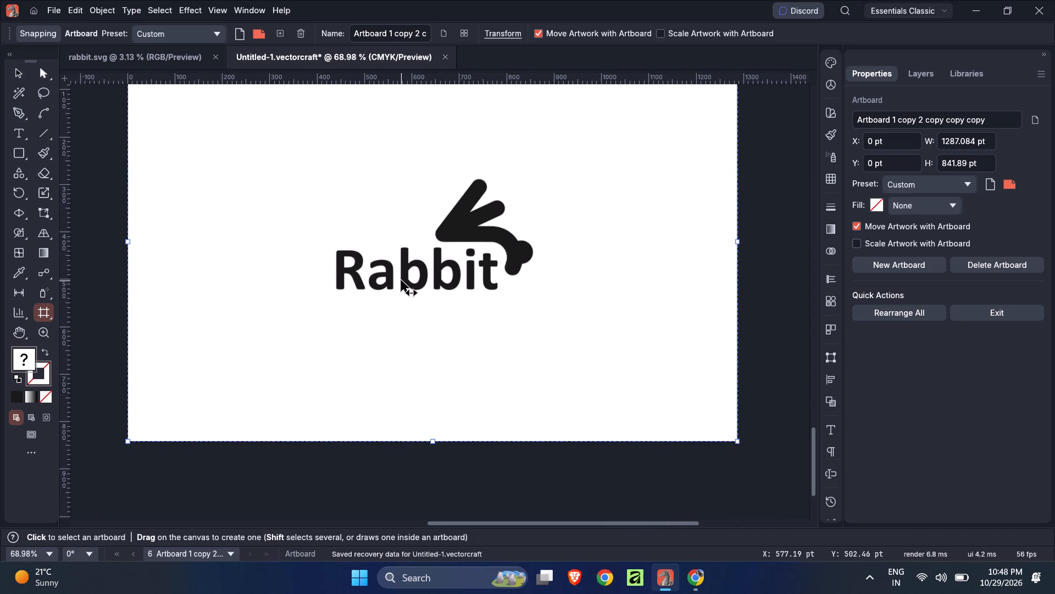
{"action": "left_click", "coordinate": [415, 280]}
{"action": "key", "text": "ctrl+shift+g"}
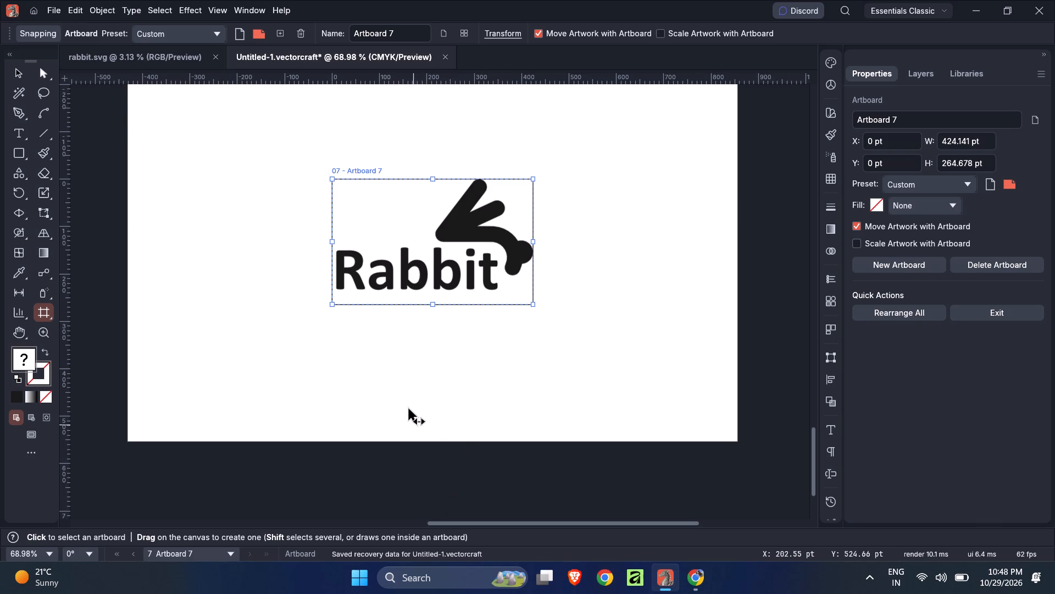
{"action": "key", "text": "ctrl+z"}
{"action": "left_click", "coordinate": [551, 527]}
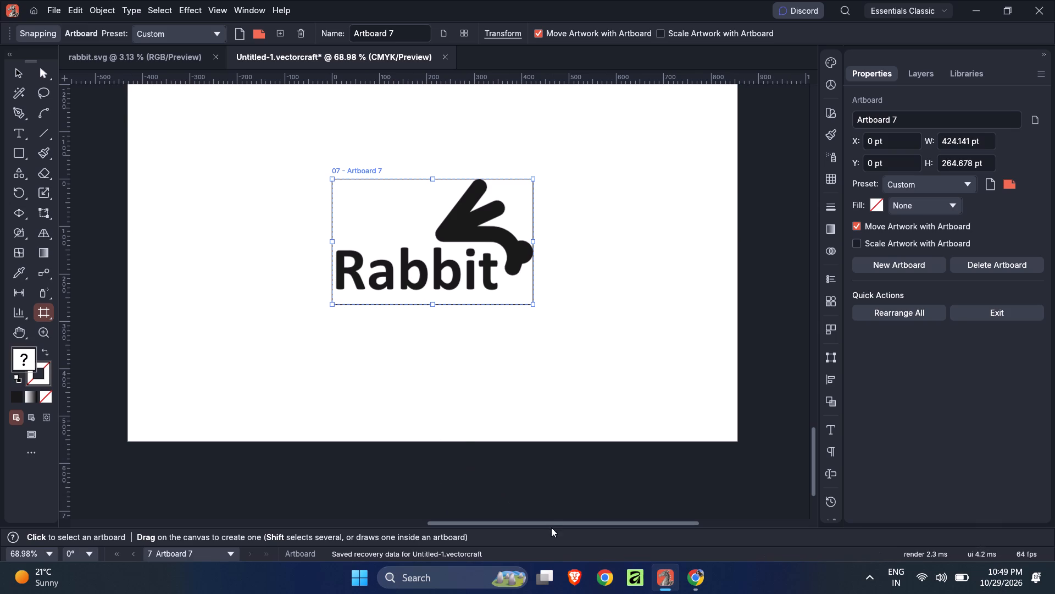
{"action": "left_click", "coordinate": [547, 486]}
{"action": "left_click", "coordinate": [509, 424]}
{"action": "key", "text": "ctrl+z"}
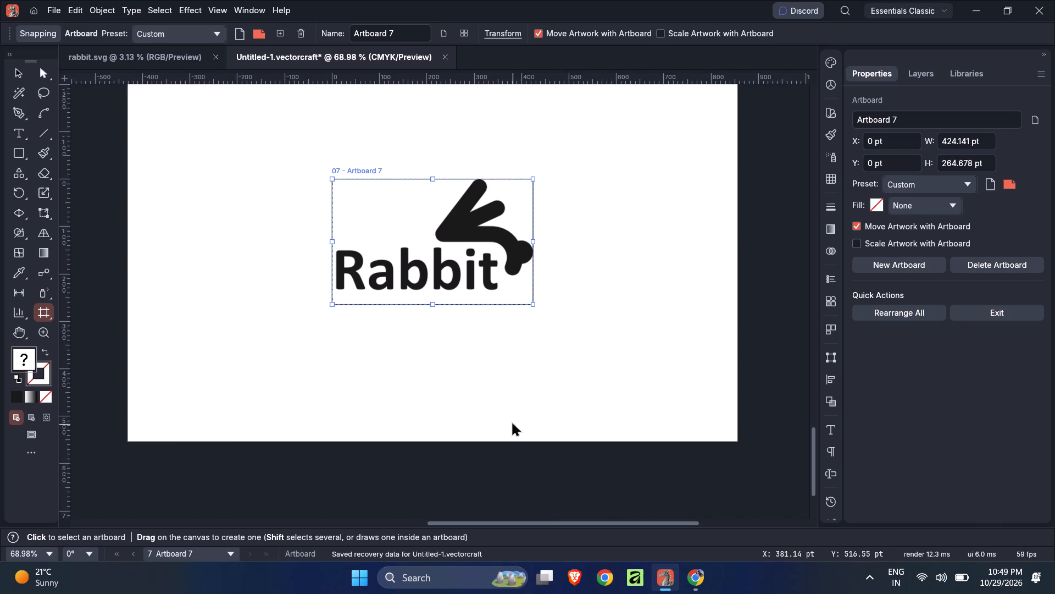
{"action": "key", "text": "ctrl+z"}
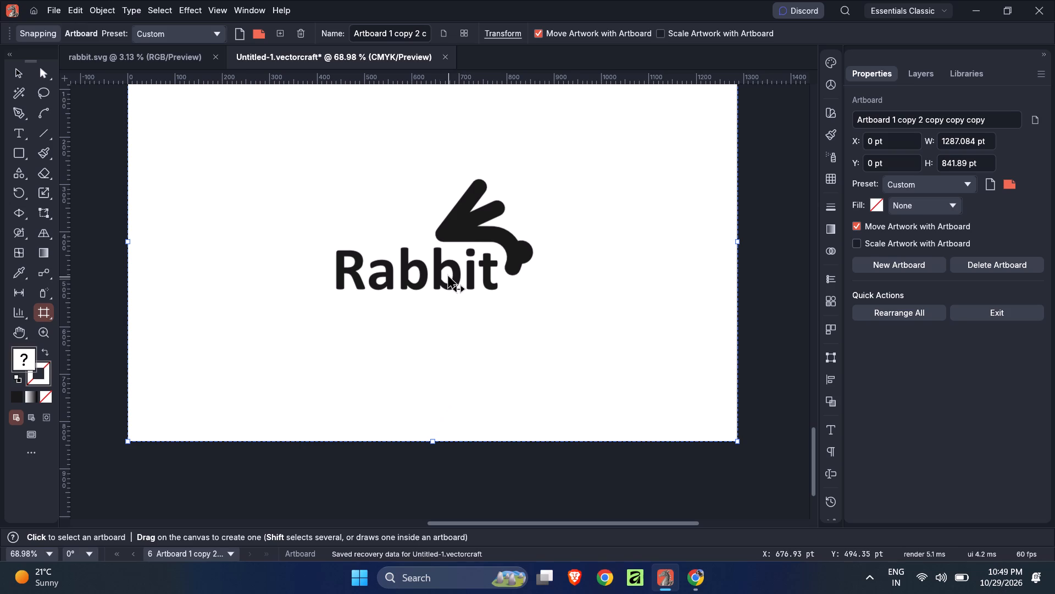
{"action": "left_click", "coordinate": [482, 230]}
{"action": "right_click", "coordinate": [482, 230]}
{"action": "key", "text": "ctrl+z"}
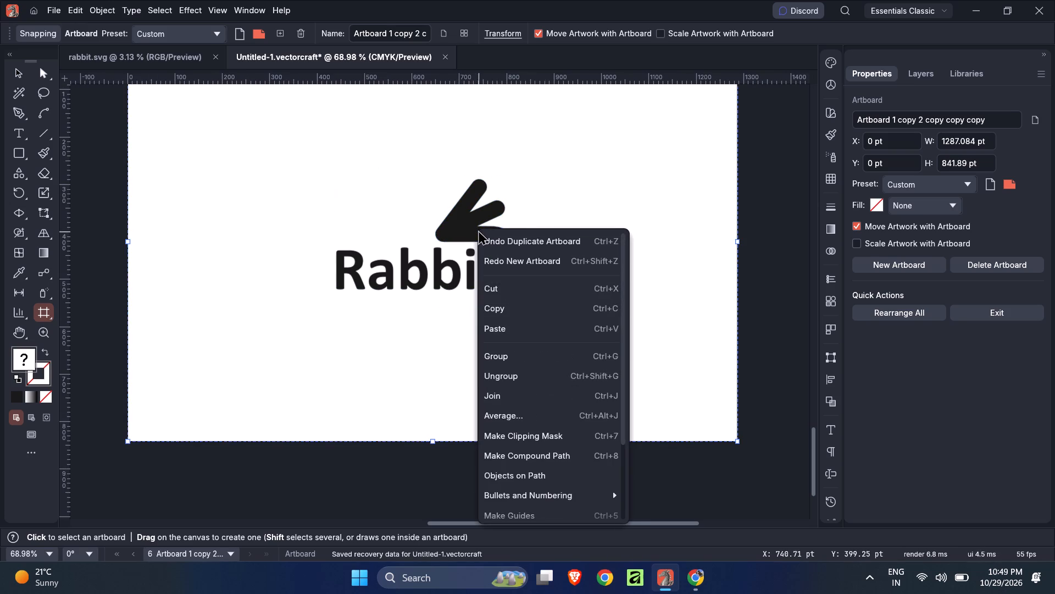
Ungroup the sixth artboard's logo into its text and rabbit symbol, and deselect it.
{"action": "left_click", "coordinate": [15, 71]}
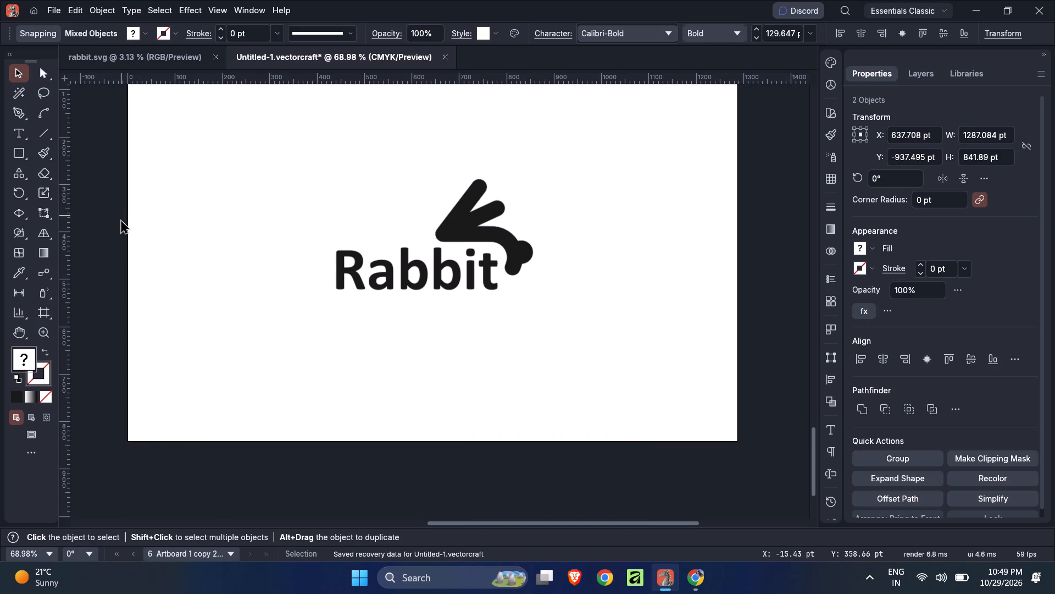
{"action": "left_click", "coordinate": [119, 218]}
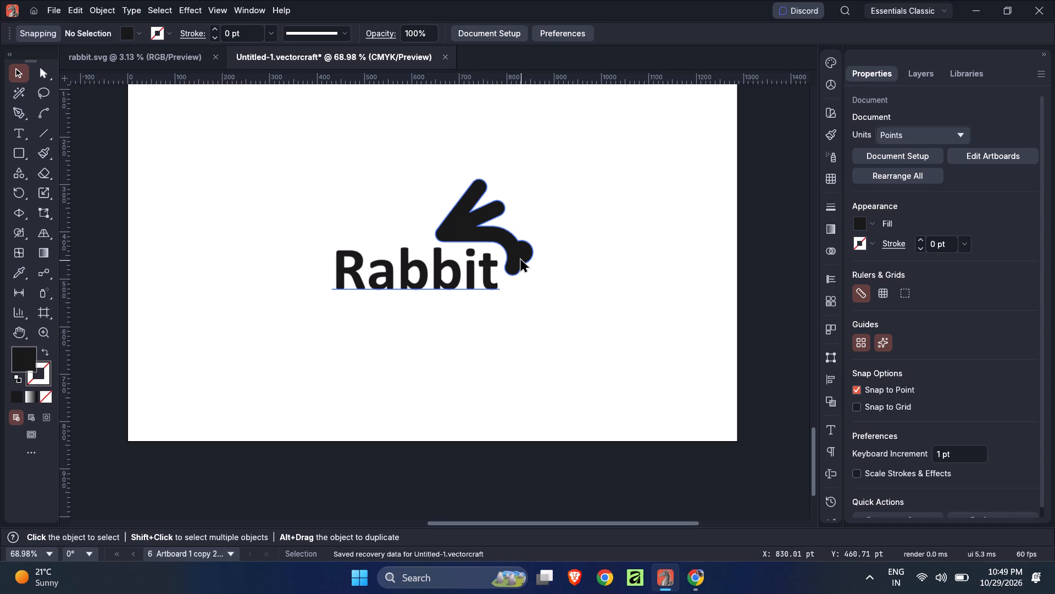
{"action": "left_click", "coordinate": [521, 260]}
{"action": "right_click", "coordinate": [521, 259]}
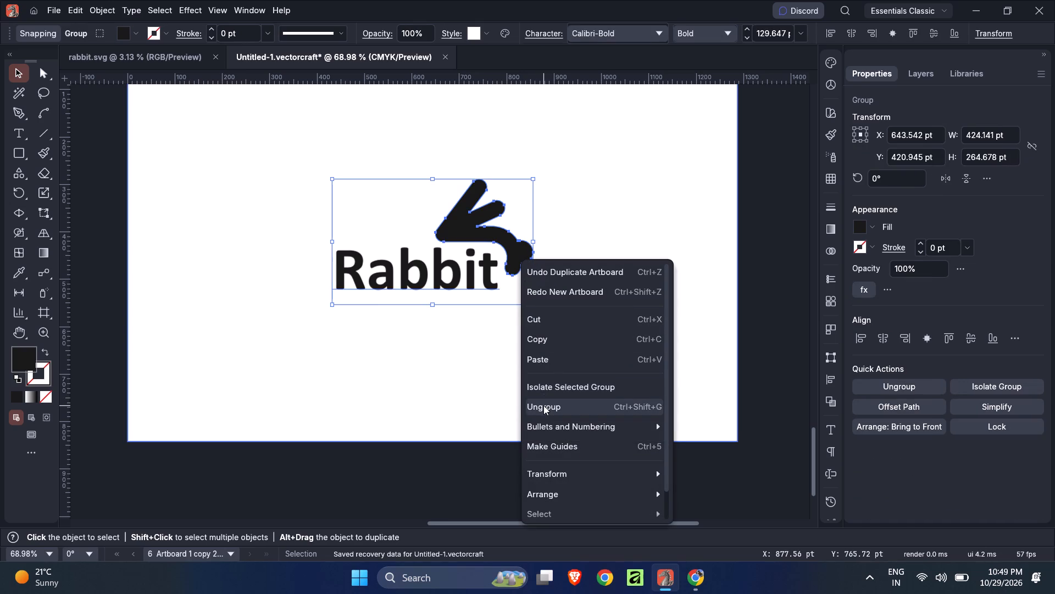
{"action": "left_click", "coordinate": [560, 404]}
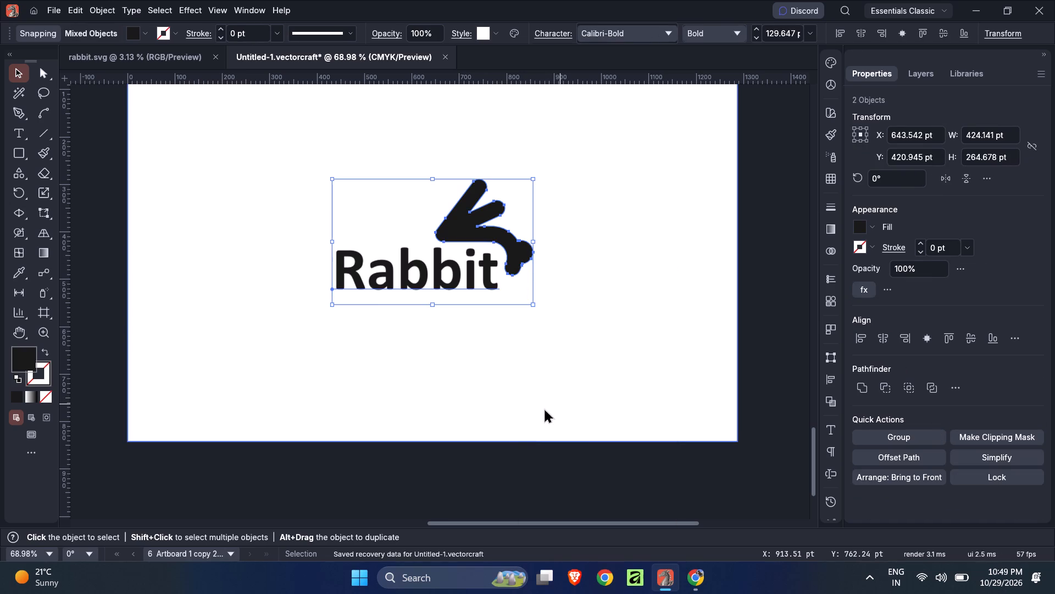
{"action": "left_click", "coordinate": [471, 475]}
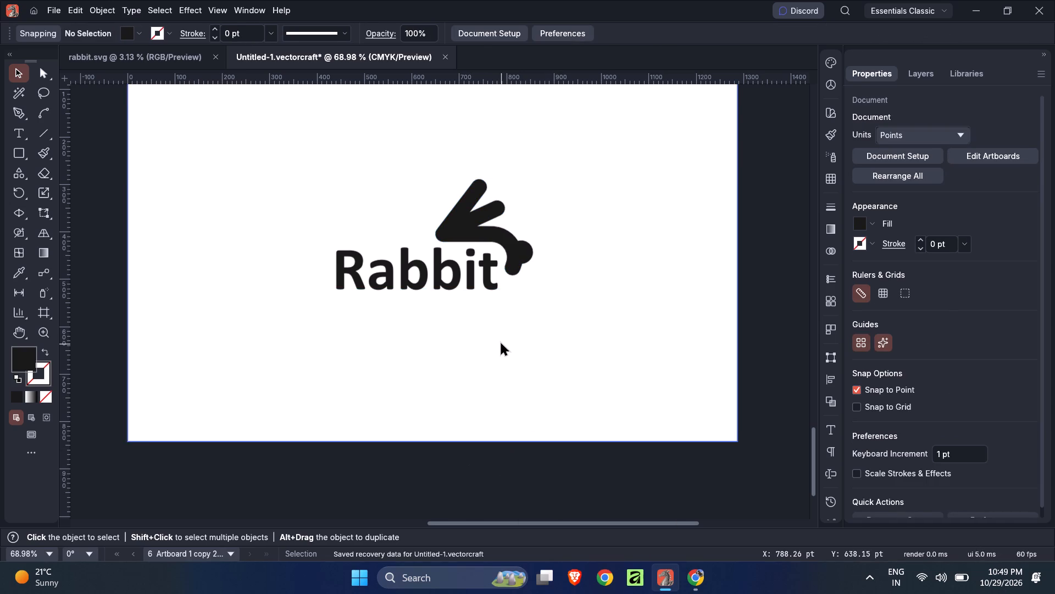
Place a copy of the sixth artboard's Rabbit text about 235 pt straight below the original.
{"action": "scroll", "coordinate": [500, 342], "scroll_direction": "down", "scroll_amount": 2, "text": "ctrl"}
{"action": "scroll", "coordinate": [487, 334], "scroll_direction": "up", "scroll_amount": 2, "text": "ctrl"}
{"action": "left_click", "coordinate": [470, 296]}
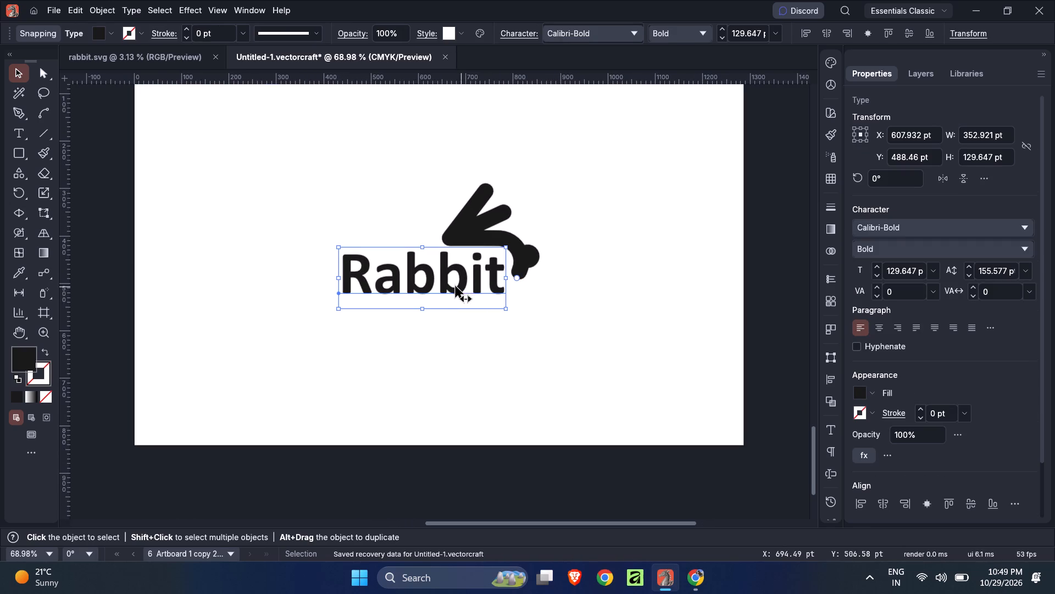
{"action": "left_click_drag", "start_coordinate": [454, 285], "coordinate": [476, 395], "text": "alt"}
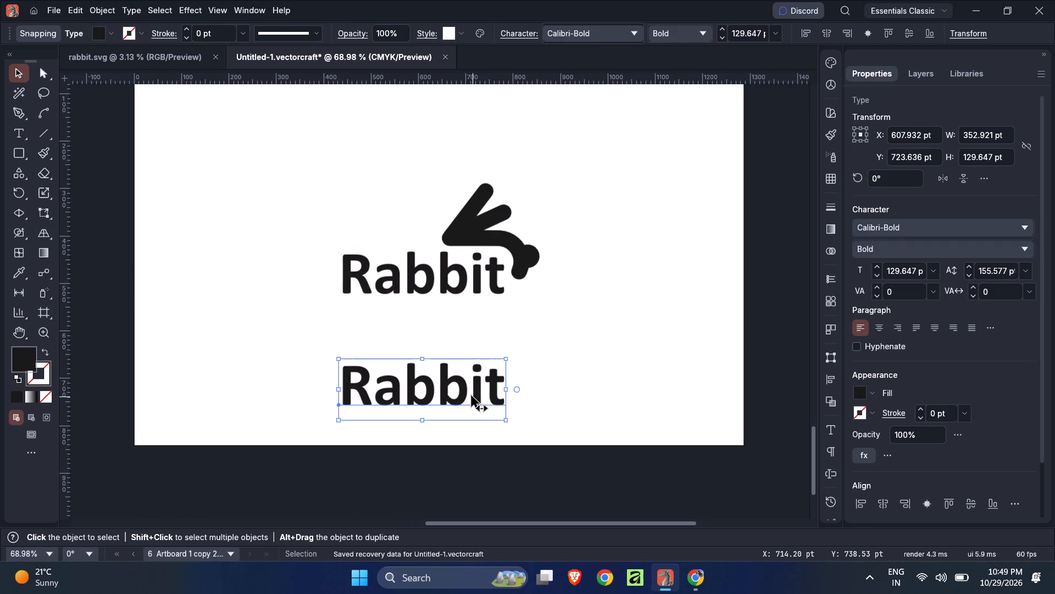
{"action": "key", "text": "ctrl+a"}
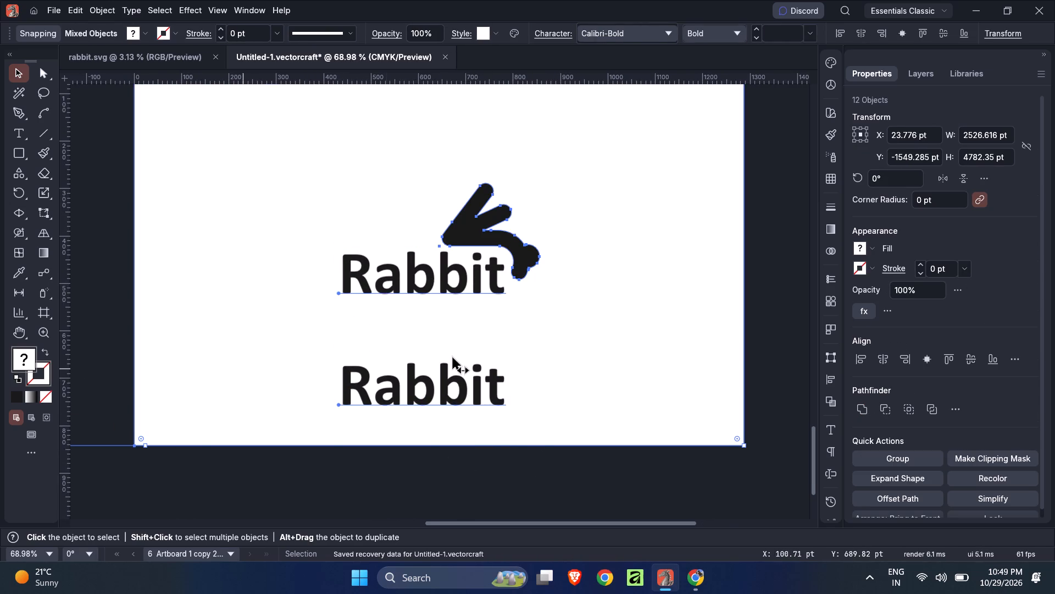
{"action": "scroll", "coordinate": [465, 358], "scroll_direction": "down", "scroll_amount": 5, "text": "ctrl"}
{"action": "double_click", "coordinate": [704, 449]}
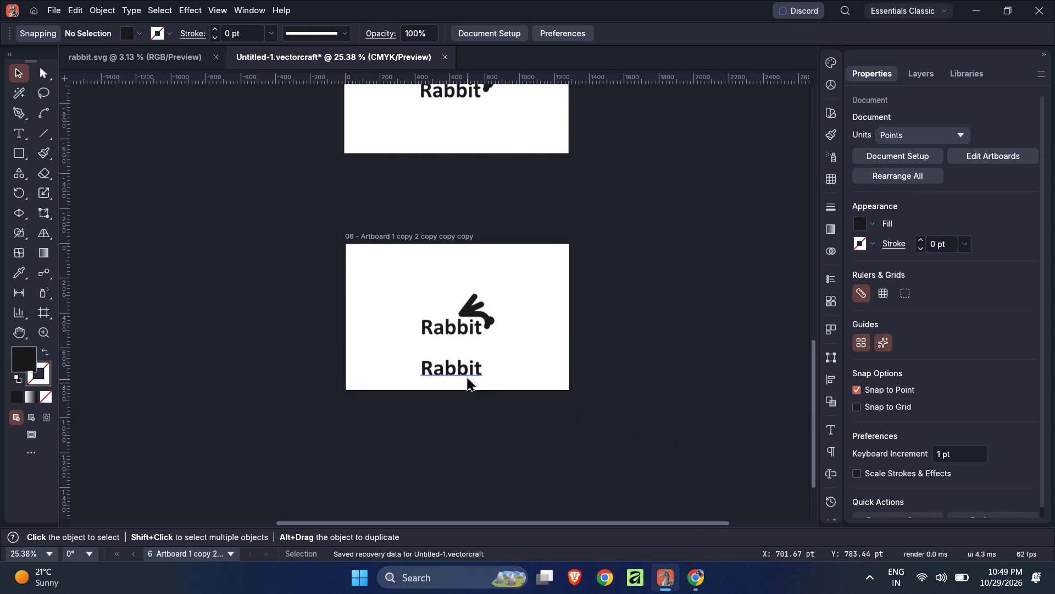
Replace the copied text at the bottom of the sixth artboard with "Arrow + Rabbit".
{"action": "scroll", "coordinate": [468, 379], "scroll_direction": "down", "scroll_amount": 1, "text": "ctrl"}
{"action": "scroll", "coordinate": [467, 378], "scroll_direction": "up", "scroll_amount": 5, "text": "ctrl"}
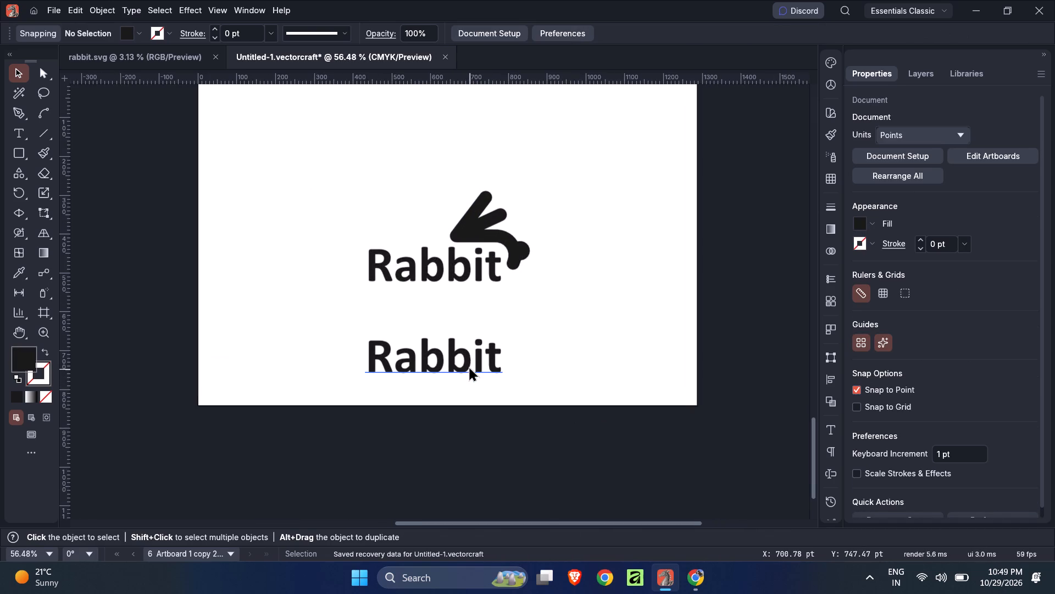
{"action": "double_click", "coordinate": [469, 359]}
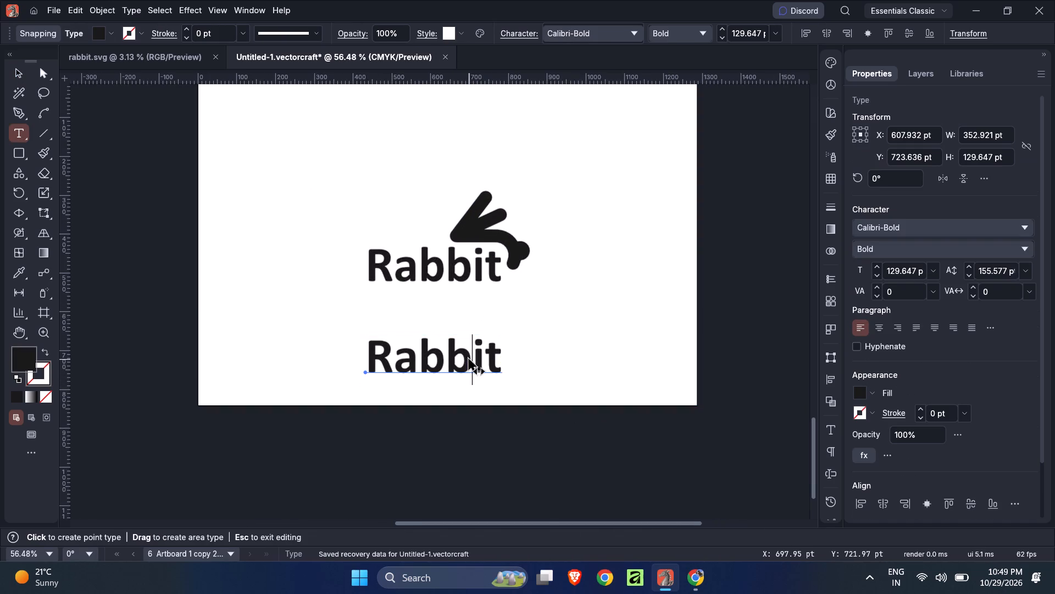
{"action": "key", "text": "ctrl+a"}
{"action": "key", "text": "shift+a"}
{"action": "type", "text": "rr"}
{"action": "type", "text": "ow"}
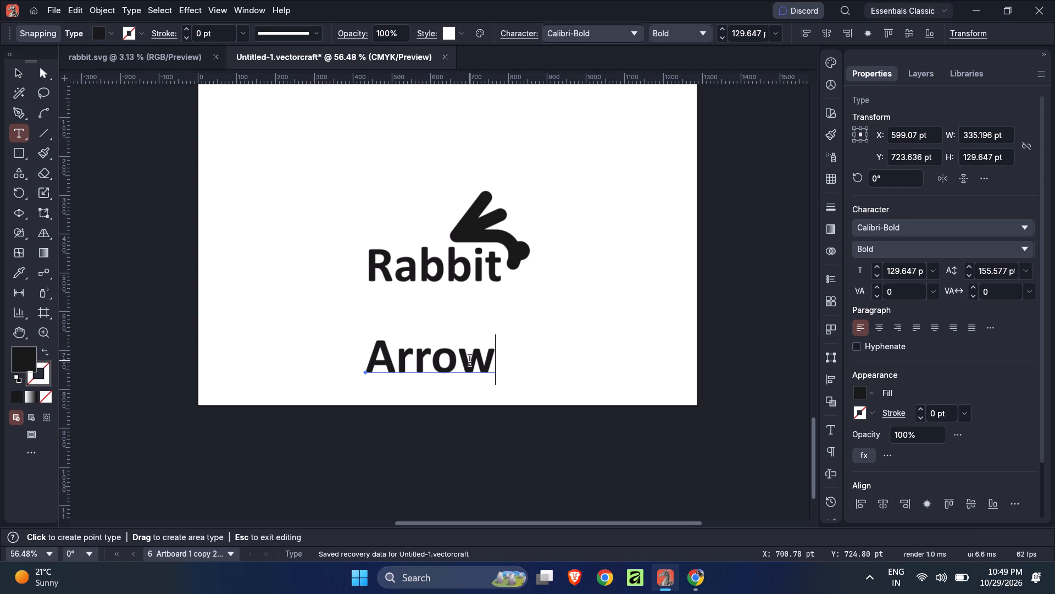
{"action": "key", "text": "space"}
{"action": "key", "text": "plus"}
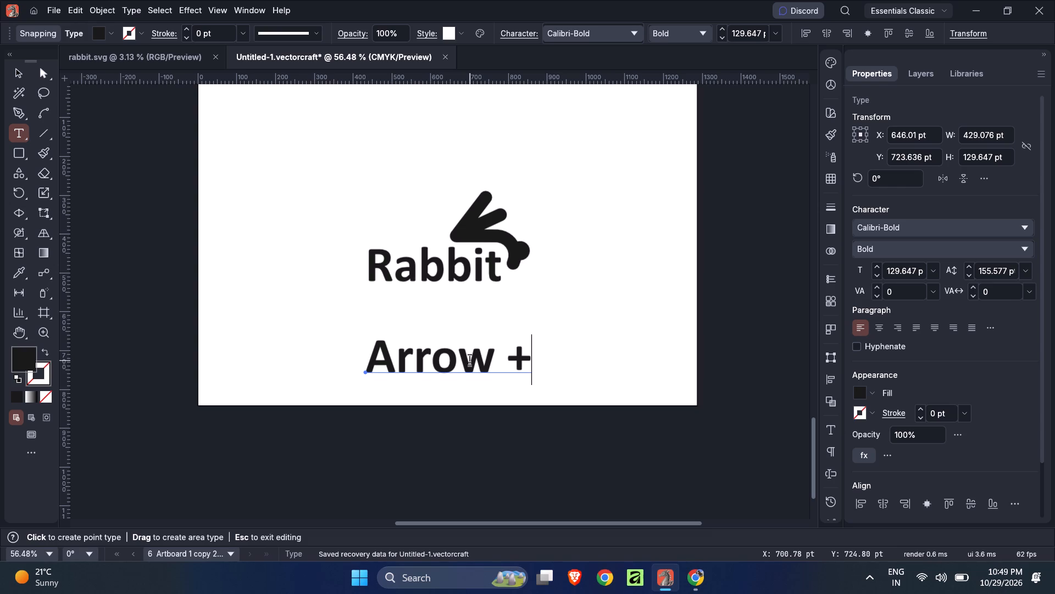
{"action": "key", "text": "space"}
{"action": "type", "text": "Rabbig"}
{"action": "key", "text": "BackSpace"}
{"action": "key", "text": "t"}
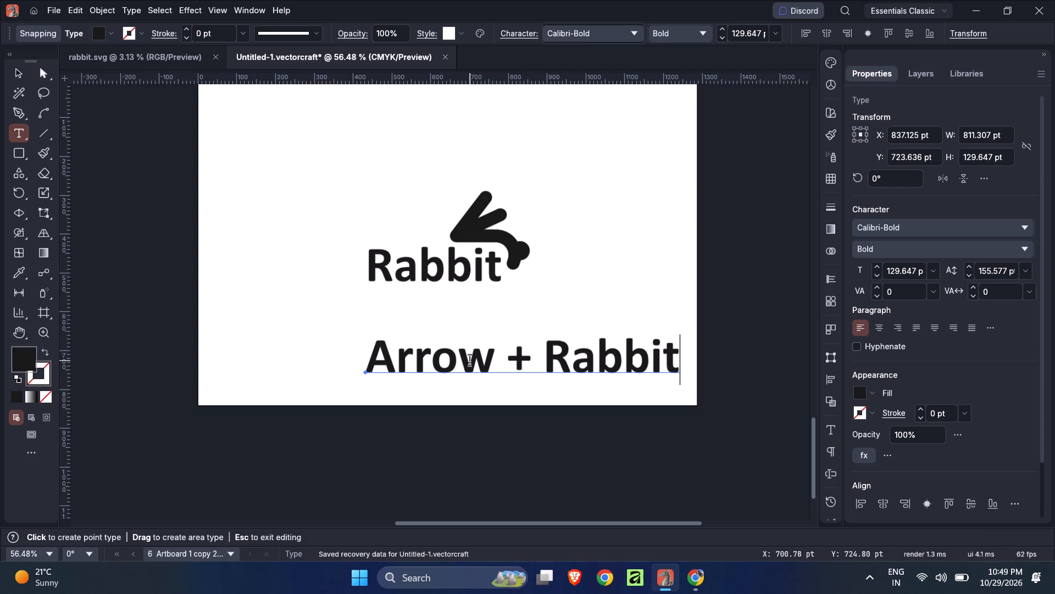
{"action": "scroll", "coordinate": [470, 360], "scroll_direction": "left", "scroll_amount": 4}
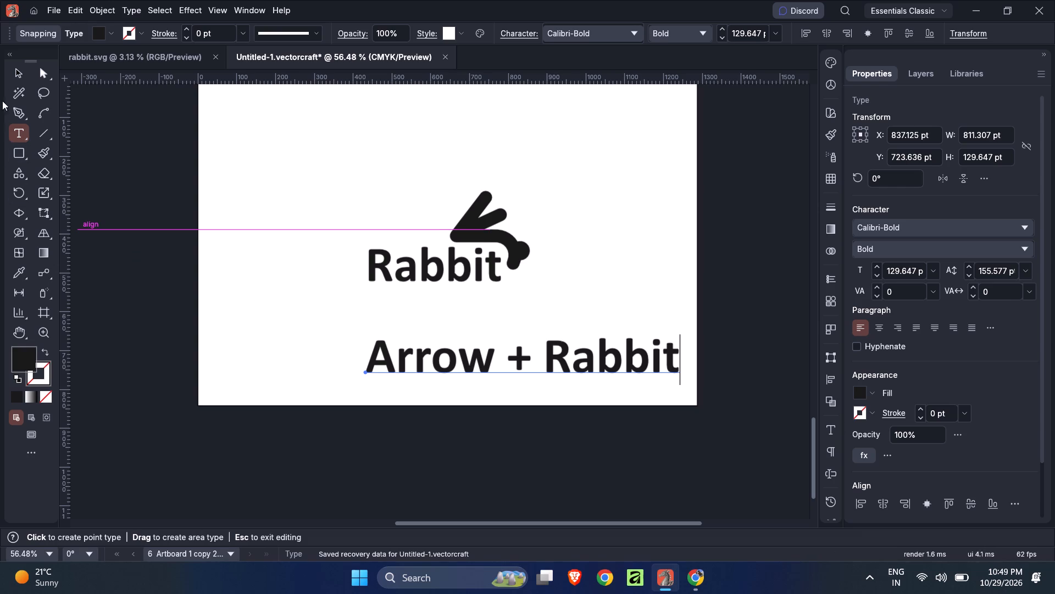
{"action": "left_click", "coordinate": [10, 77]}
{"action": "left_click", "coordinate": [142, 209]}
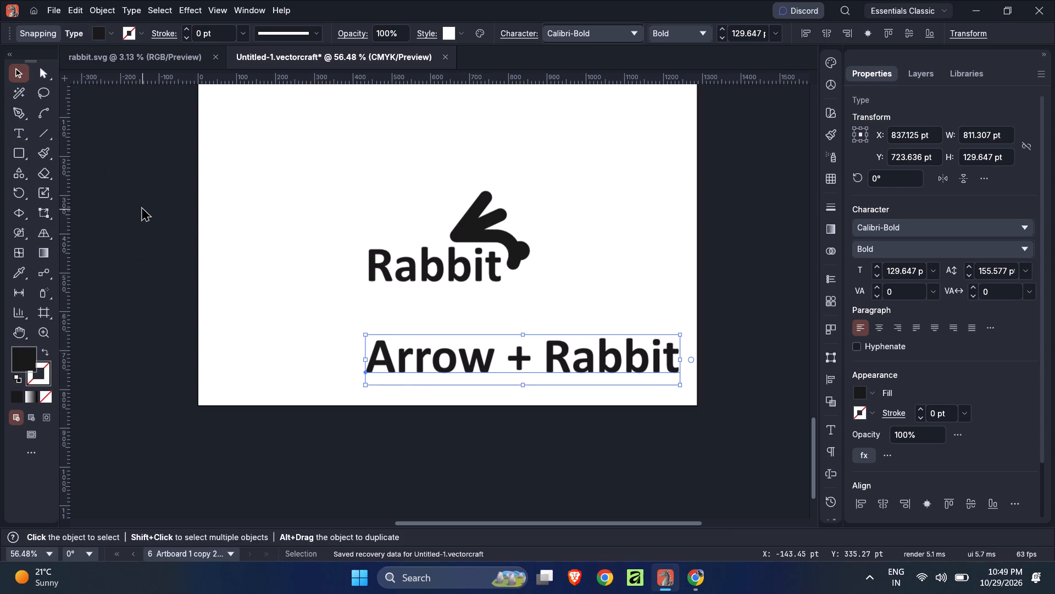
Delete the original Rabbit text beside the rabbit symbol on the sixth artboard.
{"action": "left_click", "coordinate": [441, 287]}
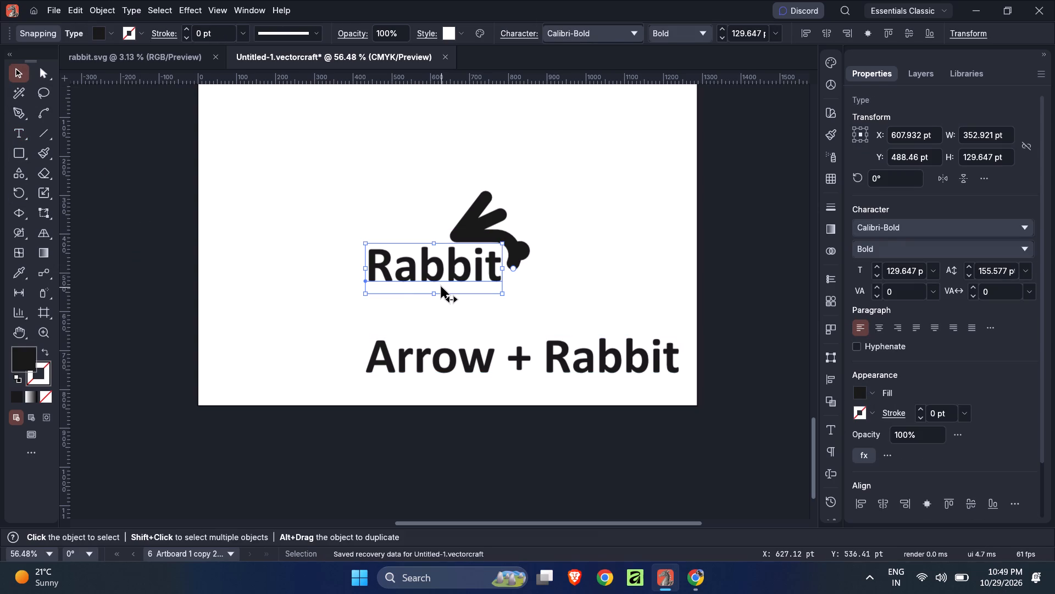
{"action": "key", "text": "Delete"}
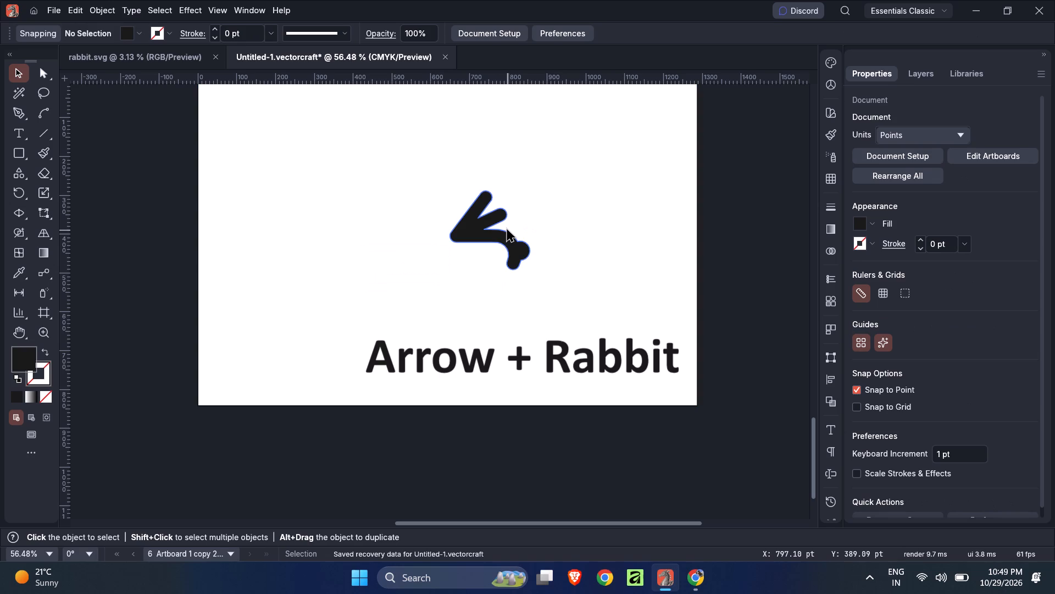
Move the sixth artboard's rabbit symbol about 286 pt right and 159 pt down, above the word Rabbit.
{"action": "left_click", "coordinate": [504, 237]}
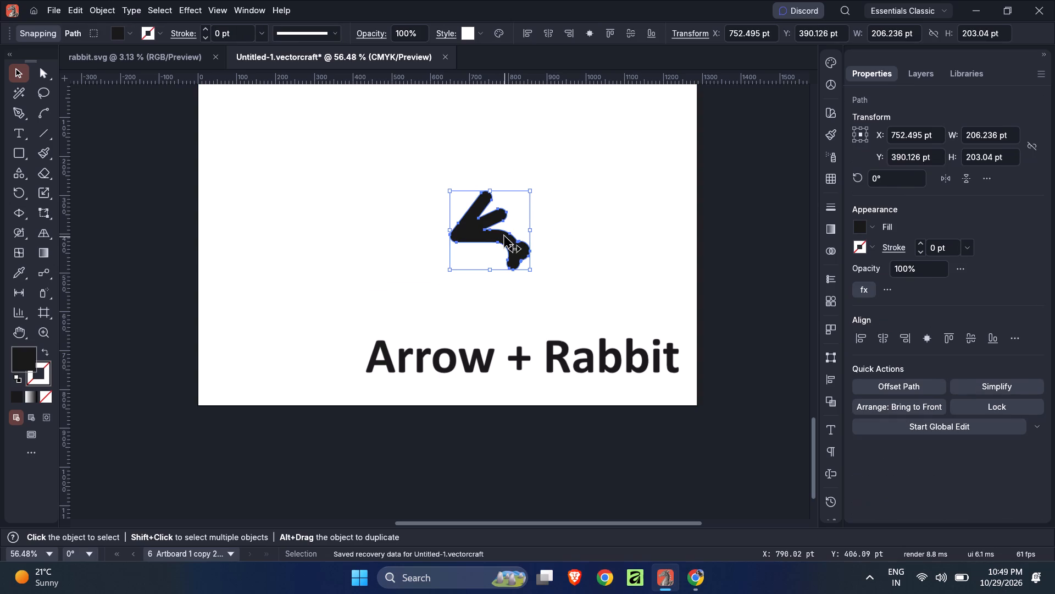
{"action": "left_click_drag", "start_coordinate": [504, 237], "coordinate": [615, 297]}
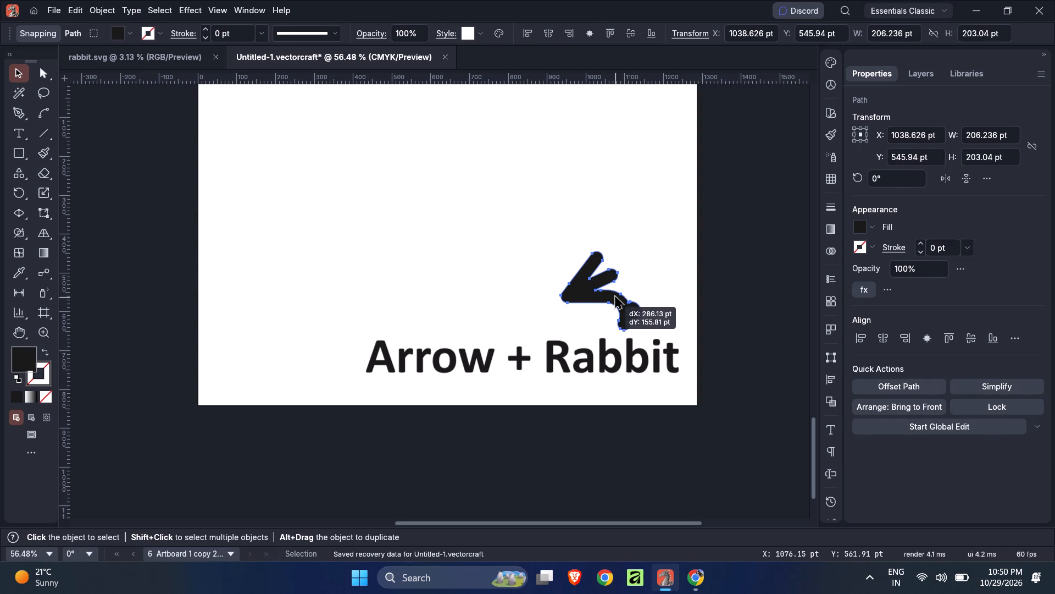
{"action": "left_click_drag", "start_coordinate": [615, 297], "coordinate": [615, 298]}
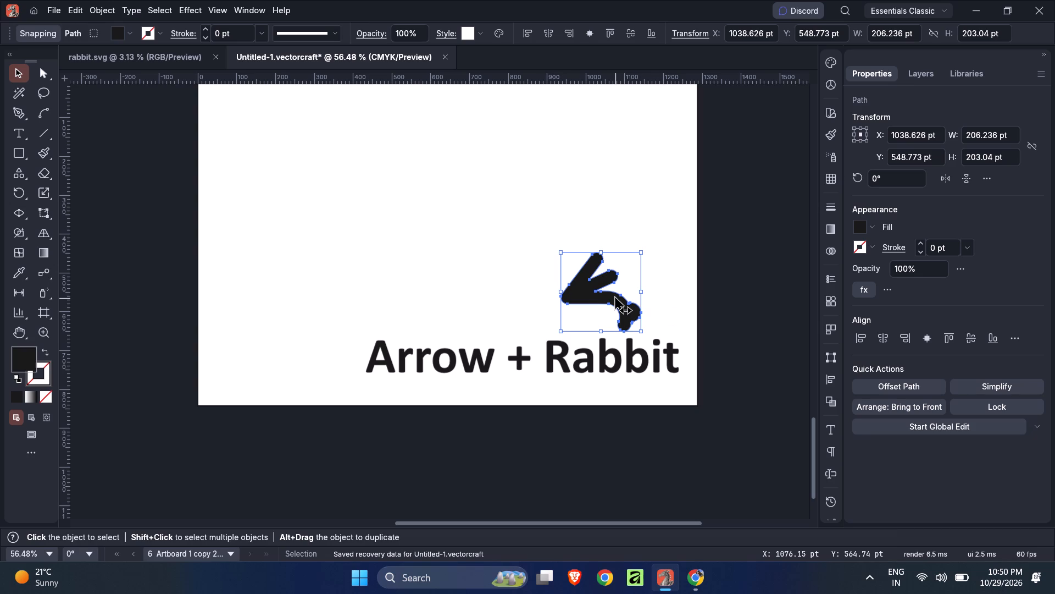
Place a copy of the rabbit symbol about 421 pt to the left, above the word Arrow, and deselect it.
{"action": "left_click_drag", "start_coordinate": [615, 298], "coordinate": [452, 298], "text": "alt"}
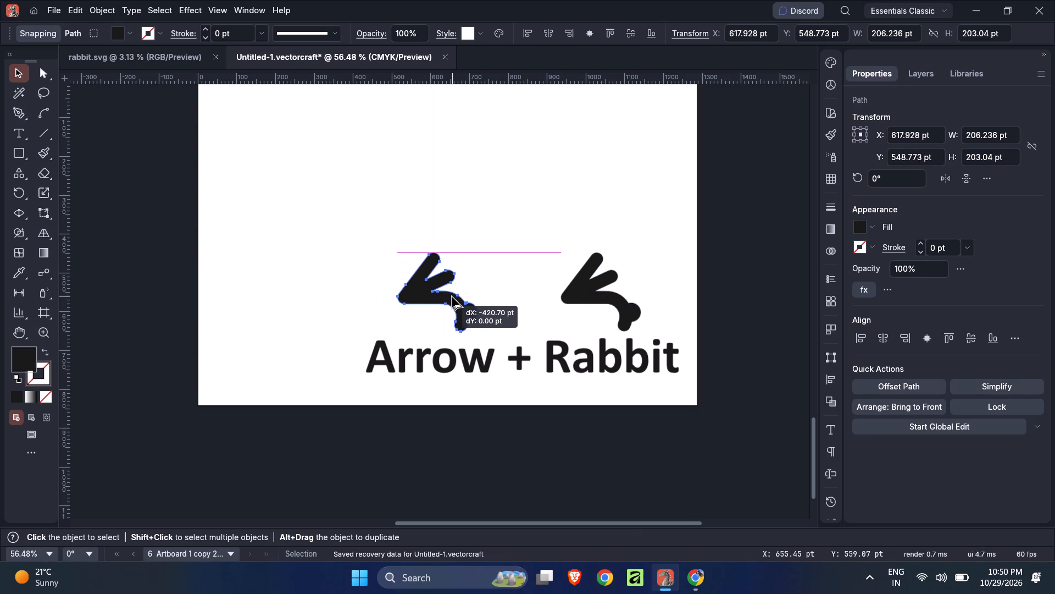
{"action": "left_click_drag", "start_coordinate": [452, 298], "coordinate": [452, 301], "text": "alt"}
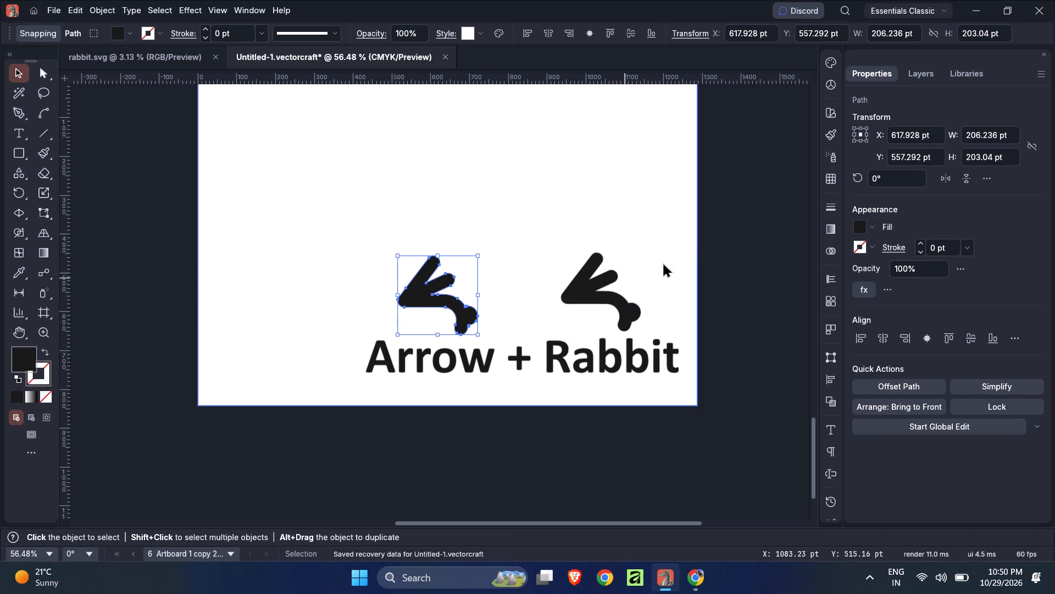
{"action": "left_click", "coordinate": [732, 223]}
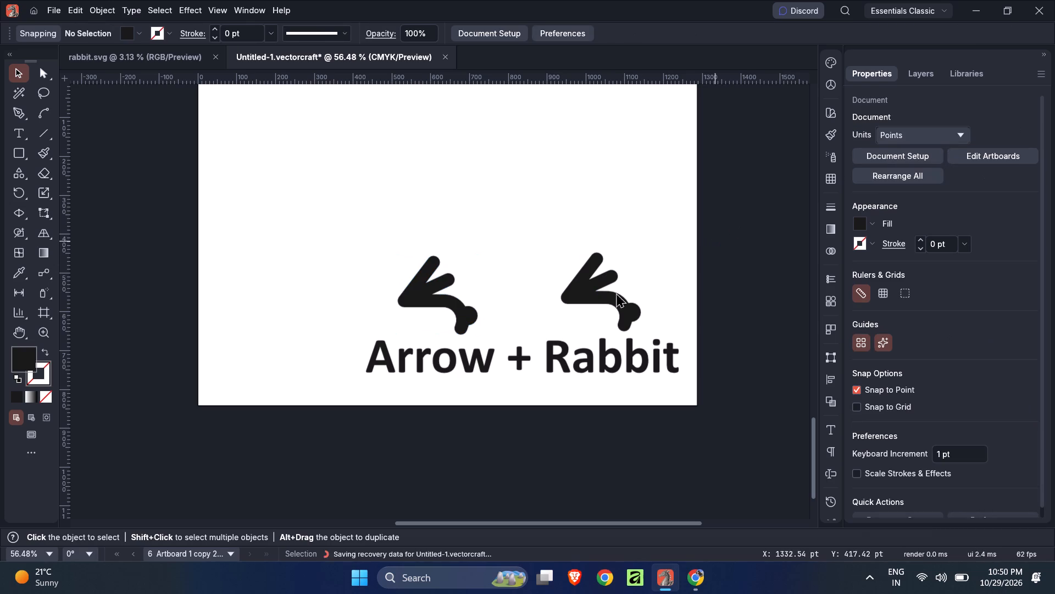
Draw a rectangle about 107 by 129 pt covering the curved body and tail of the copied rabbit symbol.
{"action": "scroll", "coordinate": [496, 298], "scroll_direction": "up", "scroll_amount": 7, "text": "ctrl"}
{"action": "scroll", "coordinate": [496, 298], "scroll_direction": "down", "scroll_amount": 3, "text": "ctrl"}
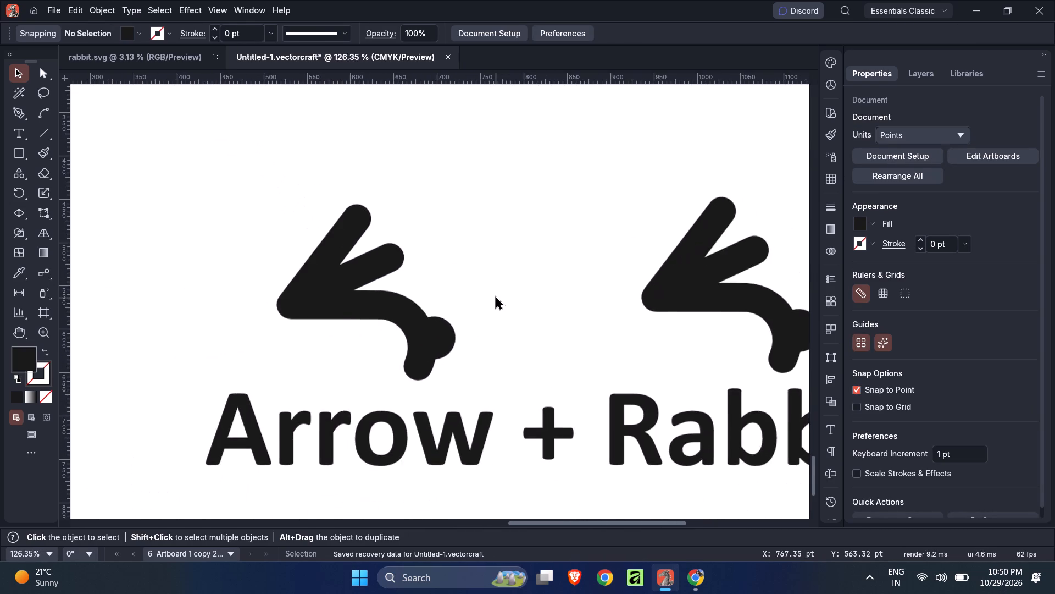
{"action": "scroll", "coordinate": [496, 298], "scroll_direction": "up", "scroll_amount": 2, "text": "ctrl"}
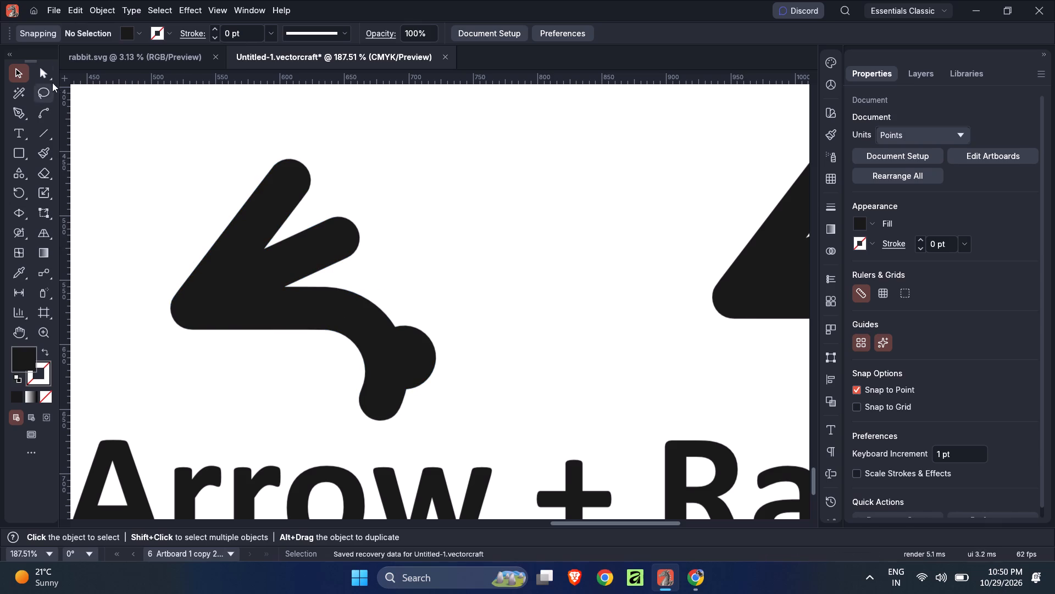
{"action": "left_click", "coordinate": [18, 149]}
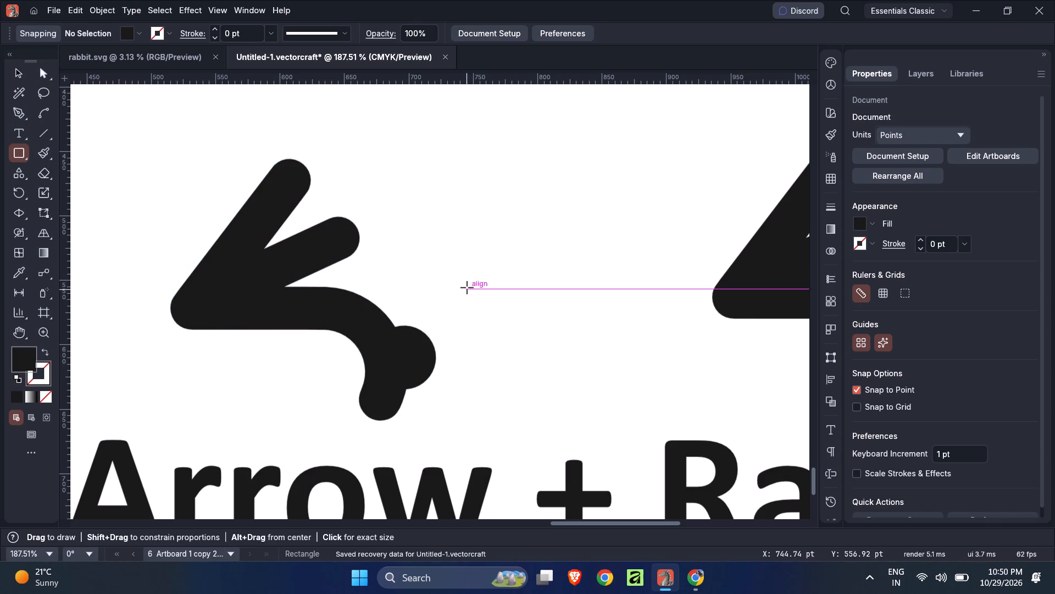
{"action": "left_click_drag", "start_coordinate": [468, 287], "coordinate": [346, 448]}
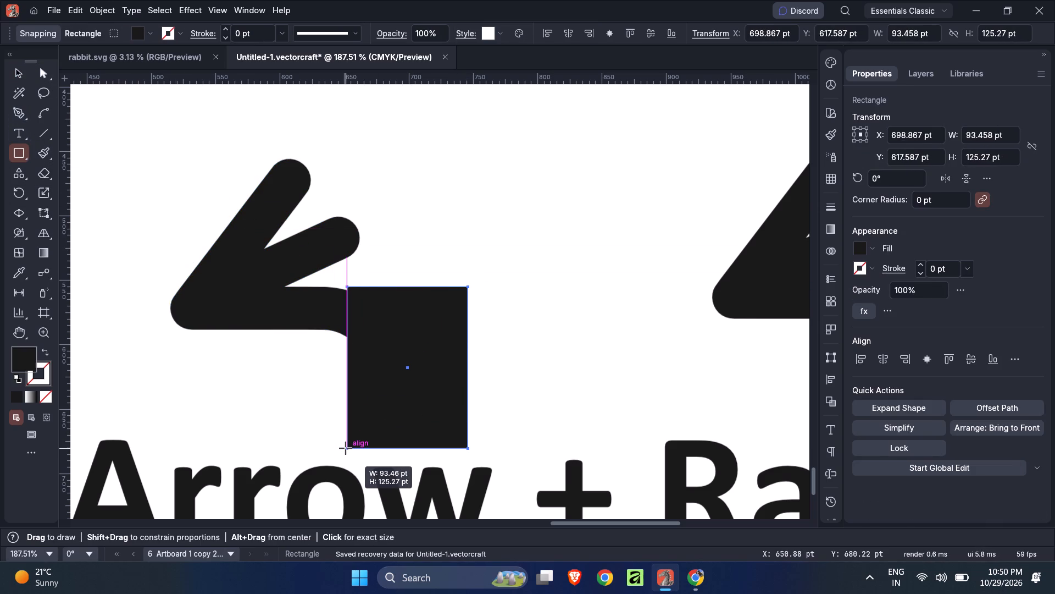
{"action": "left_click_drag", "start_coordinate": [346, 448], "coordinate": [337, 455]}
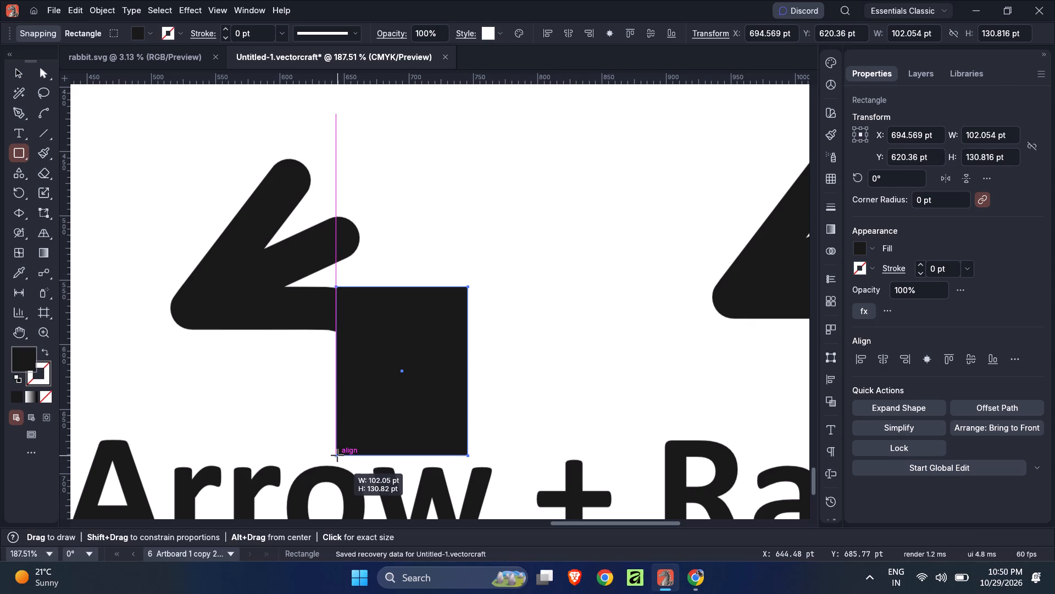
{"action": "left_click_drag", "start_coordinate": [337, 455], "coordinate": [330, 453]}
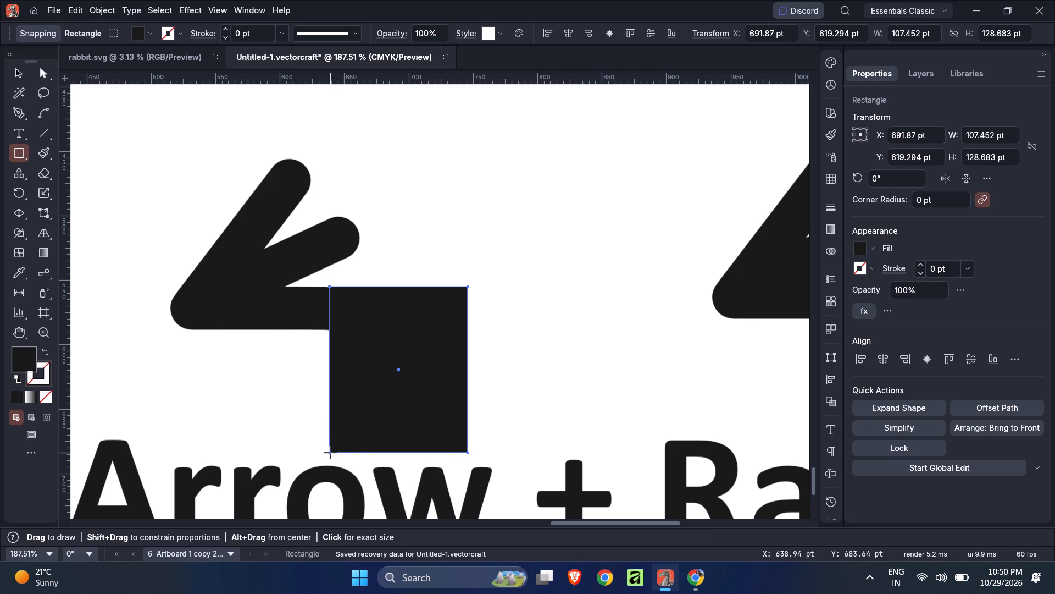
Remove the rectangle and the covered body and tail from the copied symbol with Shape Builder, leaving an arrow shape.
{"action": "left_click", "coordinate": [21, 75]}
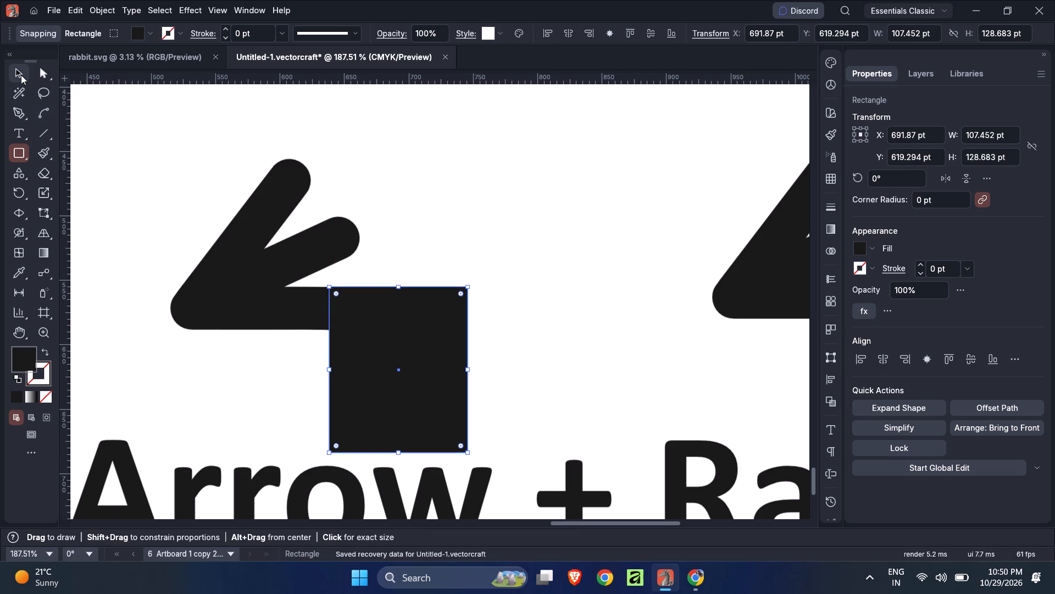
{"action": "left_click", "coordinate": [314, 239], "text": "shift"}
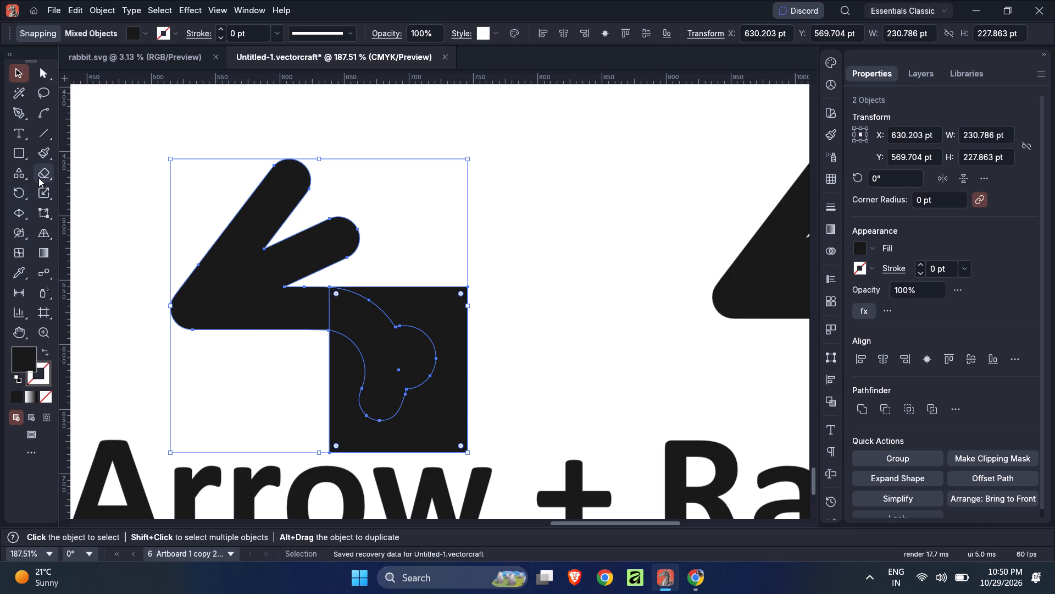
{"action": "left_click", "coordinate": [23, 233]}
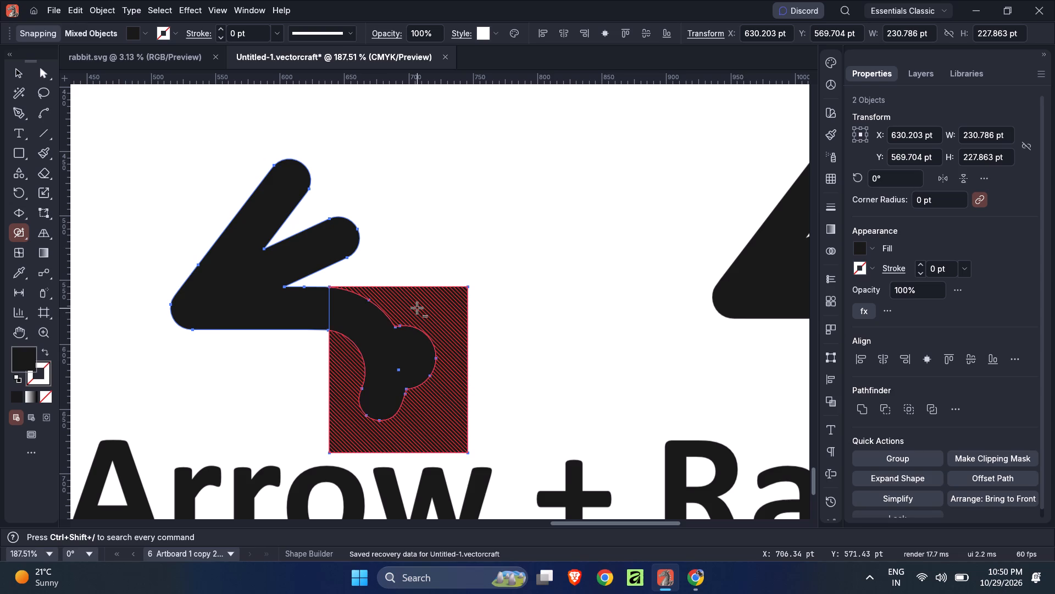
{"action": "left_click_drag", "start_coordinate": [417, 308], "coordinate": [326, 416], "text": "alt"}
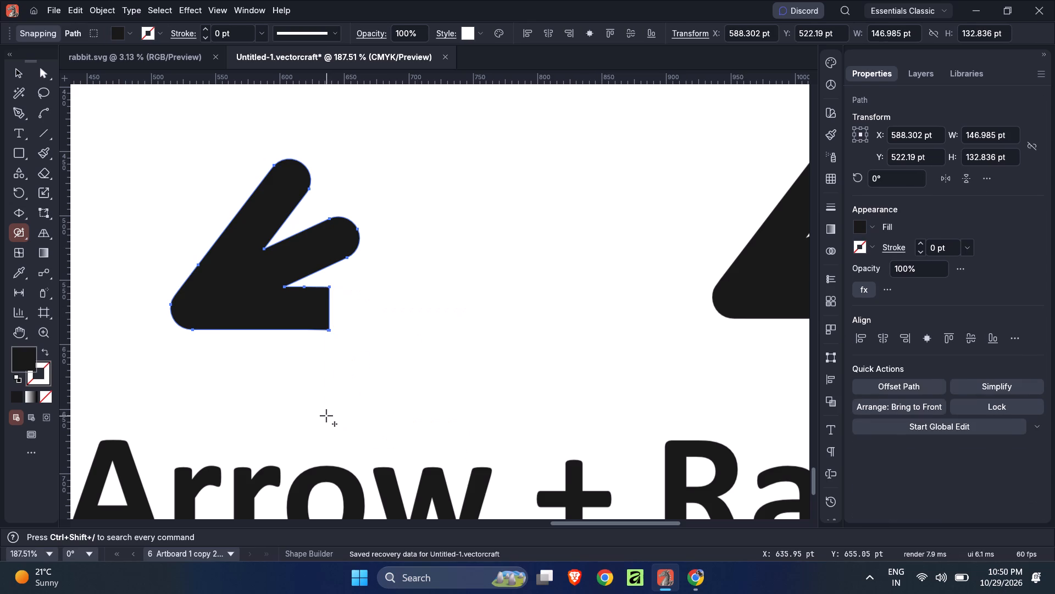
Delete the white background rectangle behind the artwork on the sixth artboard.
{"action": "left_click", "coordinate": [46, 78]}
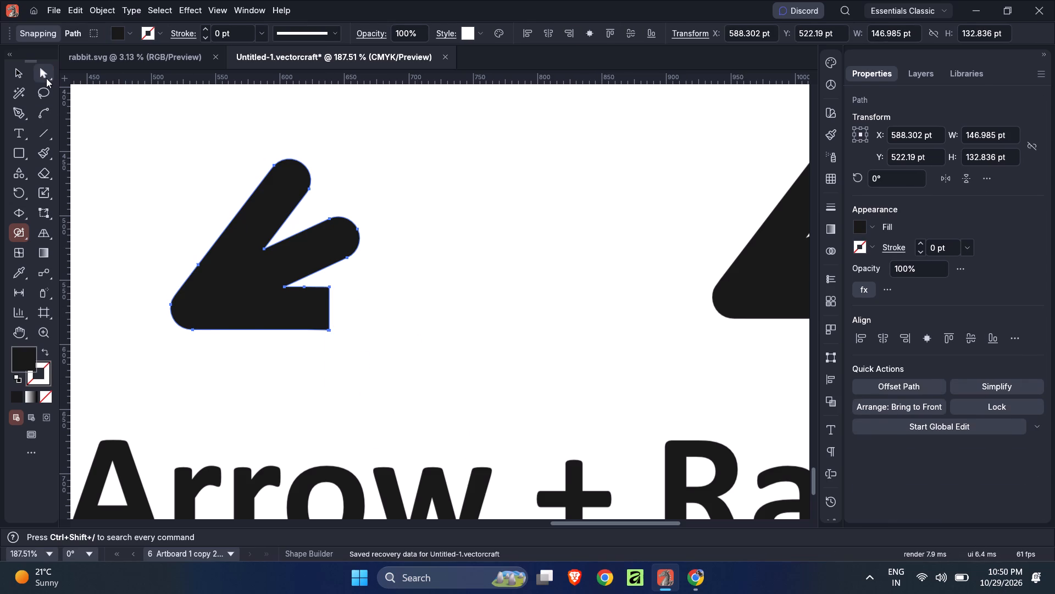
{"action": "left_click_drag", "start_coordinate": [344, 281], "coordinate": [334, 316]}
{"action": "key", "text": "ctrl+z"}
{"action": "left_click", "coordinate": [321, 306]}
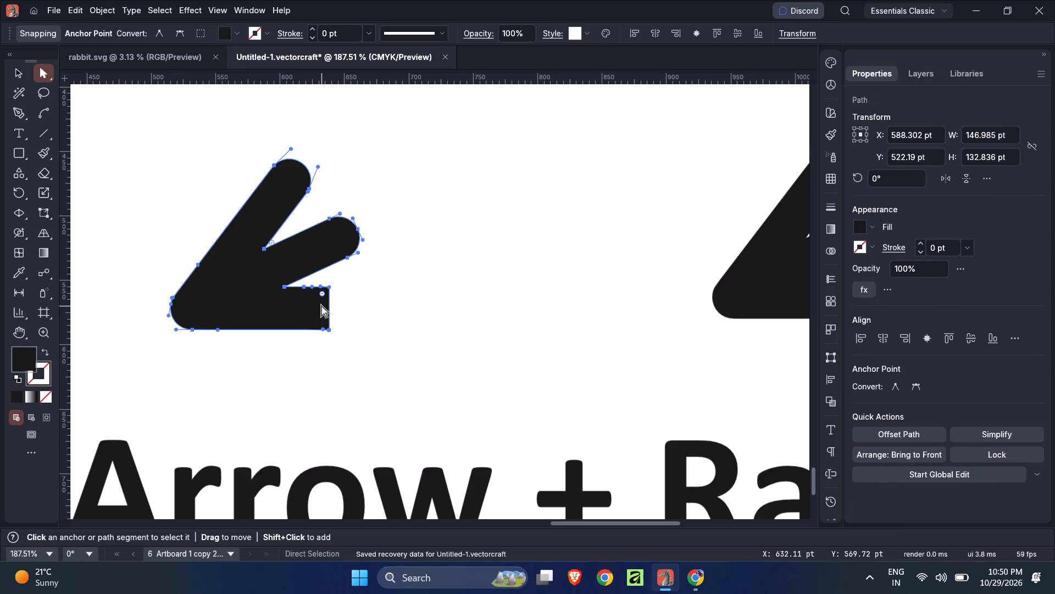
{"action": "left_click_drag", "start_coordinate": [336, 283], "coordinate": [333, 302]}
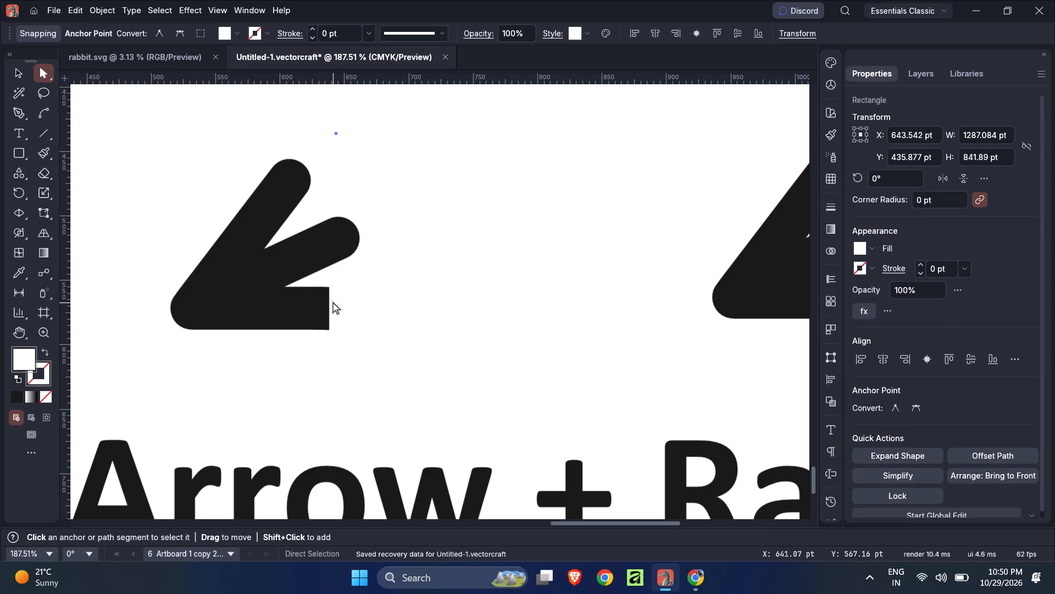
{"action": "key", "text": "ctrl+z"}
{"action": "key", "text": "Delete"}
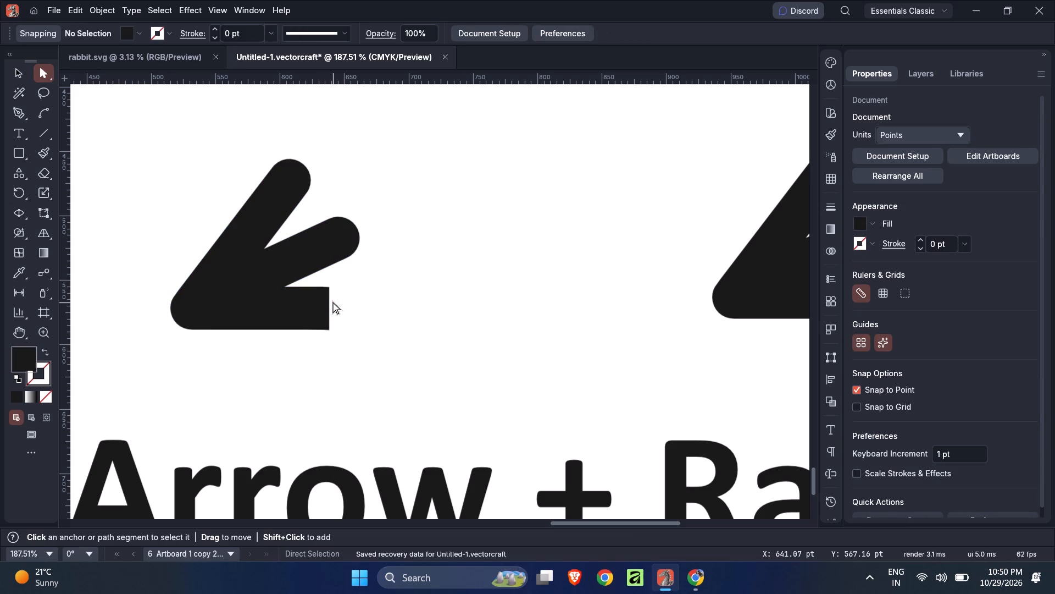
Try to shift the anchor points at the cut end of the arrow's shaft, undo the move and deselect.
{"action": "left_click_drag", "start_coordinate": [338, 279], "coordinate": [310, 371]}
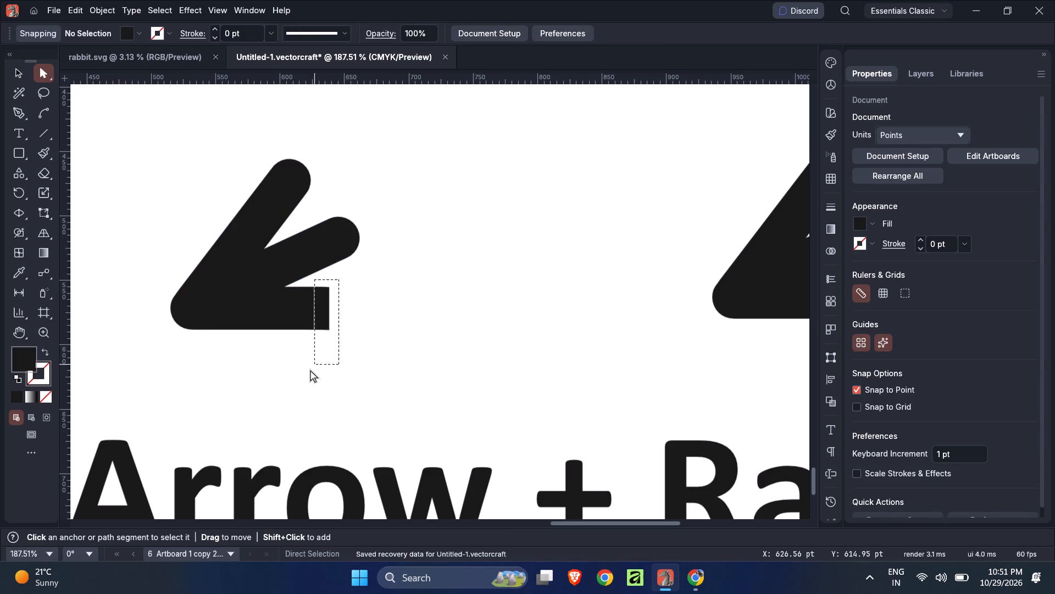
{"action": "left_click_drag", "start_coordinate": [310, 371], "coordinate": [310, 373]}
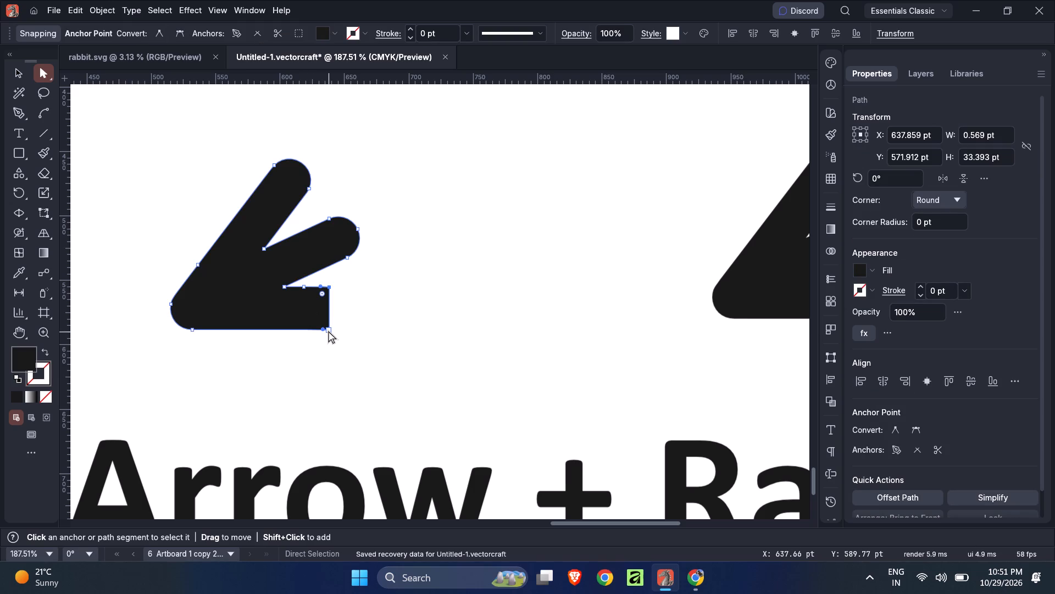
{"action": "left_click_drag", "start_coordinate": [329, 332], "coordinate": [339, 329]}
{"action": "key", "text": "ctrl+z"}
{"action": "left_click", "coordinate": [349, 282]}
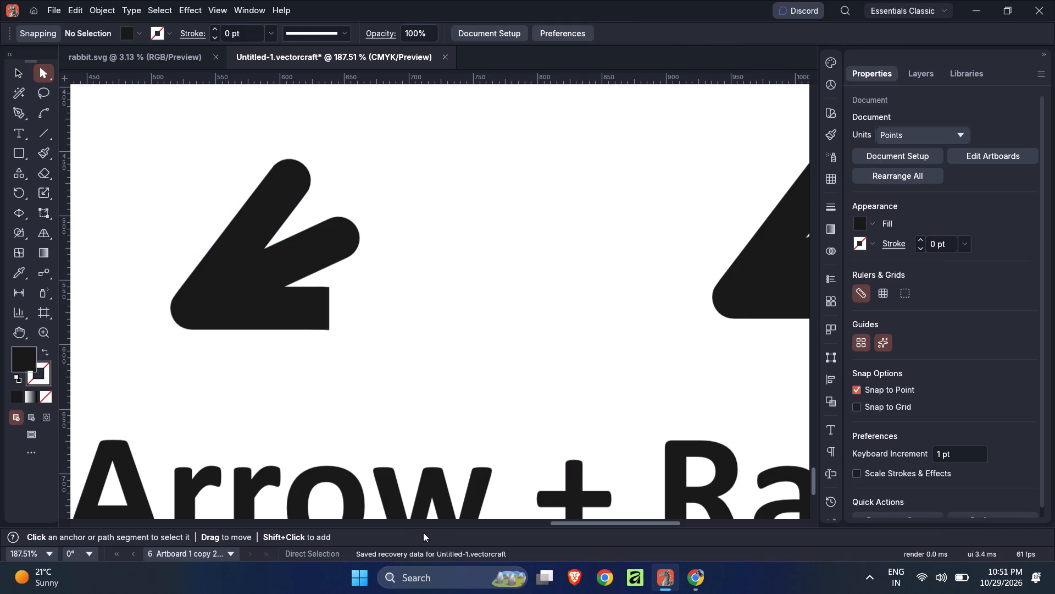
Examine the corner anchor points and edges at the cut end of the arrow's shaft up close.
{"action": "scroll", "coordinate": [325, 407], "scroll_direction": "down", "scroll_amount": 3, "text": "alt"}
{"action": "scroll", "coordinate": [301, 363], "scroll_direction": "up", "scroll_amount": 7, "text": "alt"}
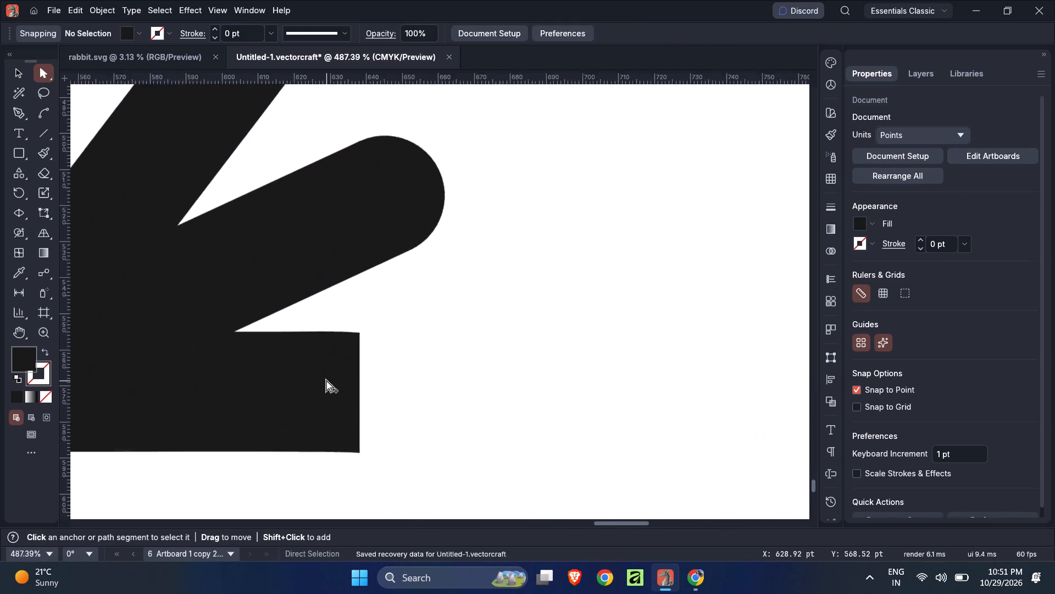
{"action": "scroll", "coordinate": [397, 251], "scroll_direction": "down", "scroll_amount": 3, "text": "alt"}
{"action": "left_click_drag", "start_coordinate": [449, 252], "coordinate": [380, 344]}
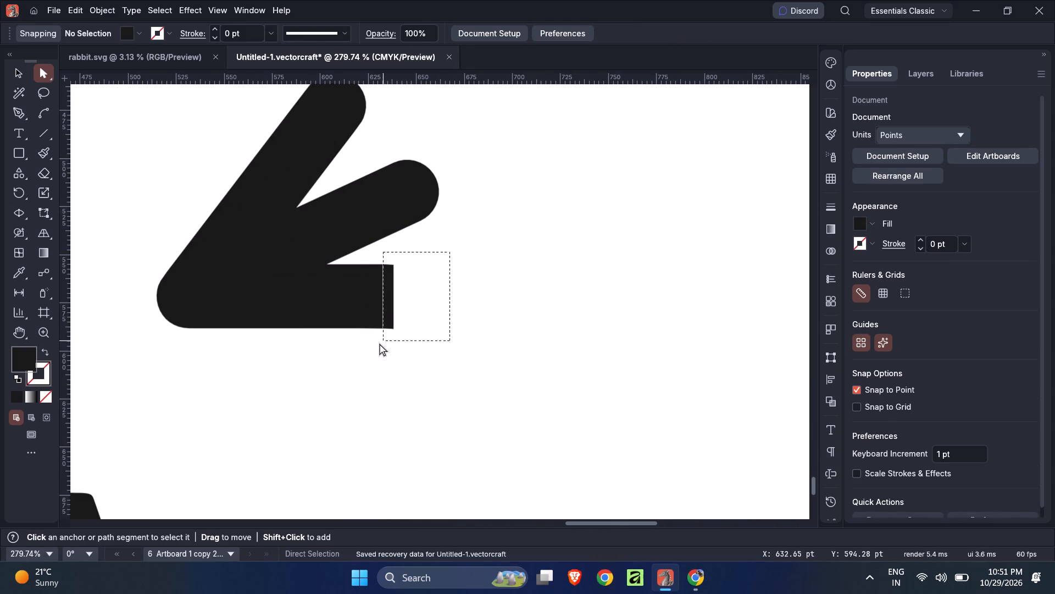
{"action": "left_click_drag", "start_coordinate": [380, 344], "coordinate": [373, 351]}
{"action": "scroll", "coordinate": [398, 331], "scroll_direction": "up", "scroll_amount": 6, "text": "alt"}
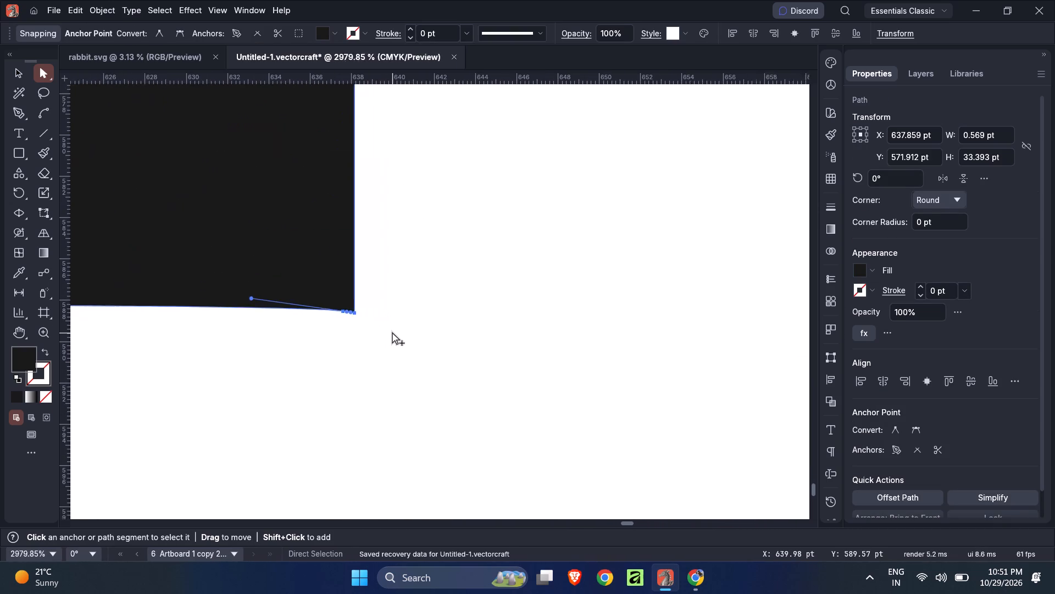
{"action": "scroll", "coordinate": [469, 344], "scroll_direction": "down", "scroll_amount": 4, "text": "alt"}
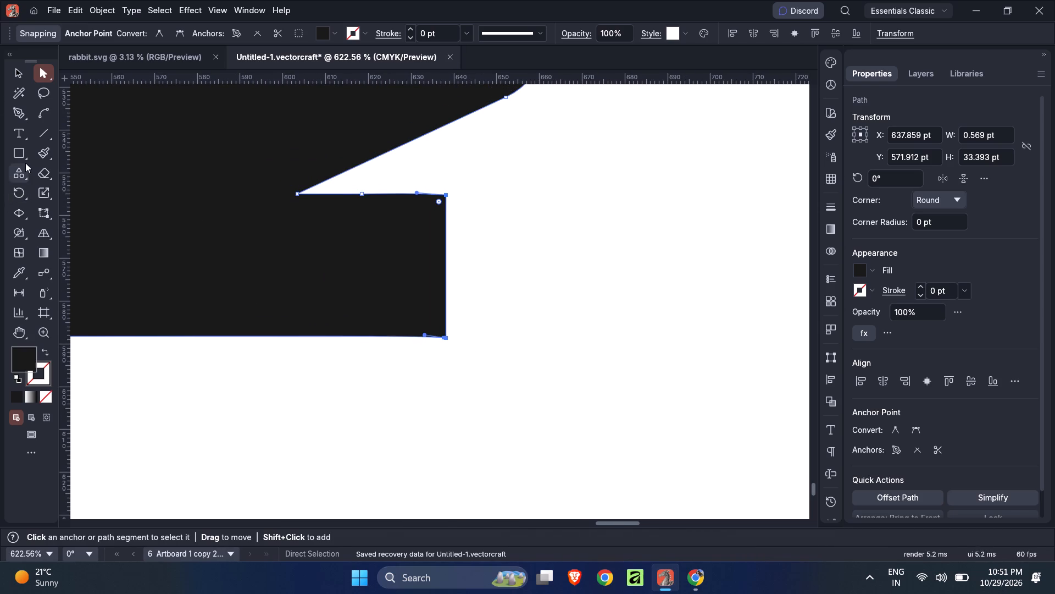
{"action": "left_click_drag", "start_coordinate": [497, 167], "coordinate": [476, 219]}
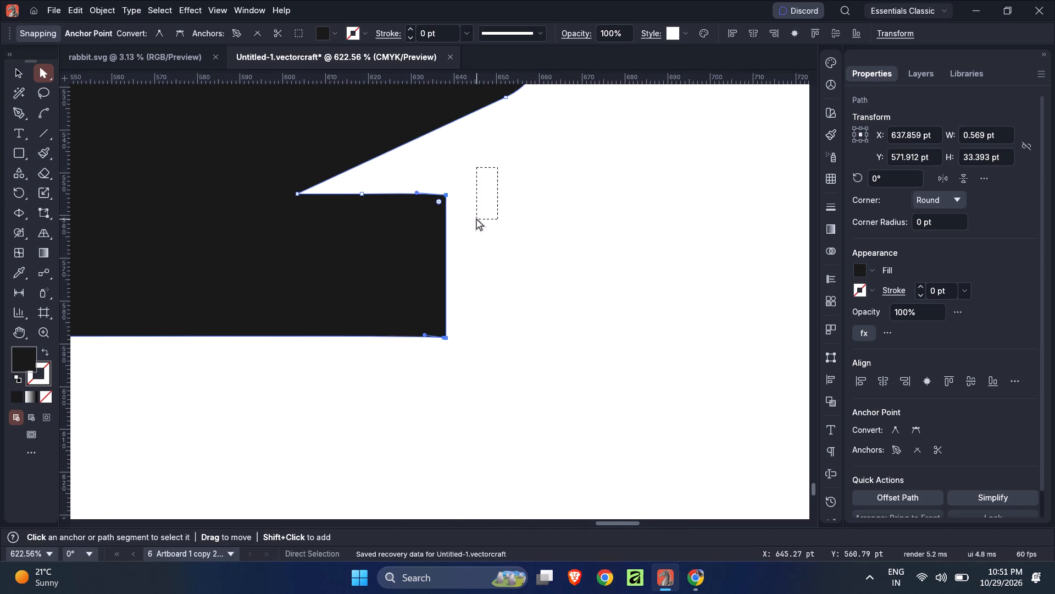
{"action": "left_click_drag", "start_coordinate": [476, 219], "coordinate": [430, 377]}
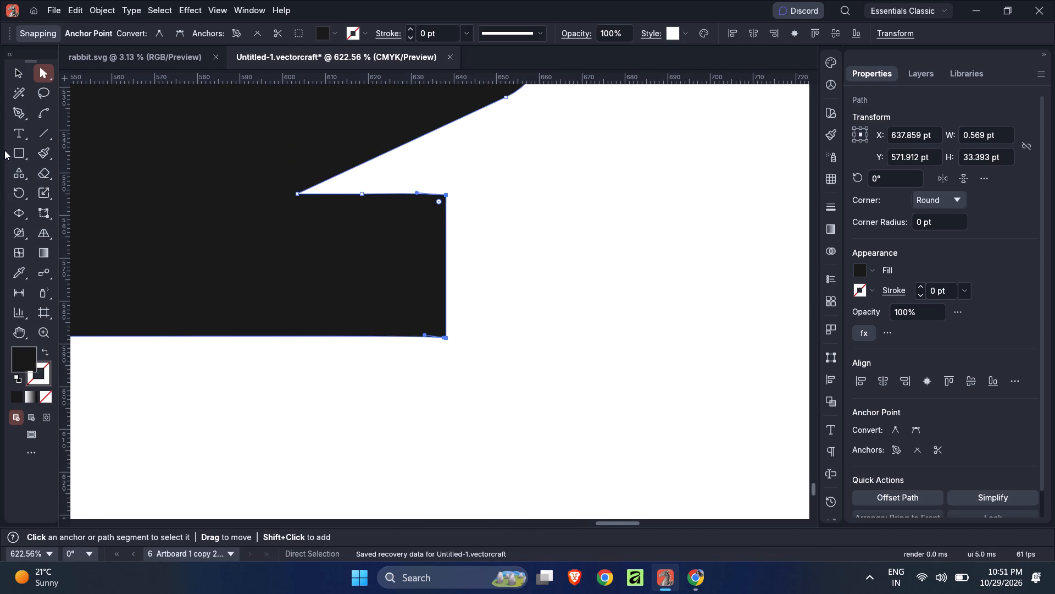
Draw a narrow rectangle about 18 by 51 pt over the uneven cut end of the arrow's shaft.
{"action": "left_click", "coordinate": [11, 150]}
{"action": "left_click_drag", "start_coordinate": [478, 164], "coordinate": [410, 360]}
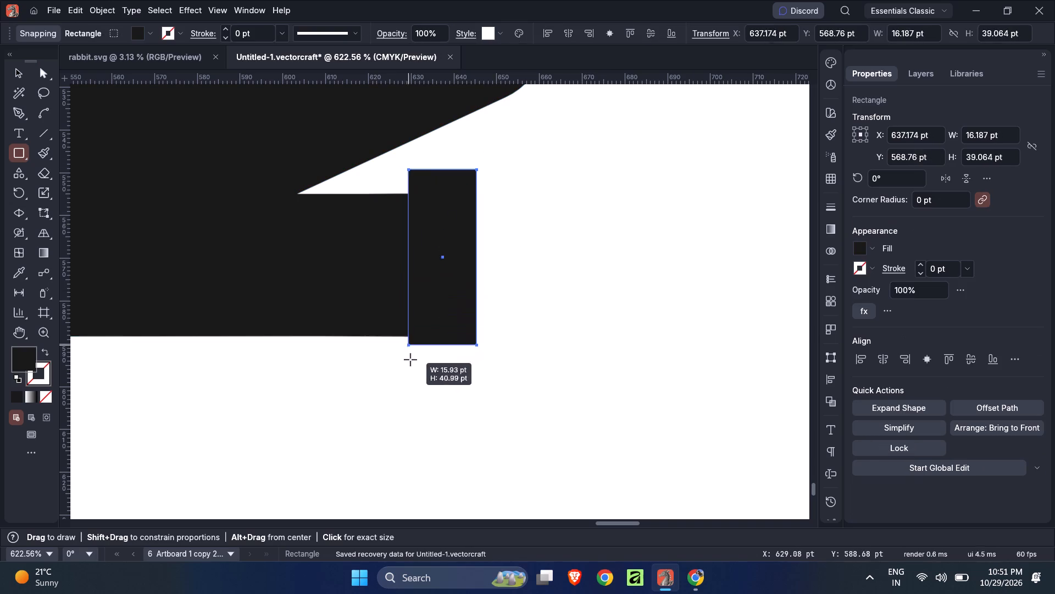
{"action": "left_click_drag", "start_coordinate": [410, 360], "coordinate": [398, 386]}
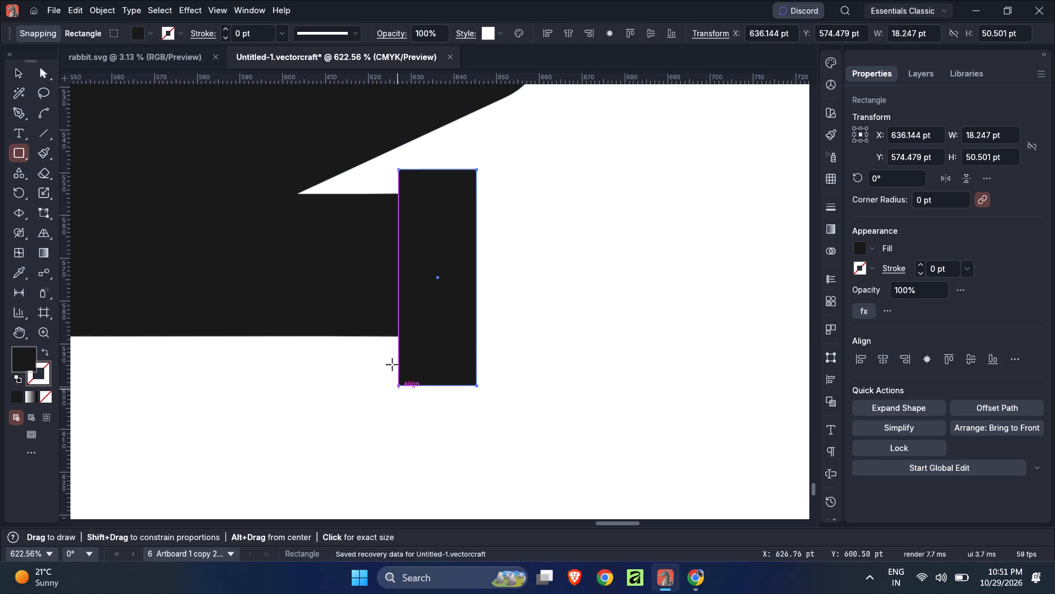
{"action": "left_click", "coordinate": [280, 284], "text": "shift"}
{"action": "left_click", "coordinate": [563, 302]}
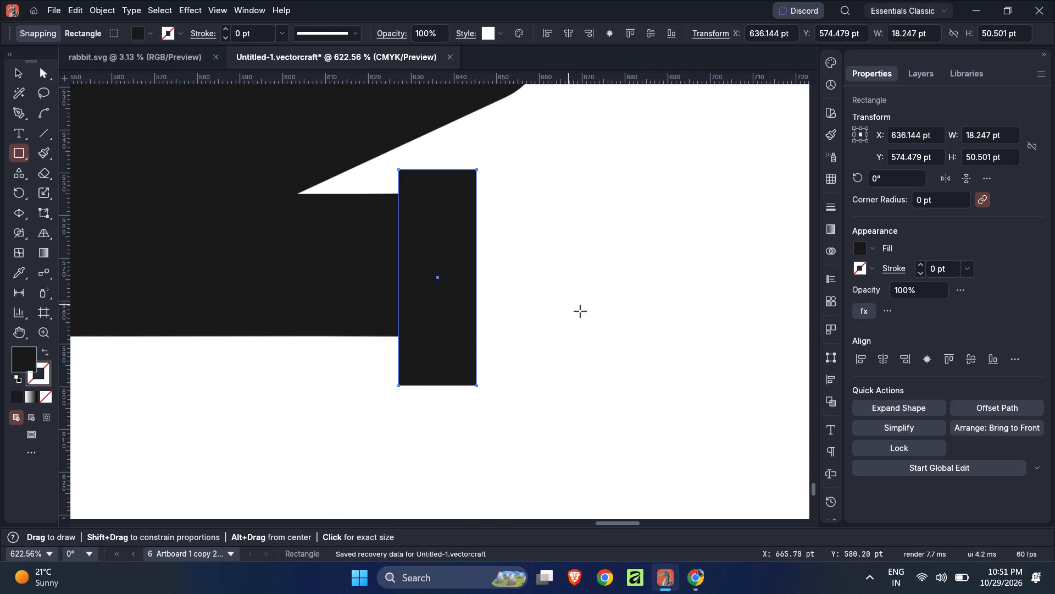
{"action": "left_click", "coordinate": [11, 75]}
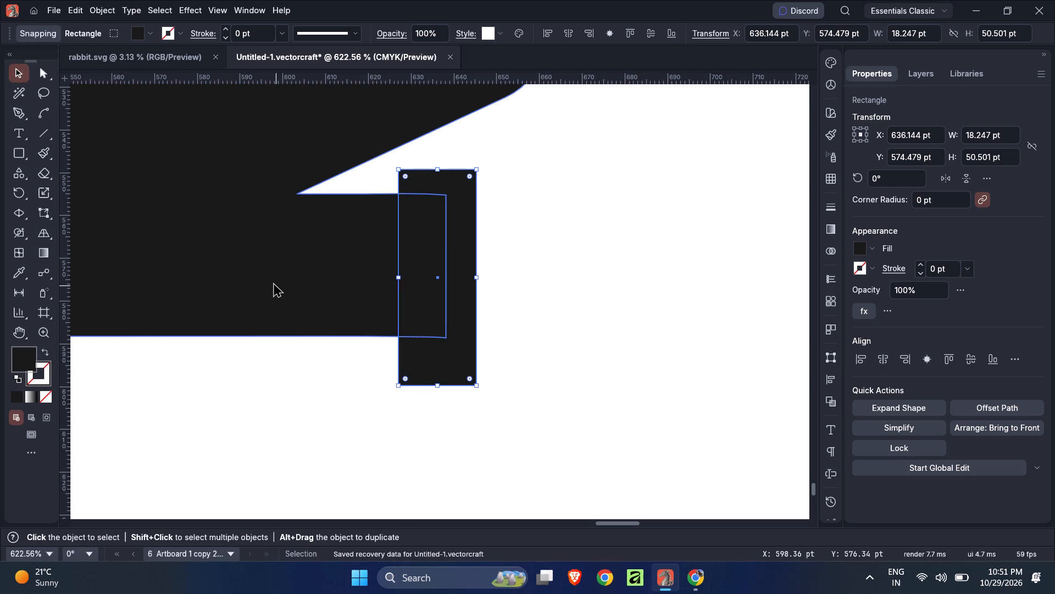
{"action": "scroll", "coordinate": [307, 319], "scroll_direction": "down", "scroll_amount": 4, "text": "alt"}
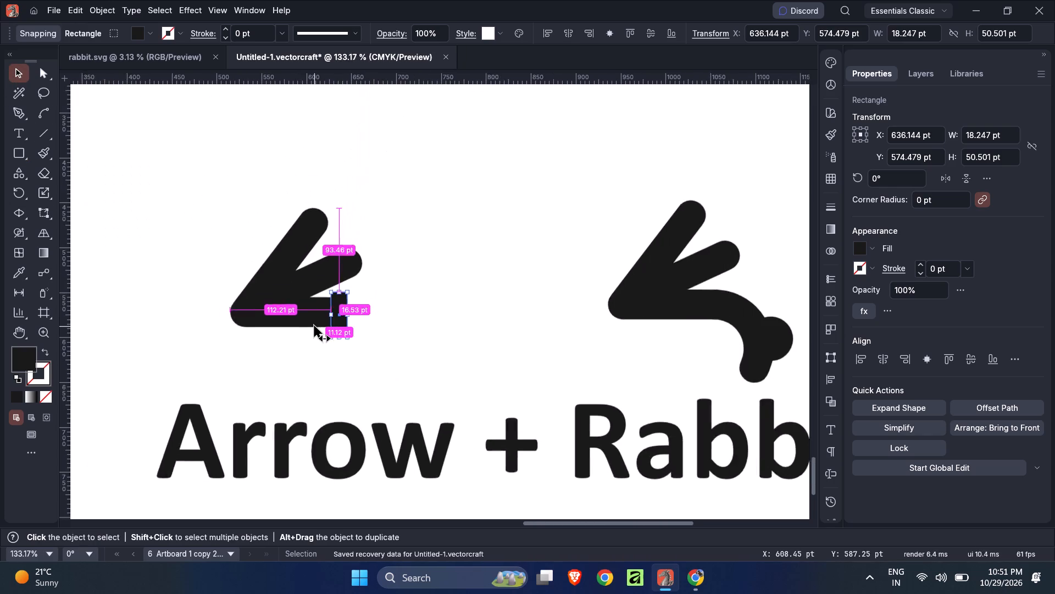
Trim the arrow shaft's end flush with Shape Builder, removing the narrow rectangle and the shaft part it overlaps.
{"action": "scroll", "coordinate": [314, 327], "scroll_direction": "up", "scroll_amount": 2, "text": "alt"}
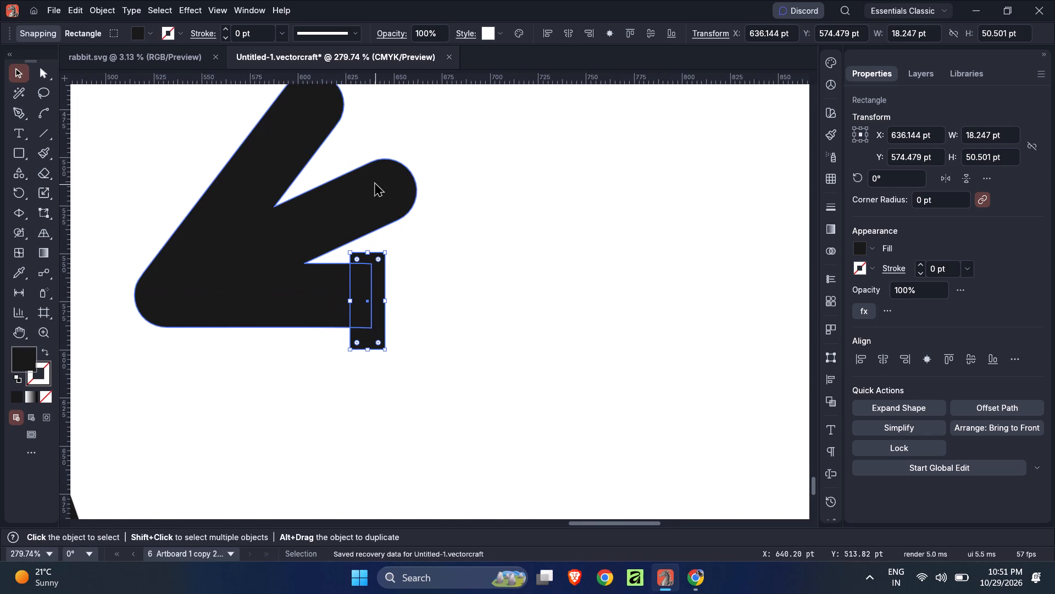
{"action": "scroll", "coordinate": [376, 190], "scroll_direction": "down", "scroll_amount": 4, "text": "ctrl"}
{"action": "left_click", "coordinate": [452, 106]}
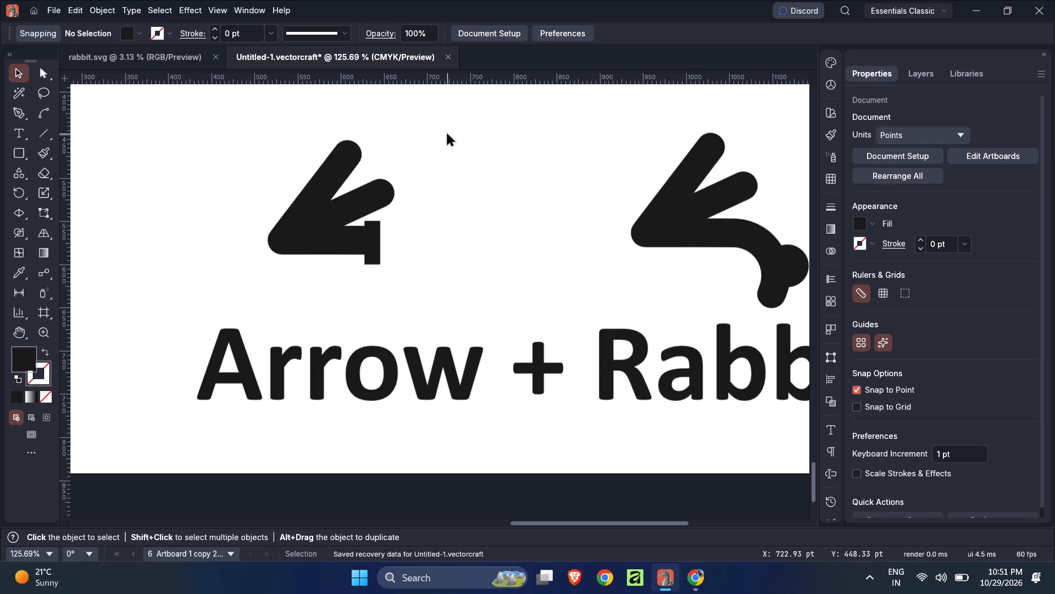
{"action": "left_click_drag", "start_coordinate": [447, 134], "coordinate": [242, 284]}
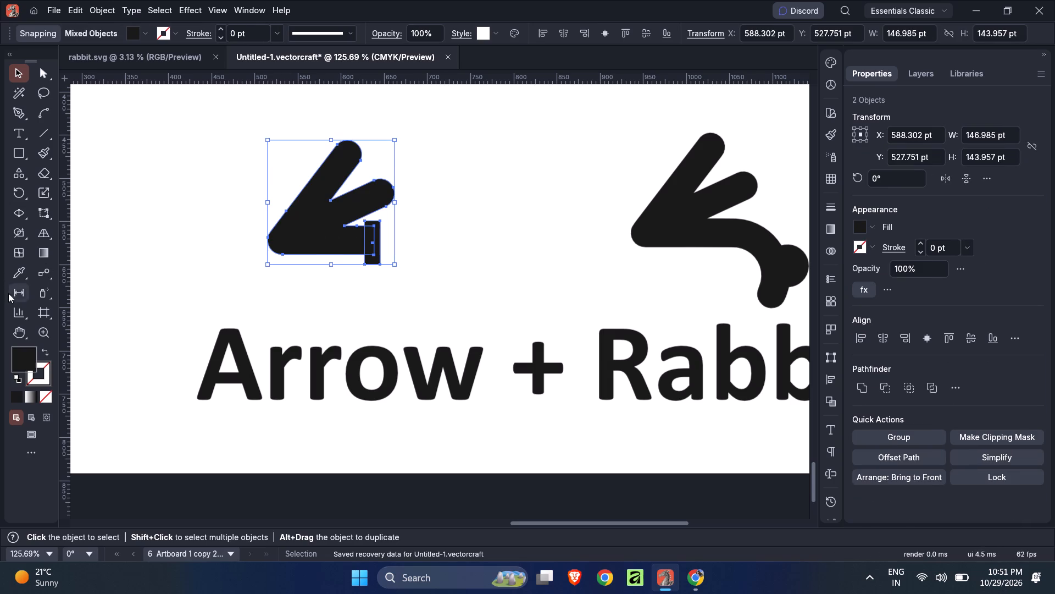
{"action": "left_click", "coordinate": [20, 224]}
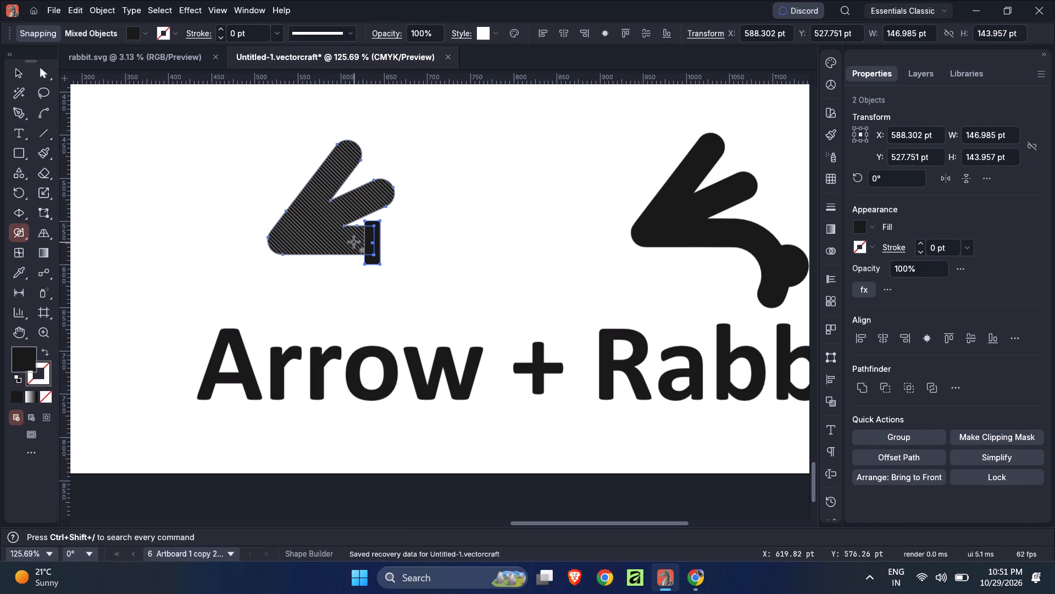
{"action": "left_click_drag", "start_coordinate": [373, 244], "coordinate": [387, 250], "text": "alt"}
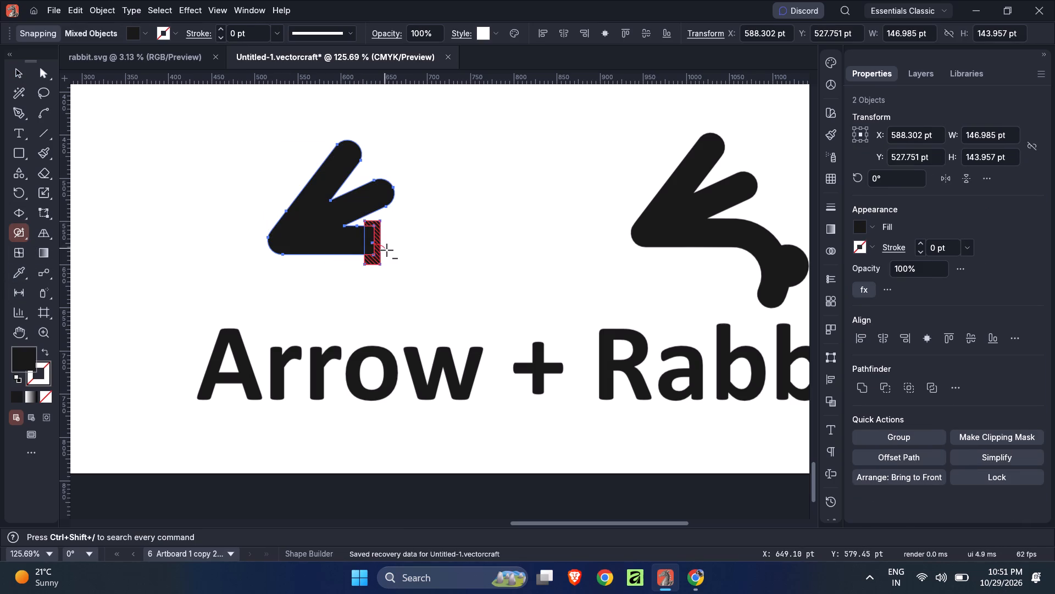
{"action": "left_click_drag", "start_coordinate": [387, 250], "coordinate": [389, 254], "text": "alt"}
{"action": "left_click", "coordinate": [371, 246], "text": "alt"}
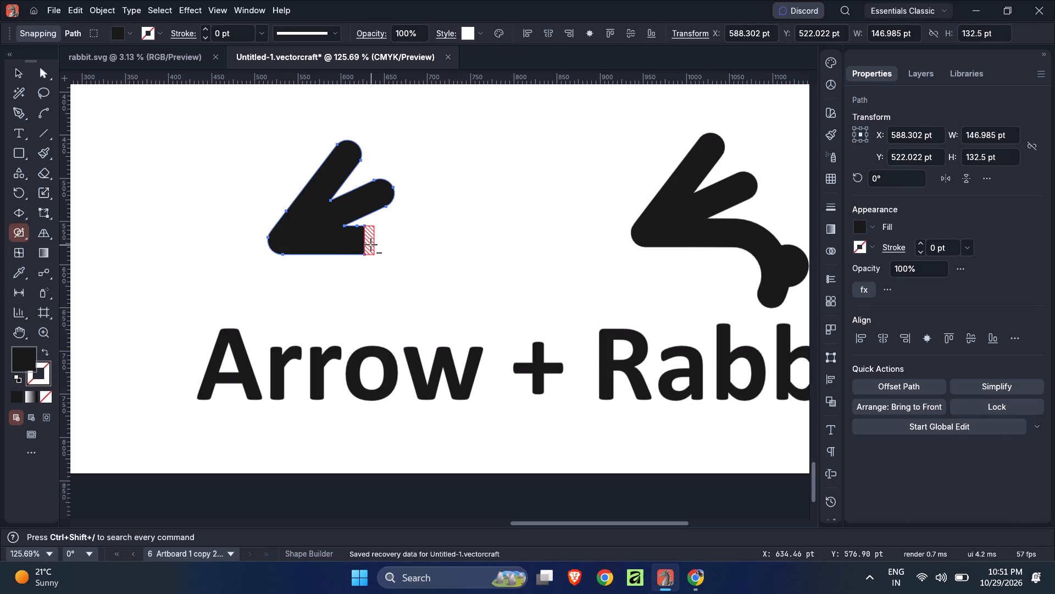
Draw a rectangle about 28 by 33 pt over the shaft's trimmed end, matching the shaft's height.
{"action": "left_click", "coordinate": [48, 70]}
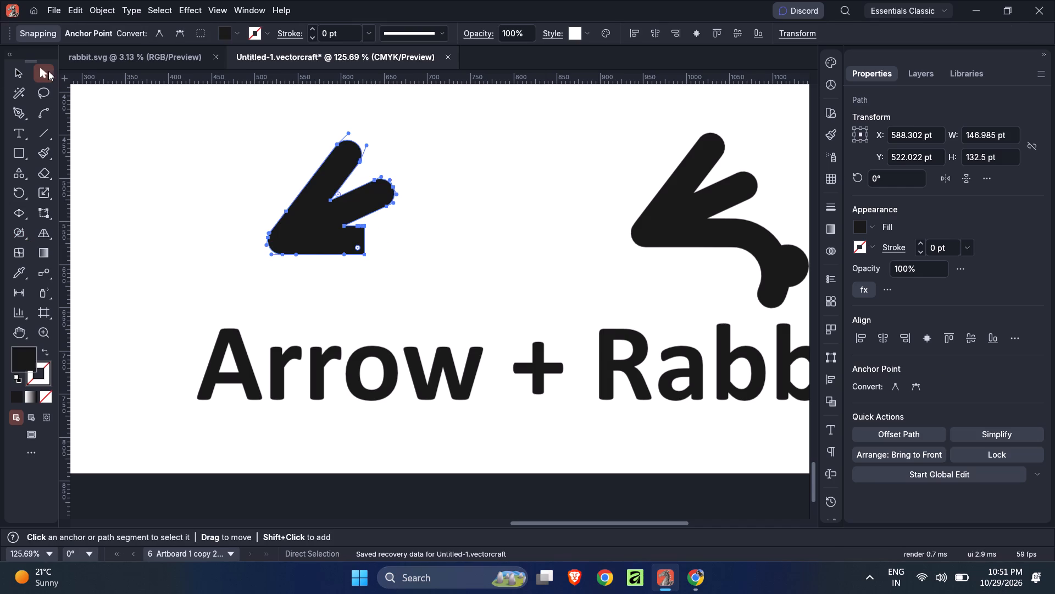
{"action": "scroll", "coordinate": [449, 312], "scroll_direction": "down", "scroll_amount": 2, "text": "alt"}
{"action": "scroll", "coordinate": [413, 286], "scroll_direction": "up", "scroll_amount": 8, "text": "alt"}
{"action": "scroll", "coordinate": [421, 271], "scroll_direction": "down", "scroll_amount": 3, "text": "alt"}
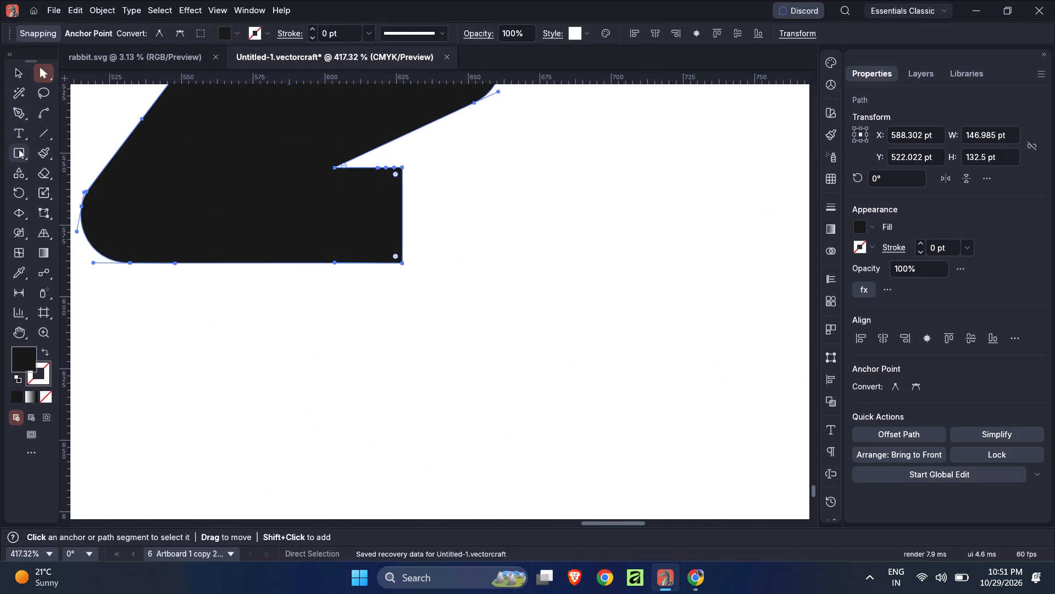
{"action": "left_click", "coordinate": [19, 150]}
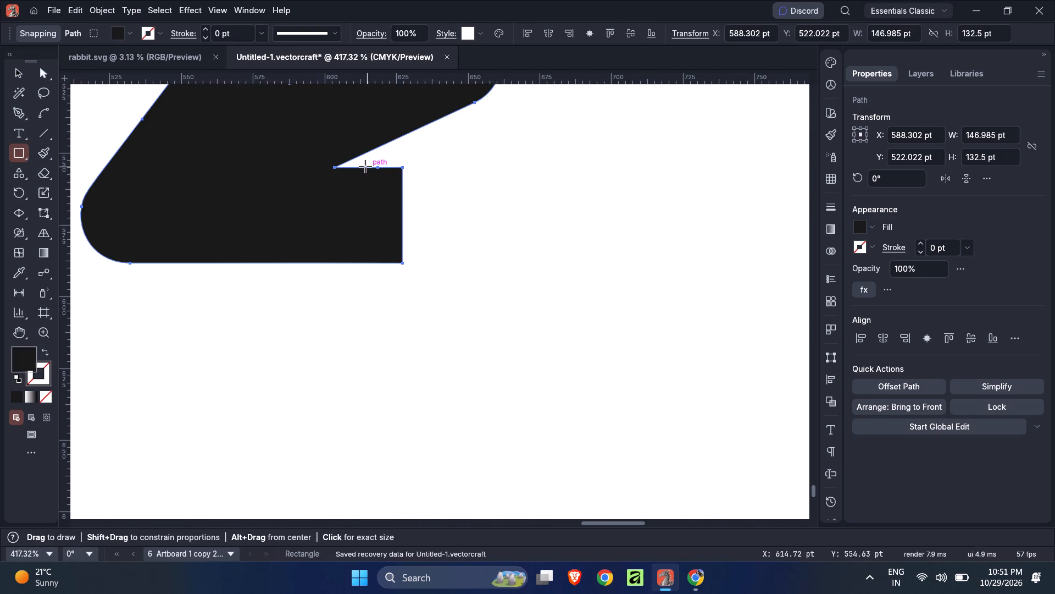
{"action": "left_click_drag", "start_coordinate": [365, 168], "coordinate": [445, 261]}
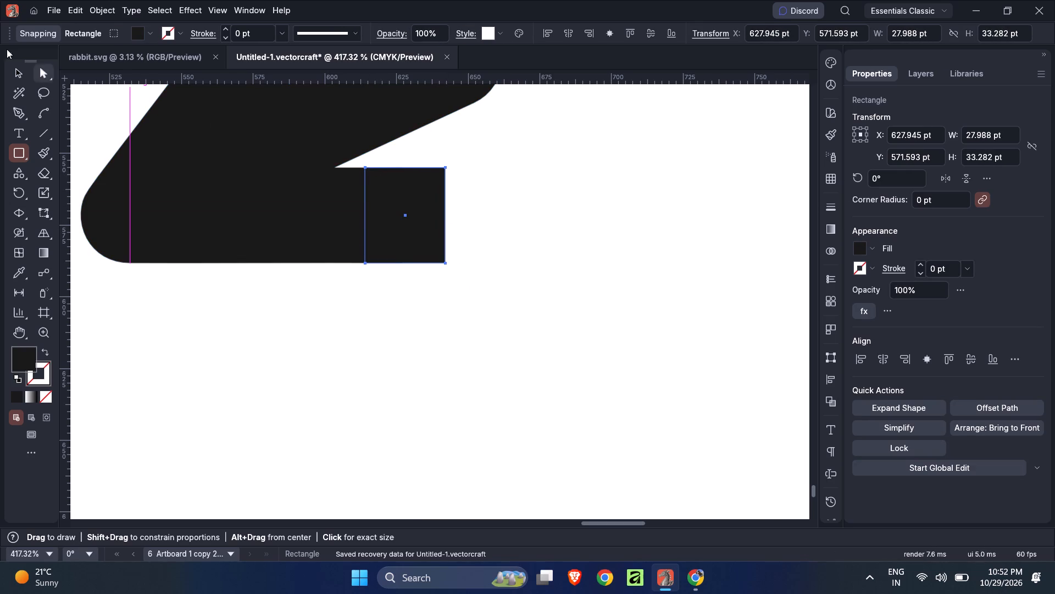
Stretch the new rectangle outward from the arrowhead to about 59 pt wide, lengthening the shaft.
{"action": "left_click", "coordinate": [12, 76]}
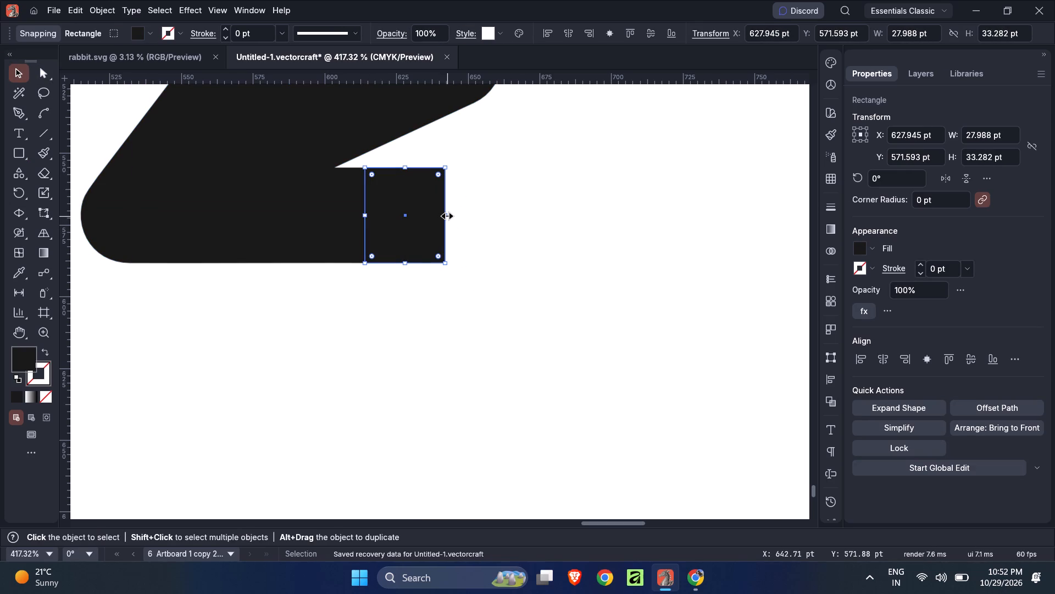
{"action": "scroll", "coordinate": [449, 216], "scroll_direction": "down", "scroll_amount": 4, "text": "alt"}
{"action": "scroll", "coordinate": [451, 216], "scroll_direction": "up", "scroll_amount": 2, "text": "alt"}
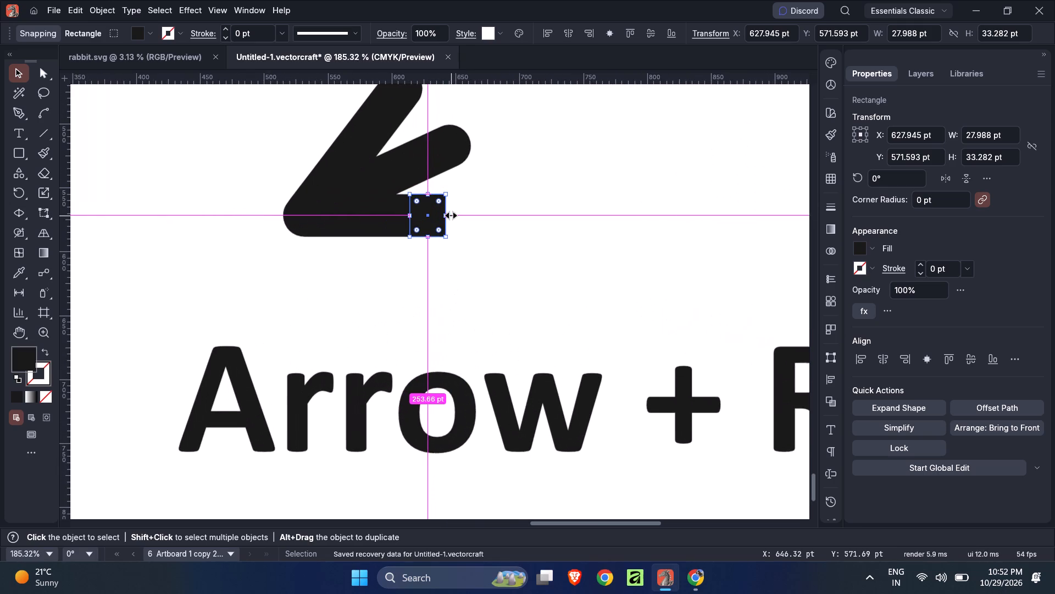
{"action": "left_click_drag", "start_coordinate": [442, 216], "coordinate": [457, 215]}
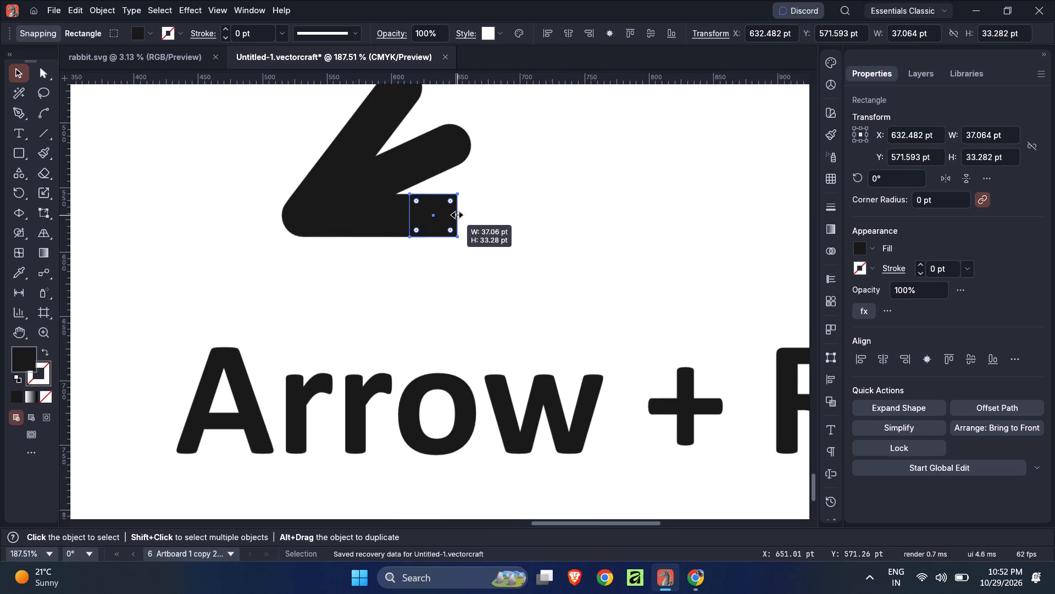
{"action": "left_click_drag", "start_coordinate": [457, 215], "coordinate": [492, 221]}
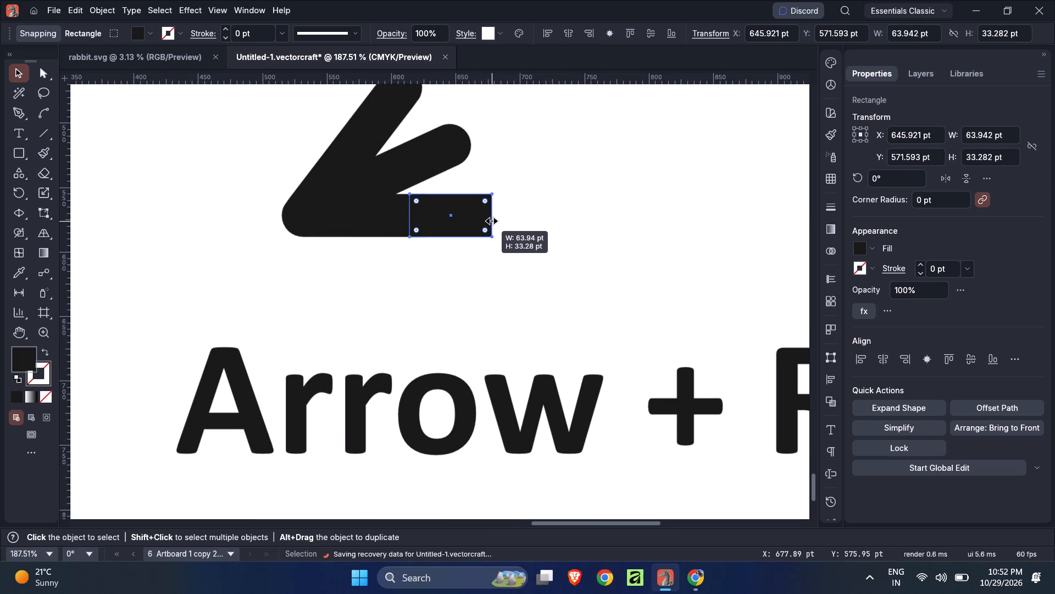
{"action": "left_click_drag", "start_coordinate": [492, 221], "coordinate": [486, 219]}
Fully round the two outer corners of the shaft rectangle, with a radius of about 16.6 pt.
{"action": "scroll", "coordinate": [492, 276], "scroll_direction": "down", "scroll_amount": 3, "text": "alt"}
{"action": "scroll", "coordinate": [523, 261], "scroll_direction": "up", "scroll_amount": 2, "text": "alt"}
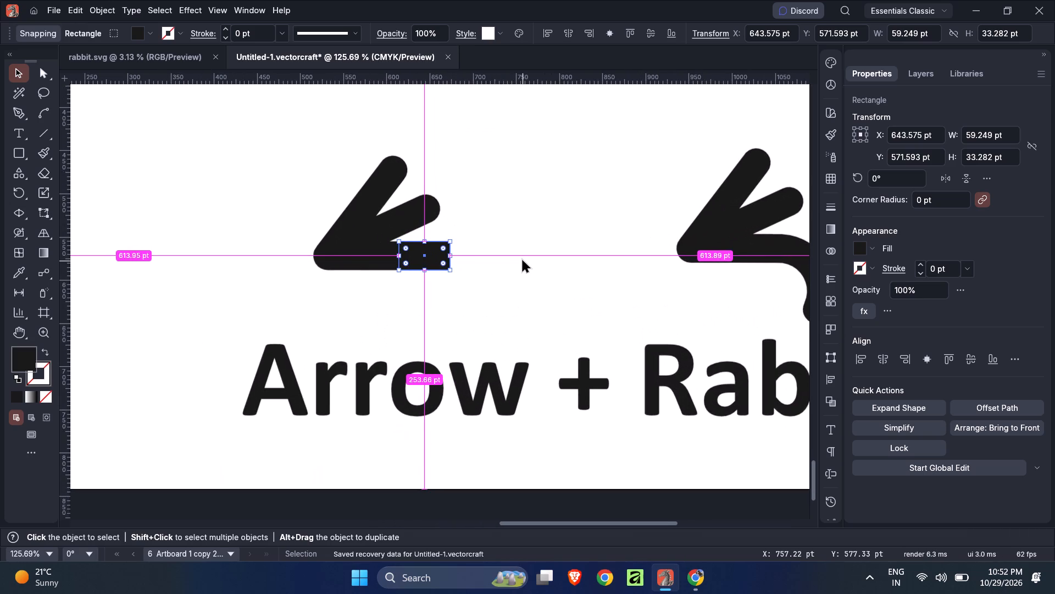
{"action": "scroll", "coordinate": [491, 248], "scroll_direction": "up", "scroll_amount": 2, "text": "alt"}
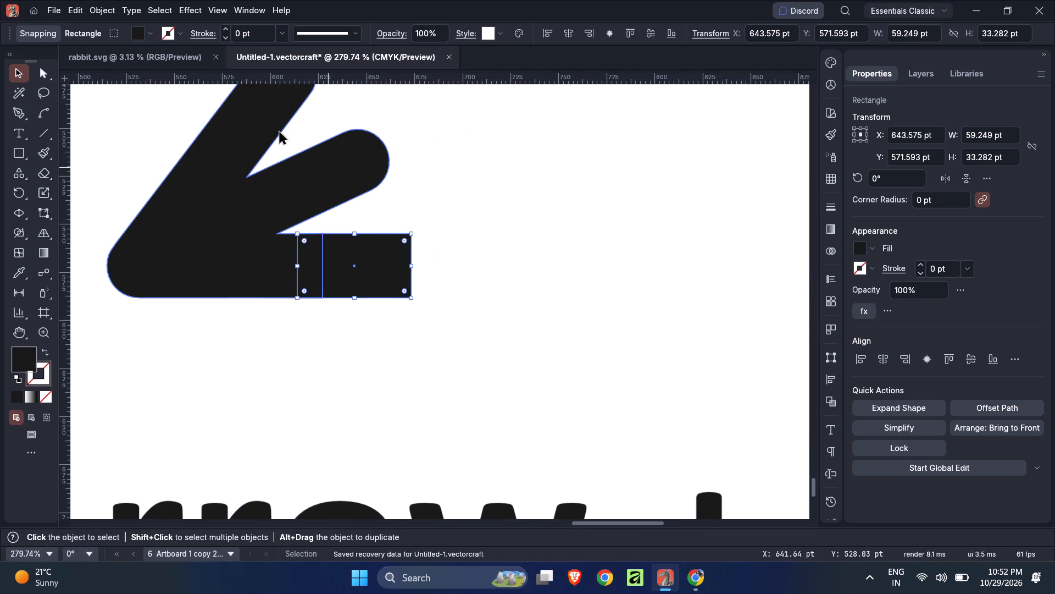
{"action": "left_click", "coordinate": [49, 73]}
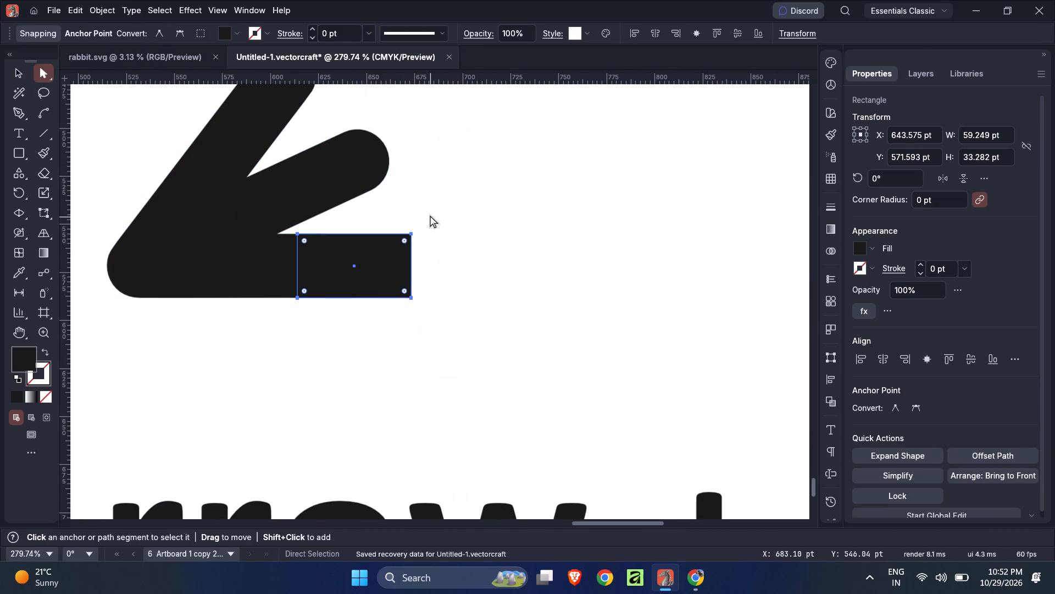
{"action": "left_click_drag", "start_coordinate": [430, 216], "coordinate": [394, 366]}
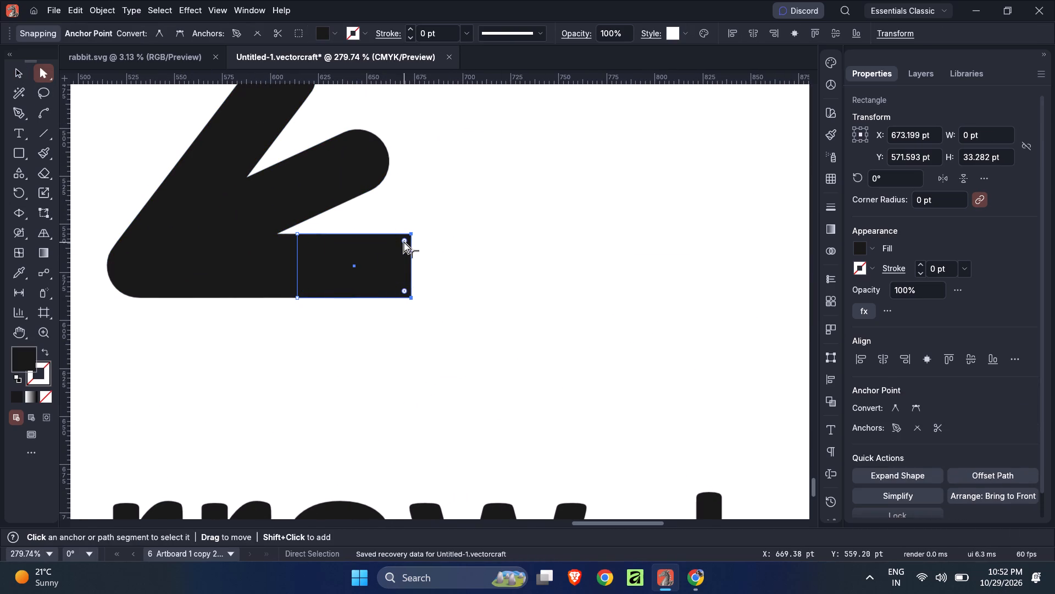
{"action": "left_click_drag", "start_coordinate": [402, 240], "coordinate": [304, 246]}
Merge the rounded shaft extension and the arrow into a single shape with Shape Builder, and deselect.
{"action": "scroll", "coordinate": [588, 273], "scroll_direction": "down", "scroll_amount": 3, "text": "alt"}
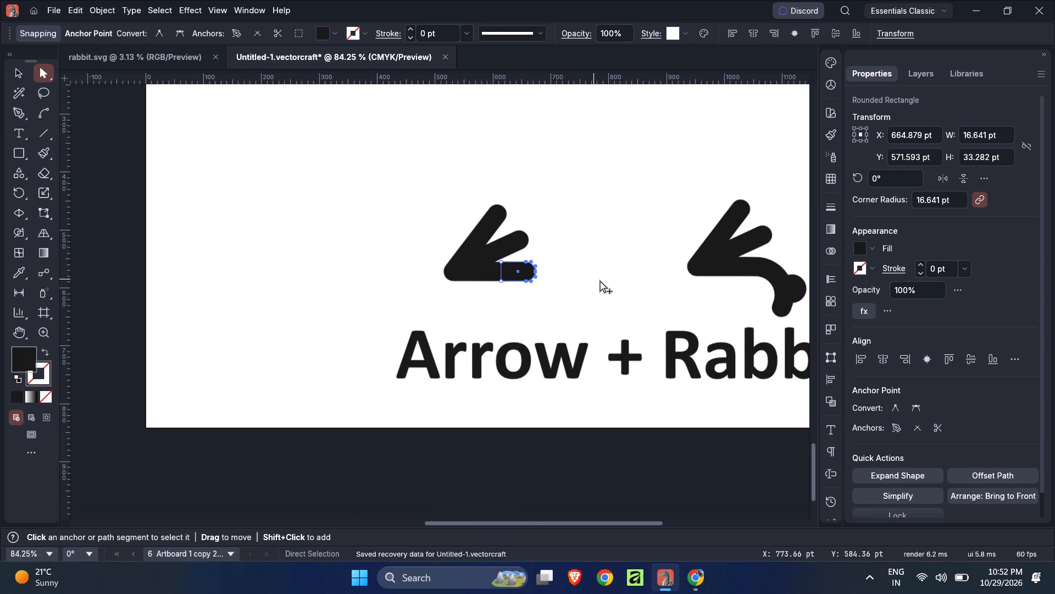
{"action": "left_click", "coordinate": [16, 73]}
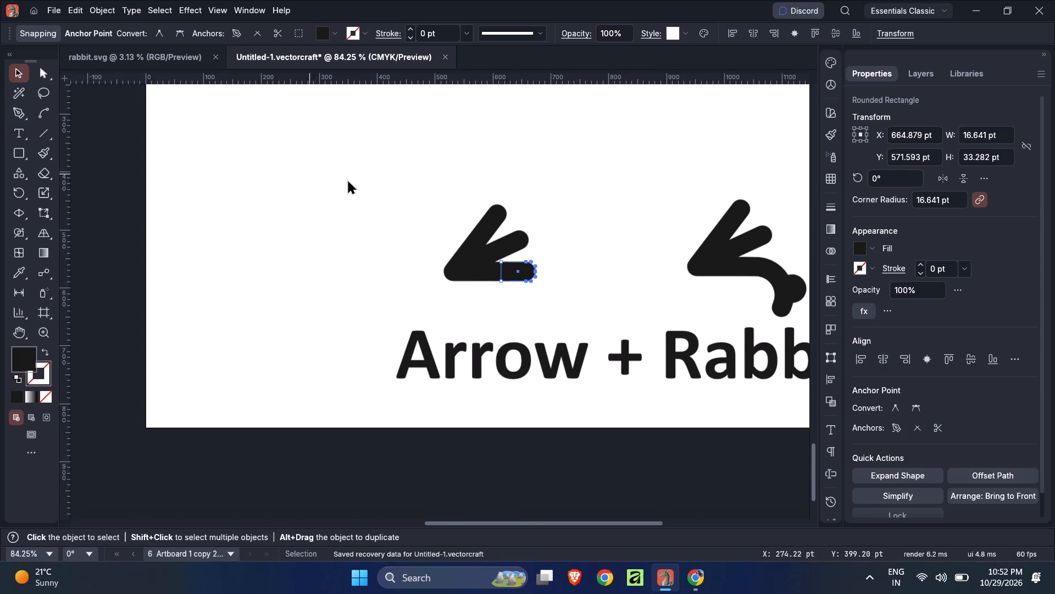
{"action": "left_click", "coordinate": [553, 190]}
{"action": "left_click_drag", "start_coordinate": [578, 188], "coordinate": [400, 311]}
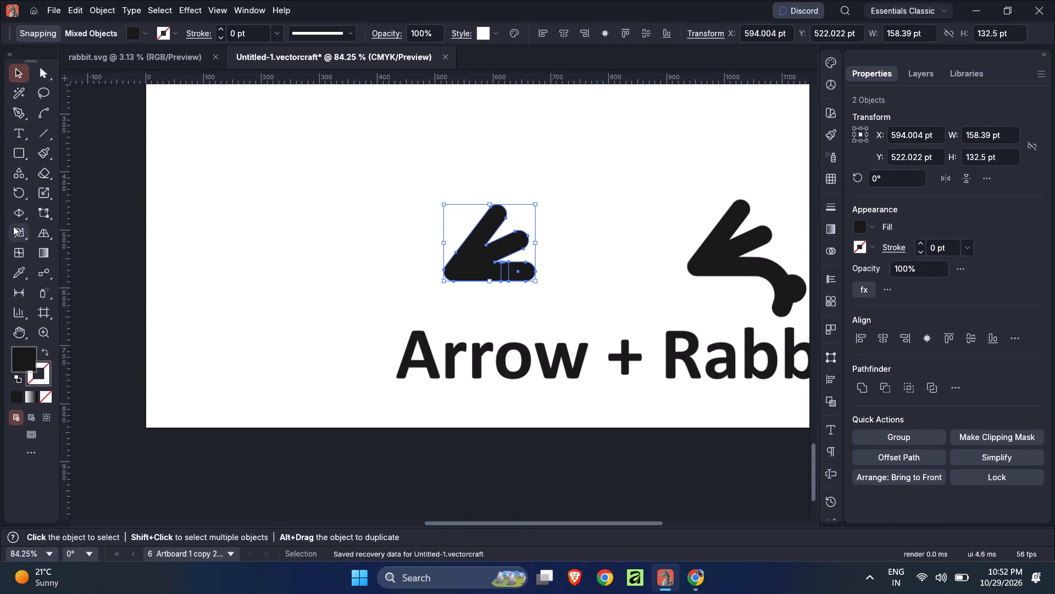
{"action": "left_click", "coordinate": [13, 226]}
{"action": "left_click_drag", "start_coordinate": [517, 275], "coordinate": [517, 273]}
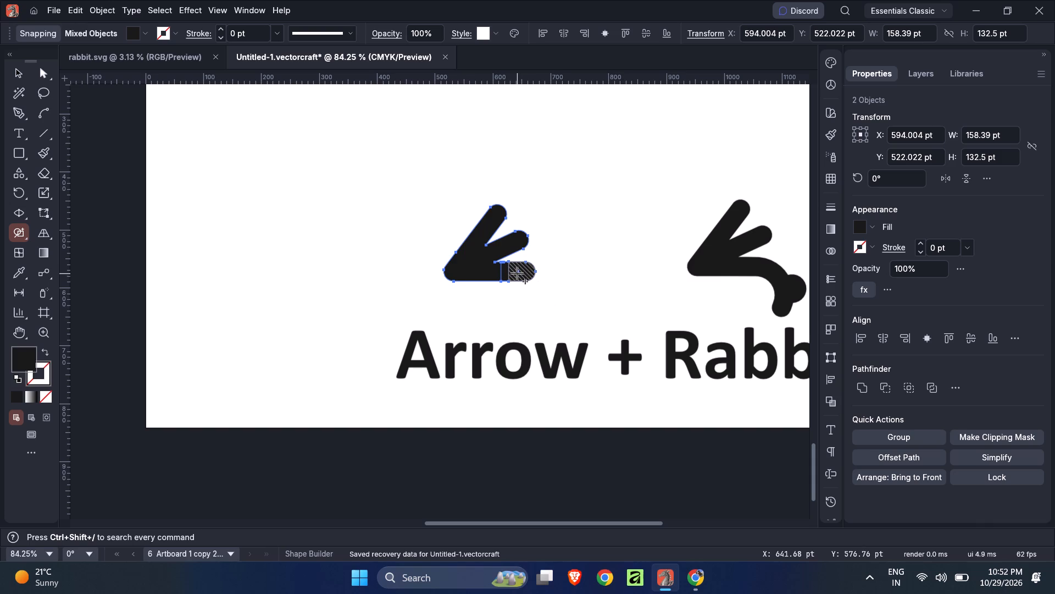
{"action": "left_click_drag", "start_coordinate": [517, 273], "coordinate": [484, 272]}
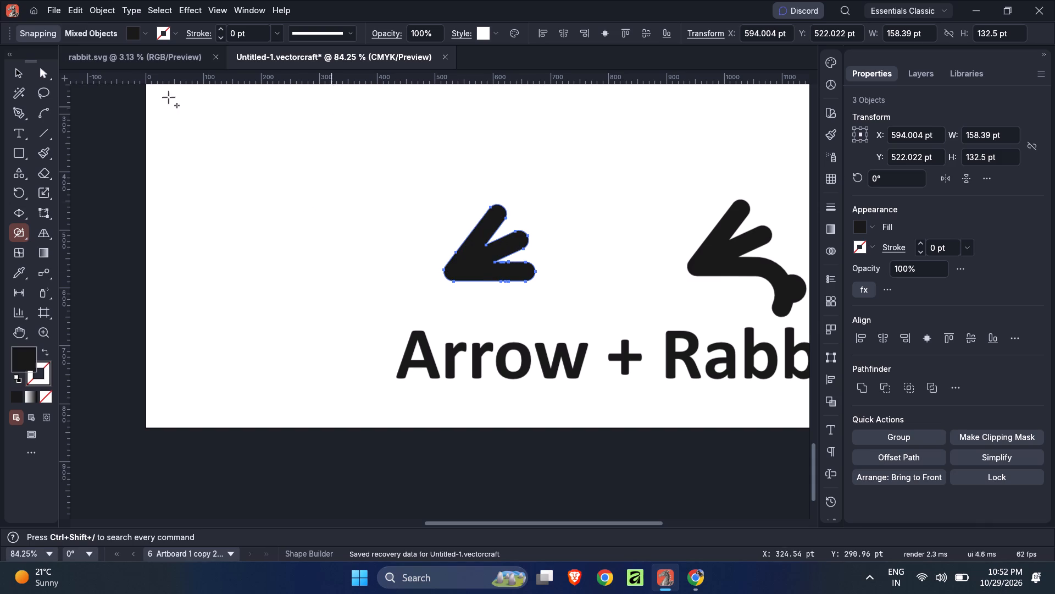
{"action": "left_click", "coordinate": [15, 67]}
{"action": "left_click", "coordinate": [671, 230]}
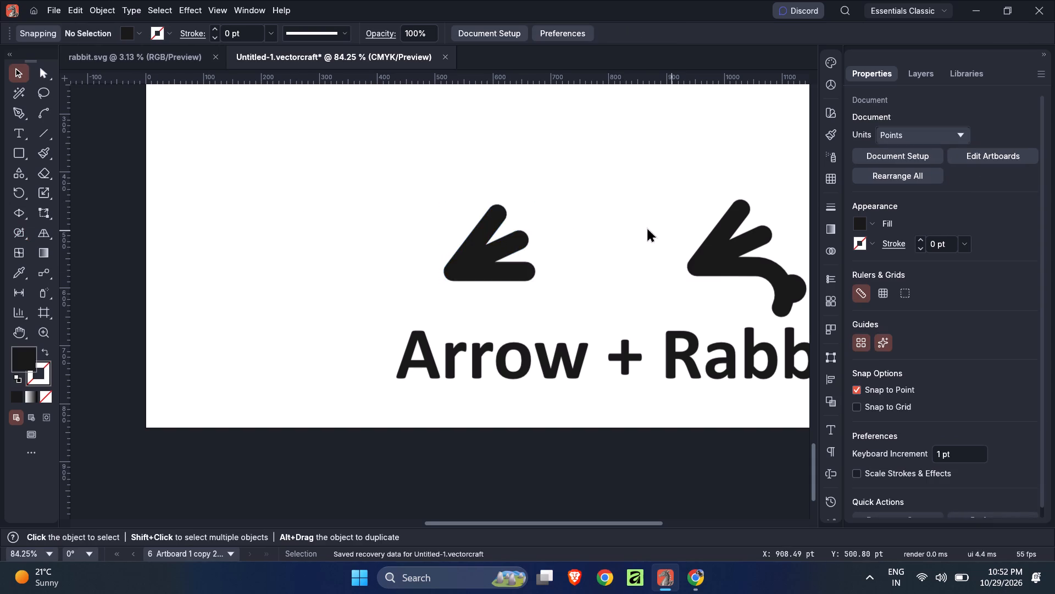
Rotate the arrow clockwise by about 85° so its tip points up and left like a cursor, and deselect.
{"action": "scroll", "coordinate": [490, 215], "scroll_direction": "down", "scroll_amount": 3, "text": "alt"}
{"action": "scroll", "coordinate": [529, 233], "scroll_direction": "up", "scroll_amount": 3, "text": "alt"}
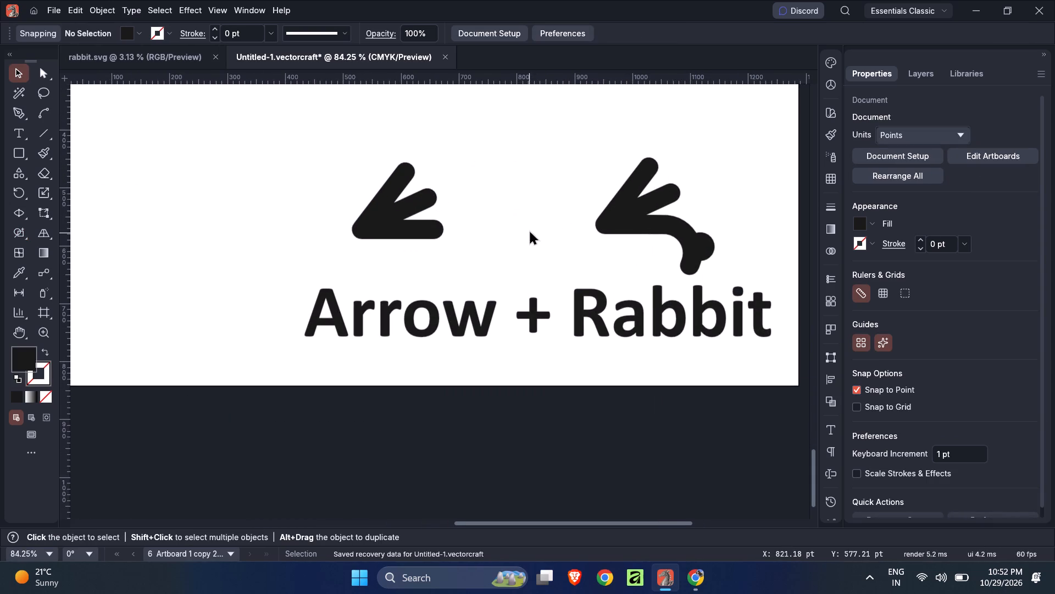
{"action": "scroll", "coordinate": [531, 233], "scroll_direction": "down", "scroll_amount": 1, "text": "alt"}
{"action": "scroll", "coordinate": [470, 187], "scroll_direction": "up", "scroll_amount": 3, "text": "alt"}
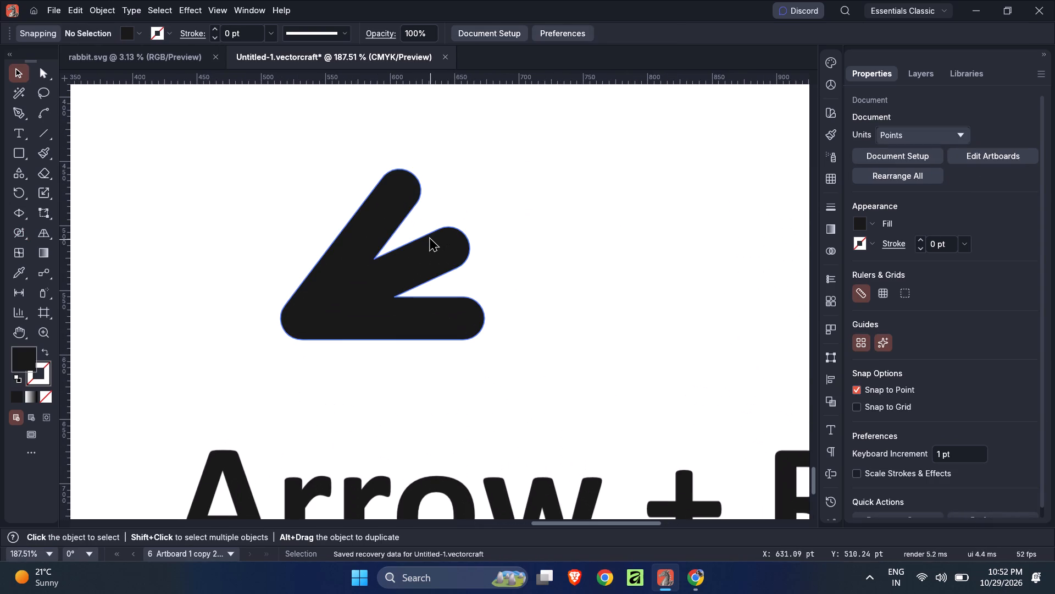
{"action": "left_click", "coordinate": [424, 255]}
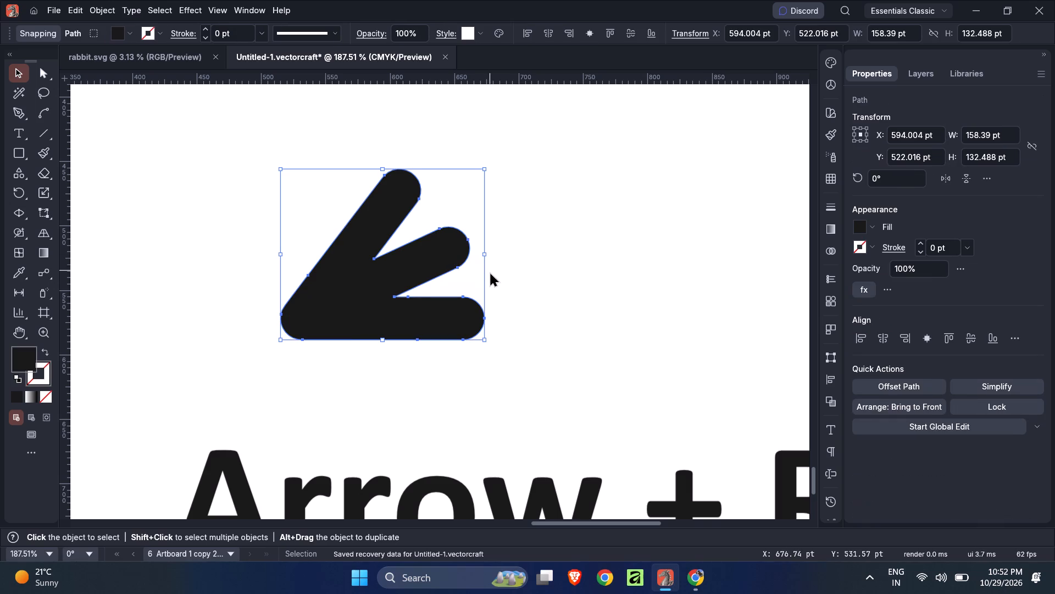
{"action": "left_click_drag", "start_coordinate": [495, 173], "coordinate": [476, 372]}
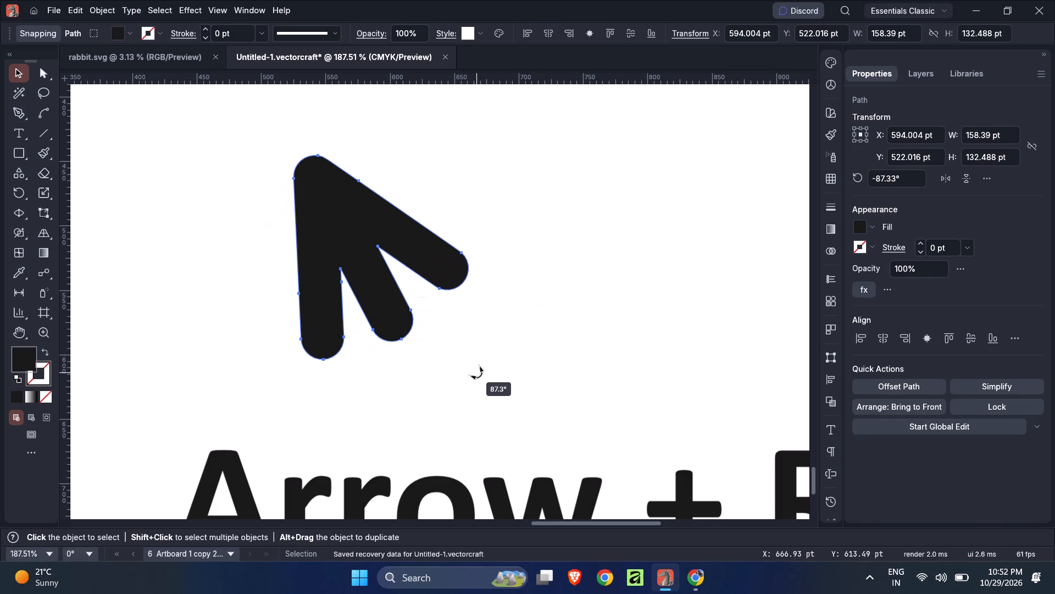
{"action": "left_click_drag", "start_coordinate": [476, 372], "coordinate": [483, 371]}
{"action": "left_click", "coordinate": [631, 230]}
Move the rotated arrow slightly closer to the word "Arrow", centring it at about X 604 pt, Y 545 pt.
{"action": "scroll", "coordinate": [147, 237], "scroll_direction": "down", "scroll_amount": 1, "text": "alt"}
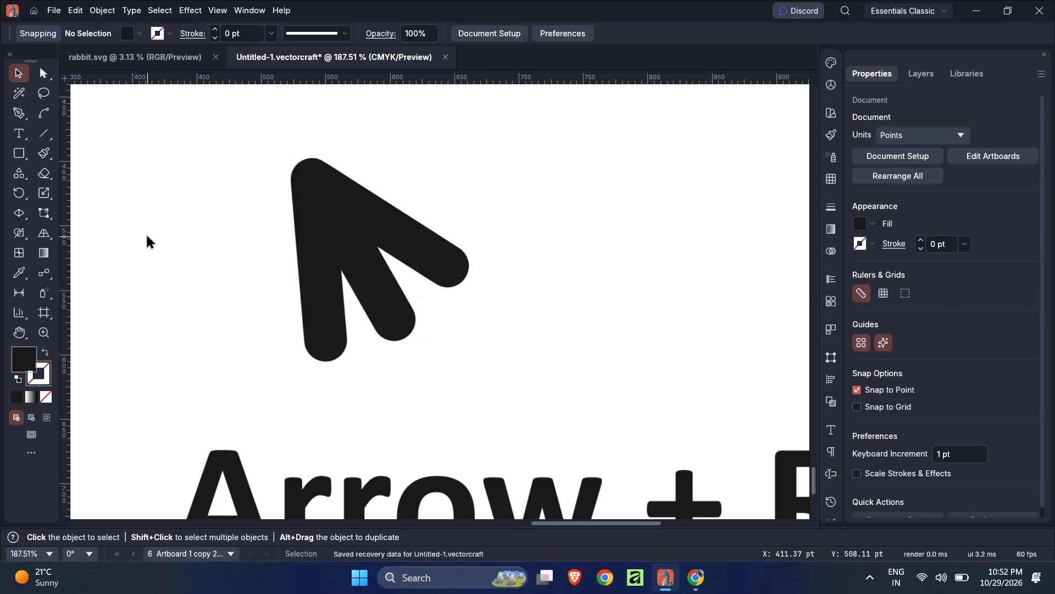
{"action": "scroll", "coordinate": [147, 237], "scroll_direction": "down", "scroll_amount": 2, "text": "alt"}
{"action": "scroll", "coordinate": [419, 265], "scroll_direction": "up", "scroll_amount": 1, "text": "alt"}
{"action": "scroll", "coordinate": [456, 268], "scroll_direction": "down", "scroll_amount": 1, "text": "alt"}
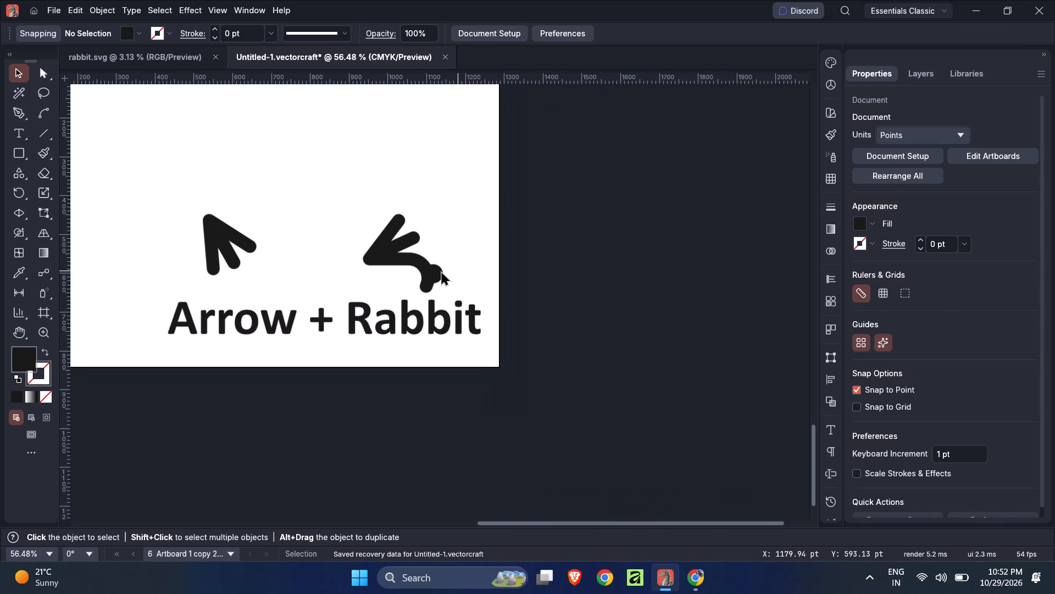
{"action": "scroll", "coordinate": [40, 191], "scroll_direction": "up", "scroll_amount": 2, "text": "alt"}
{"action": "scroll", "coordinate": [186, 247], "scroll_direction": "up", "scroll_amount": 2, "text": "alt"}
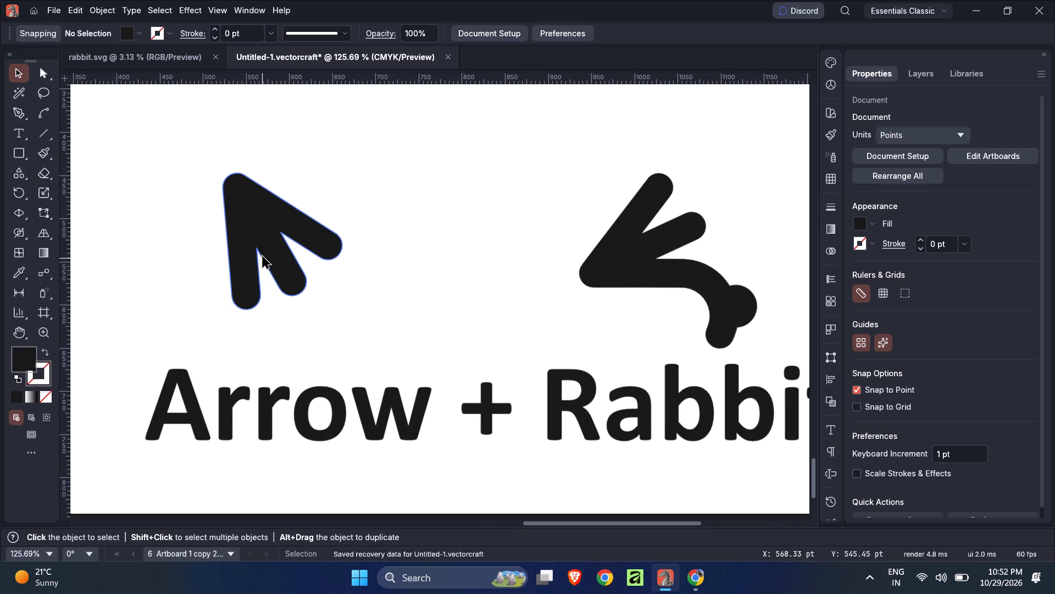
{"action": "left_click", "coordinate": [269, 254]}
{"action": "left_click_drag", "start_coordinate": [284, 262], "coordinate": [306, 274]}
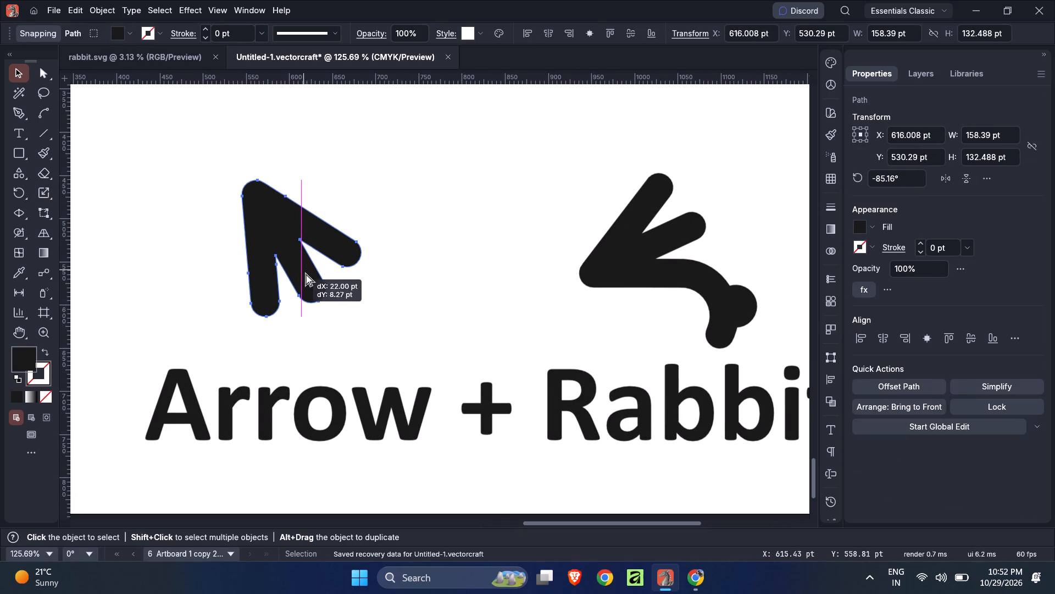
{"action": "left_click_drag", "start_coordinate": [306, 274], "coordinate": [308, 289]}
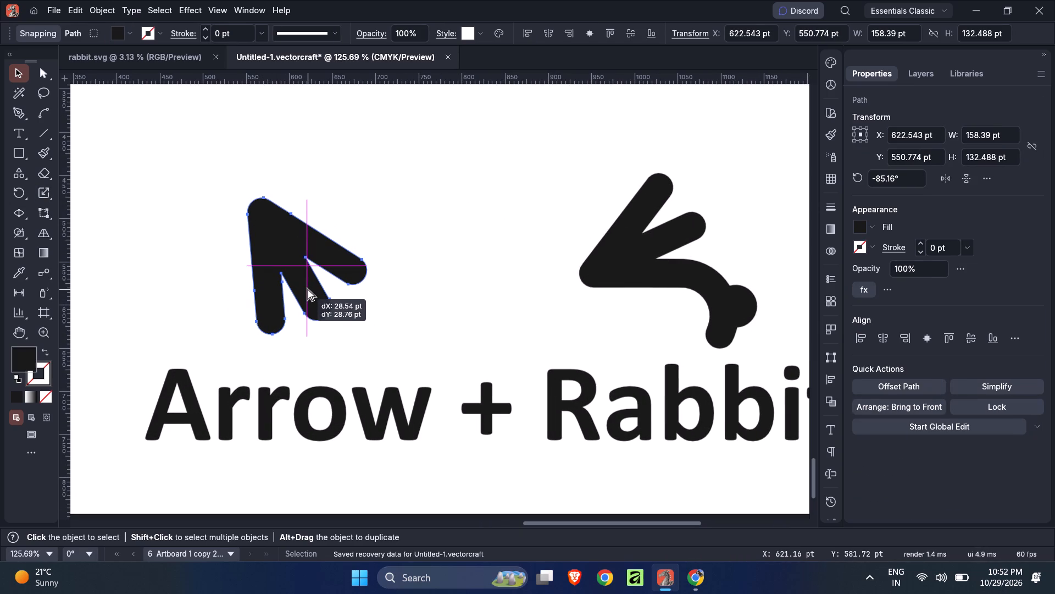
{"action": "left_click_drag", "start_coordinate": [308, 289], "coordinate": [293, 289]}
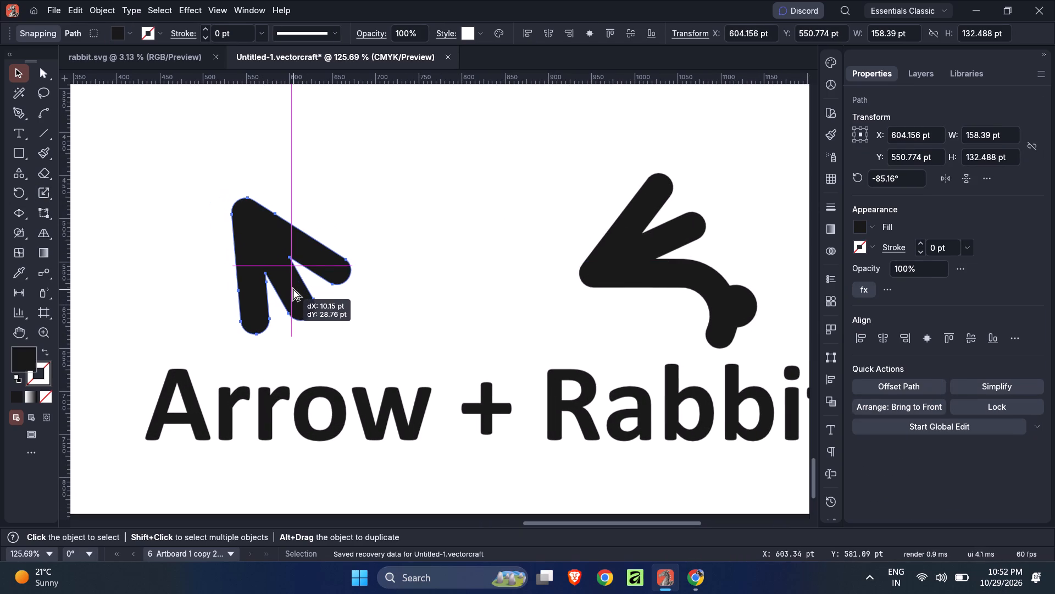
{"action": "left_click_drag", "start_coordinate": [293, 289], "coordinate": [293, 281]}
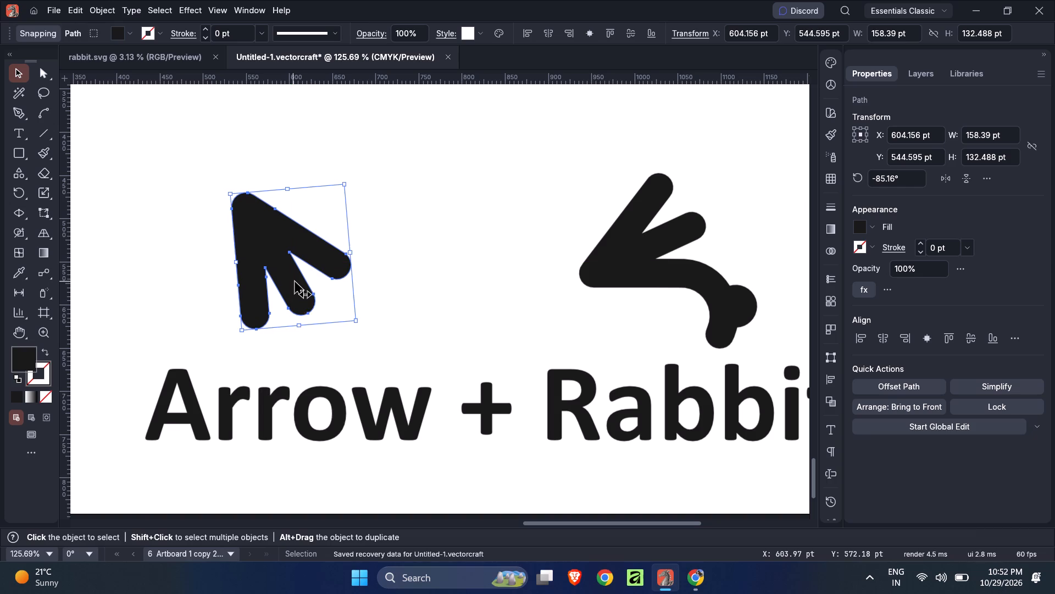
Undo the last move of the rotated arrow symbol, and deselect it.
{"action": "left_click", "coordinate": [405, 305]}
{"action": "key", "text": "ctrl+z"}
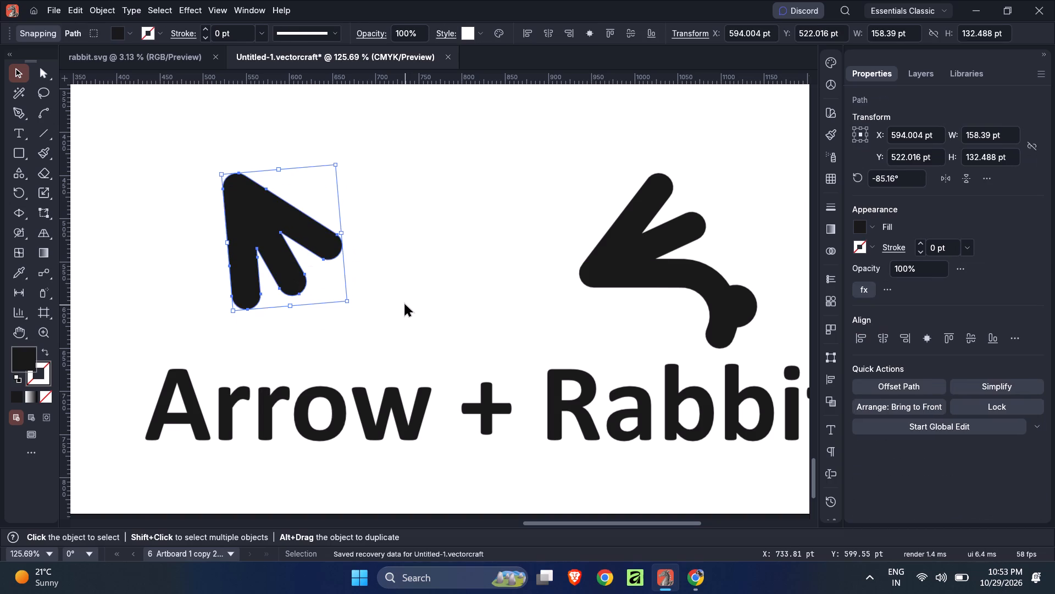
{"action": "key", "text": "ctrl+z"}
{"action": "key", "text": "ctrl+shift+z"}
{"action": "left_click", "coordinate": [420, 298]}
Lengthen the arrow's middle prong by moving its rounded end anchors to about X 622 pt, Y 594 pt, then leave isolation and deselect.
{"action": "scroll", "coordinate": [420, 298], "scroll_direction": "down", "scroll_amount": 4, "text": "ctrl"}
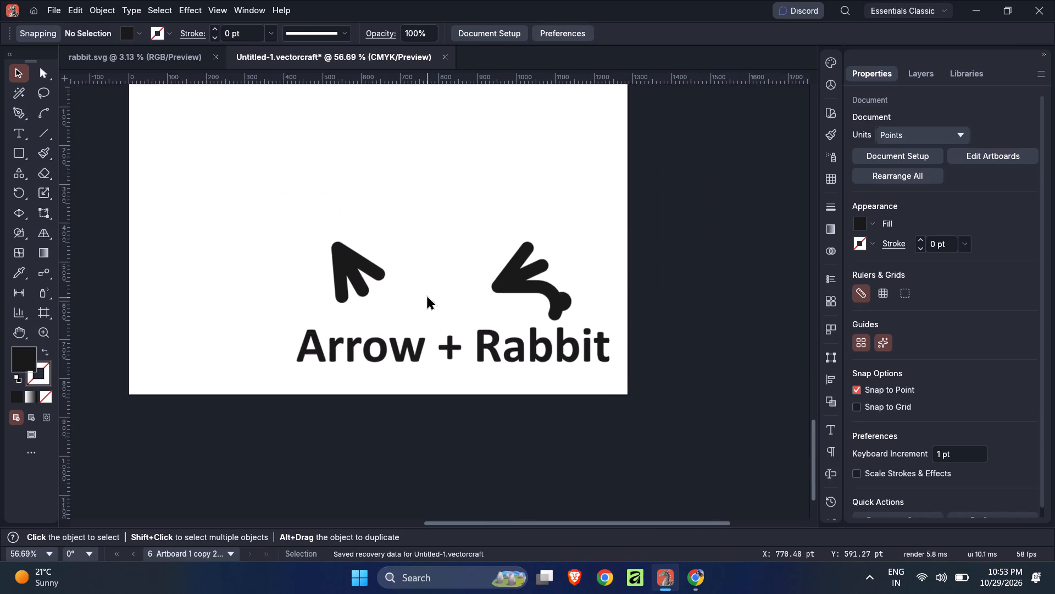
{"action": "scroll", "coordinate": [427, 298], "scroll_direction": "down", "scroll_amount": 4, "text": "ctrl"}
{"action": "scroll", "coordinate": [436, 306], "scroll_direction": "up", "scroll_amount": 8, "text": "ctrl"}
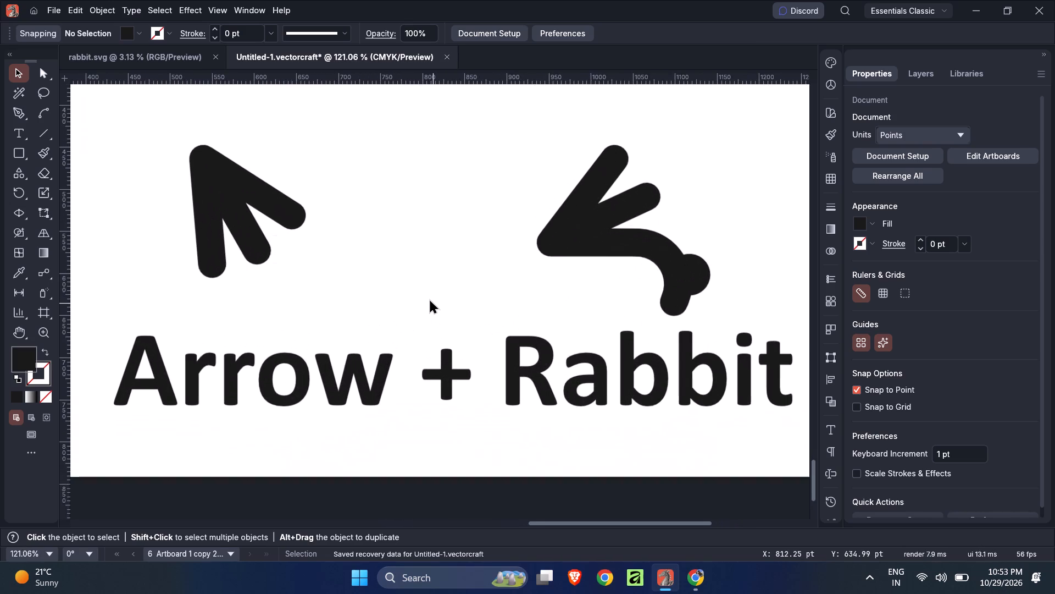
{"action": "scroll", "coordinate": [209, 226], "scroll_direction": "up", "scroll_amount": 1, "text": "ctrl"}
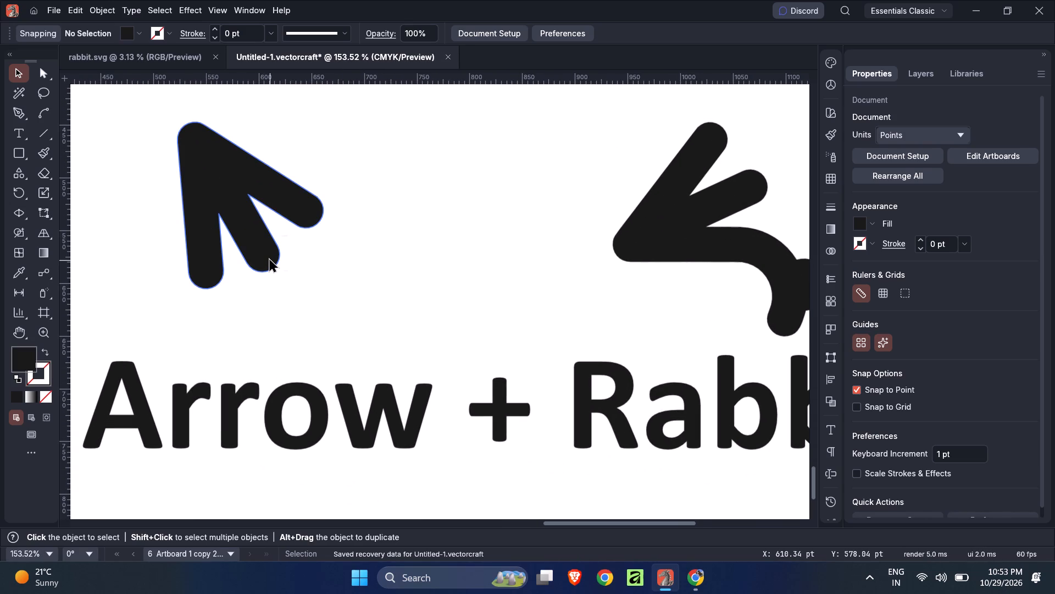
{"action": "double_click", "coordinate": [257, 238]}
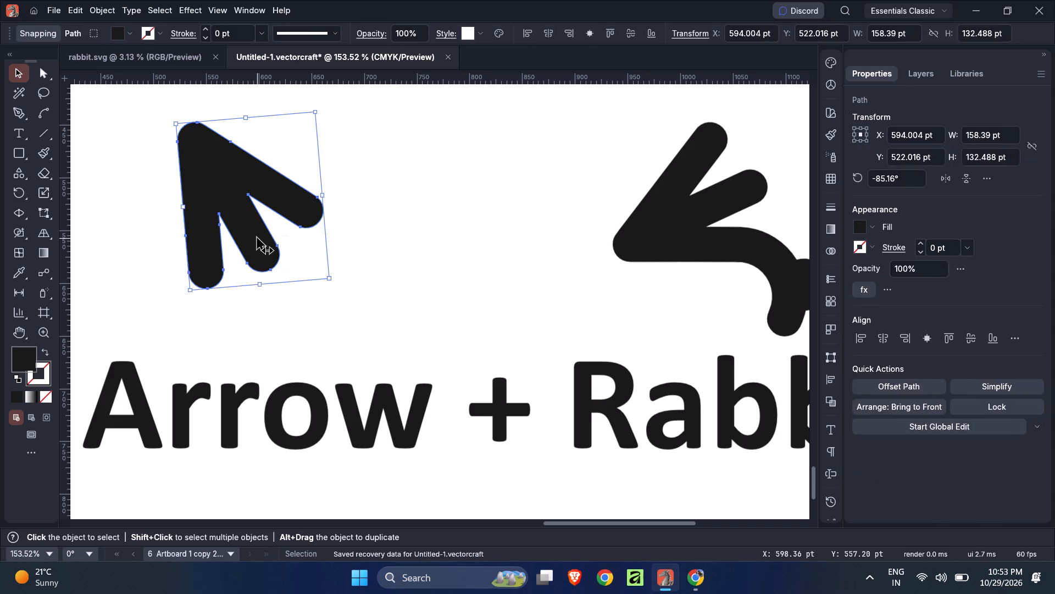
{"action": "left_click", "coordinate": [257, 238]}
{"action": "key", "text": "a"}
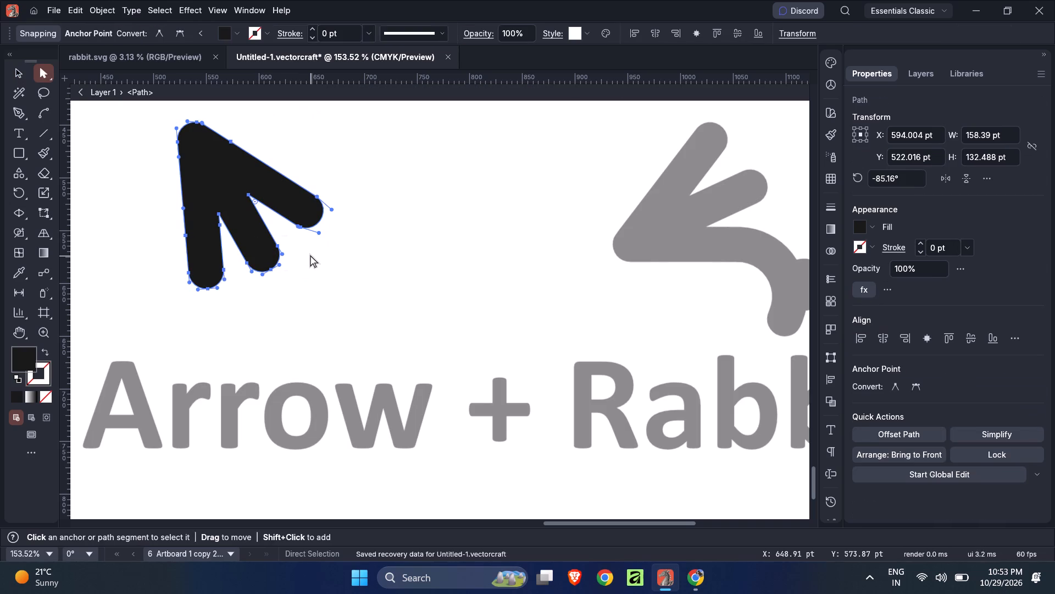
{"action": "scroll", "coordinate": [300, 250], "scroll_direction": "down", "scroll_amount": 1, "text": "alt"}
{"action": "scroll", "coordinate": [262, 259], "scroll_direction": "up", "scroll_amount": 5, "text": "alt"}
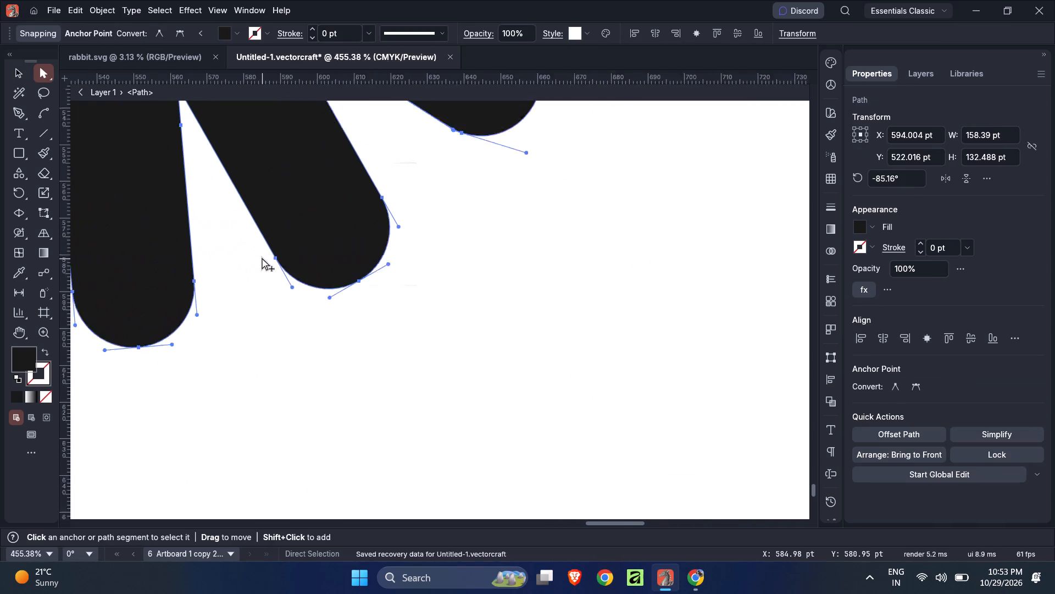
{"action": "left_click_drag", "start_coordinate": [477, 148], "coordinate": [279, 371]}
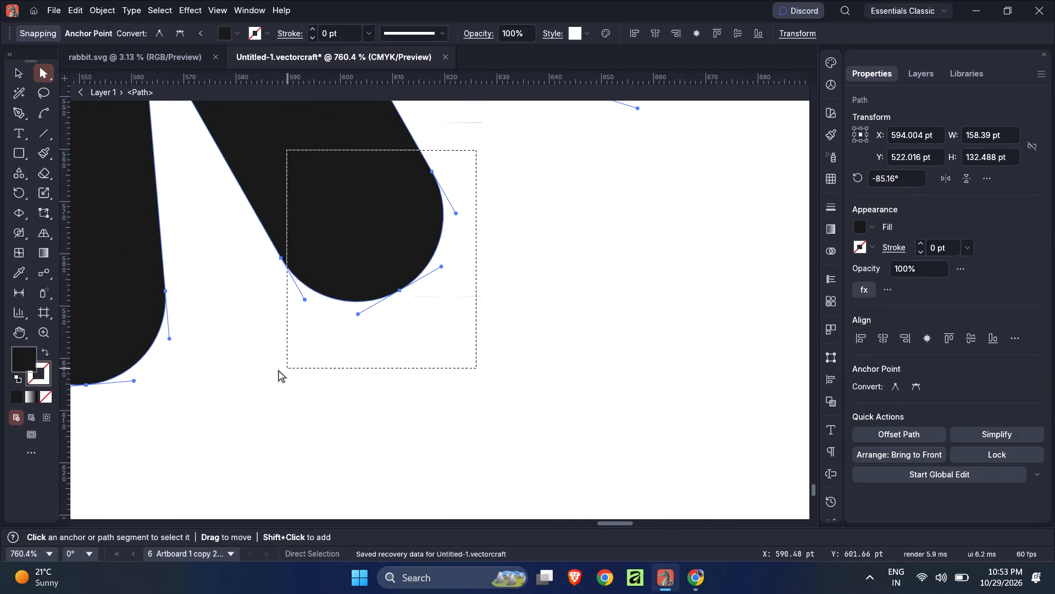
{"action": "left_click_drag", "start_coordinate": [279, 371], "coordinate": [244, 388]}
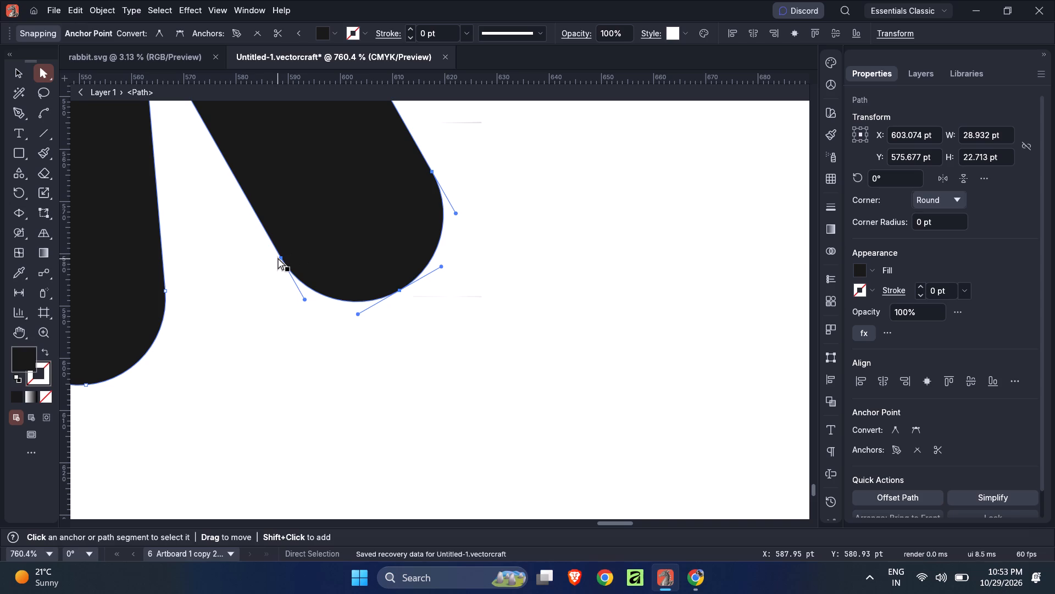
{"action": "left_click_drag", "start_coordinate": [279, 258], "coordinate": [341, 373]}
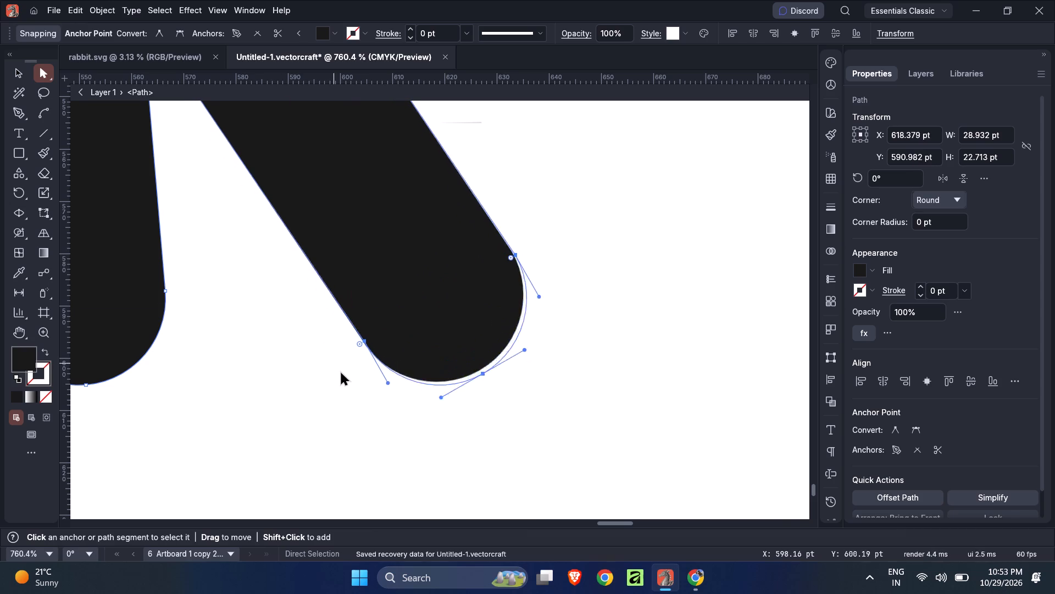
{"action": "left_click_drag", "start_coordinate": [341, 373], "coordinate": [345, 378]}
{"action": "scroll", "coordinate": [346, 365], "scroll_direction": "down", "scroll_amount": 5, "text": "alt"}
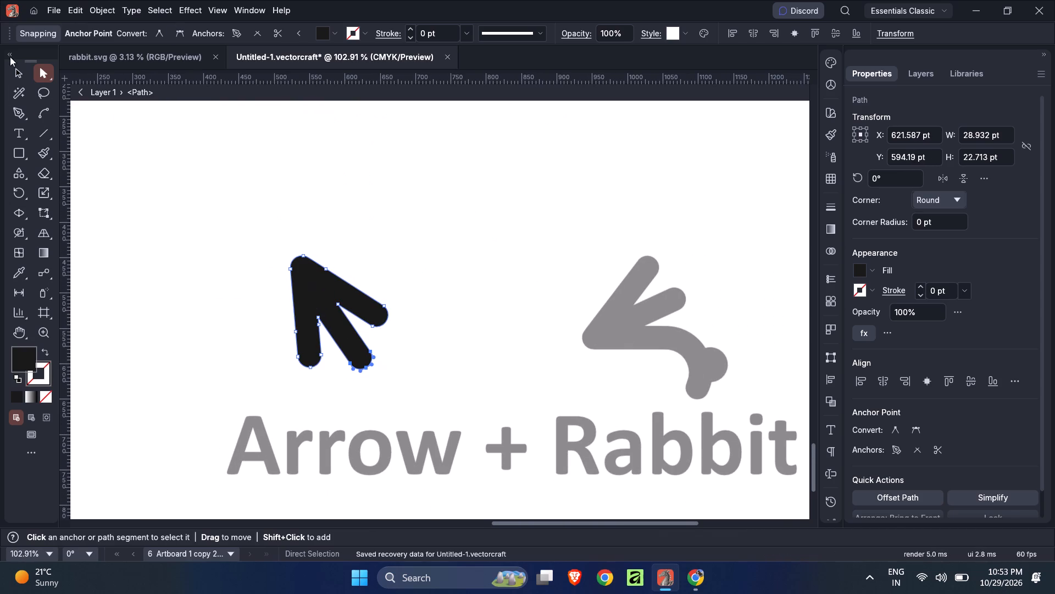
{"action": "left_click", "coordinate": [15, 72]}
{"action": "double_click", "coordinate": [451, 226]}
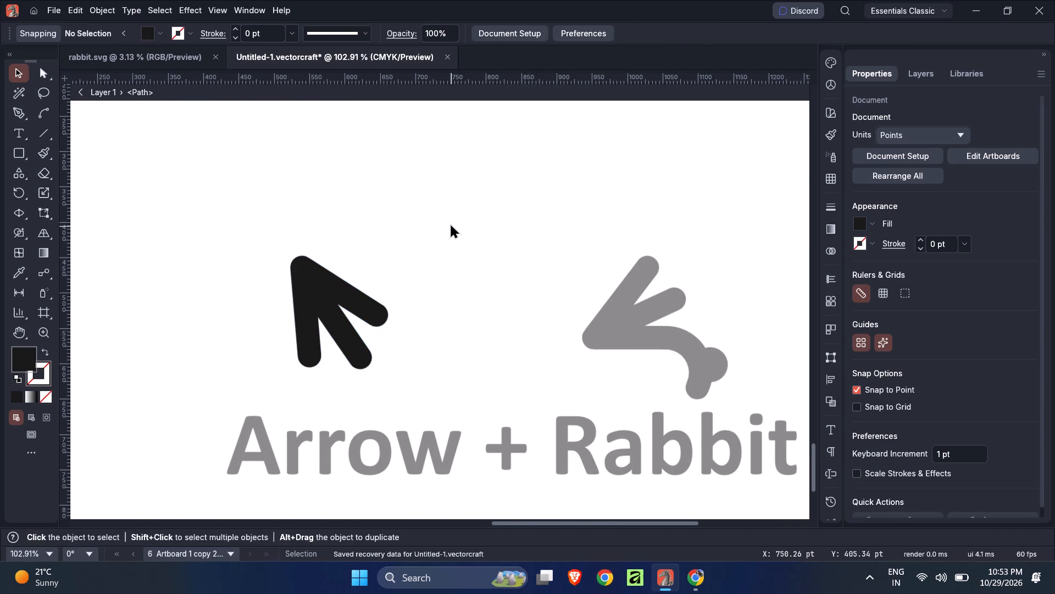
{"action": "left_click", "coordinate": [451, 226]}
{"action": "left_click", "coordinate": [451, 226]}
{"action": "double_click", "coordinate": [451, 226]}
{"action": "scroll", "coordinate": [453, 222], "scroll_direction": "down", "scroll_amount": 2, "text": "alt"}
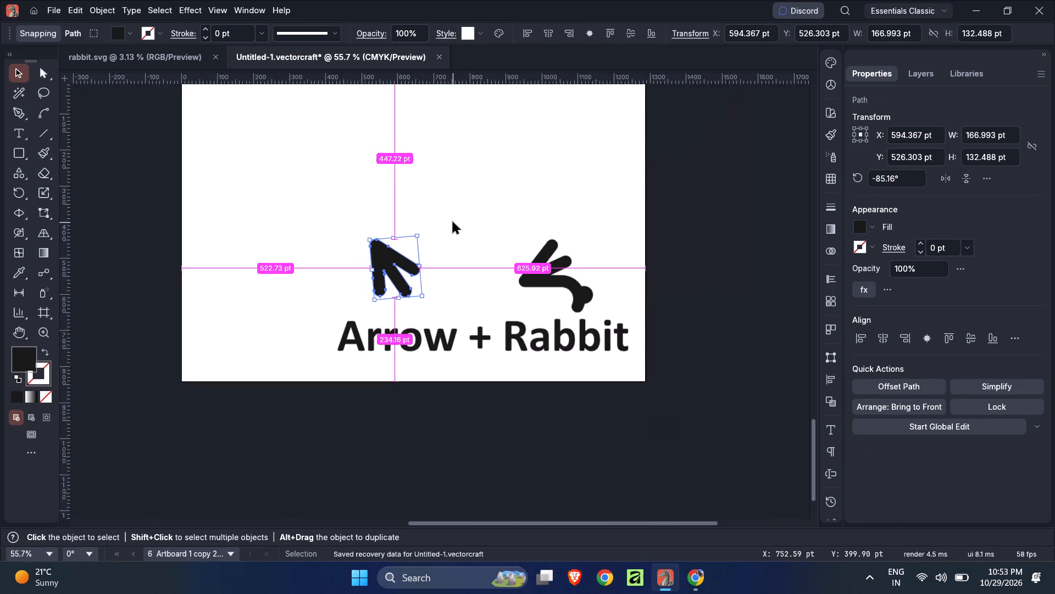
{"action": "left_click", "coordinate": [676, 254]}
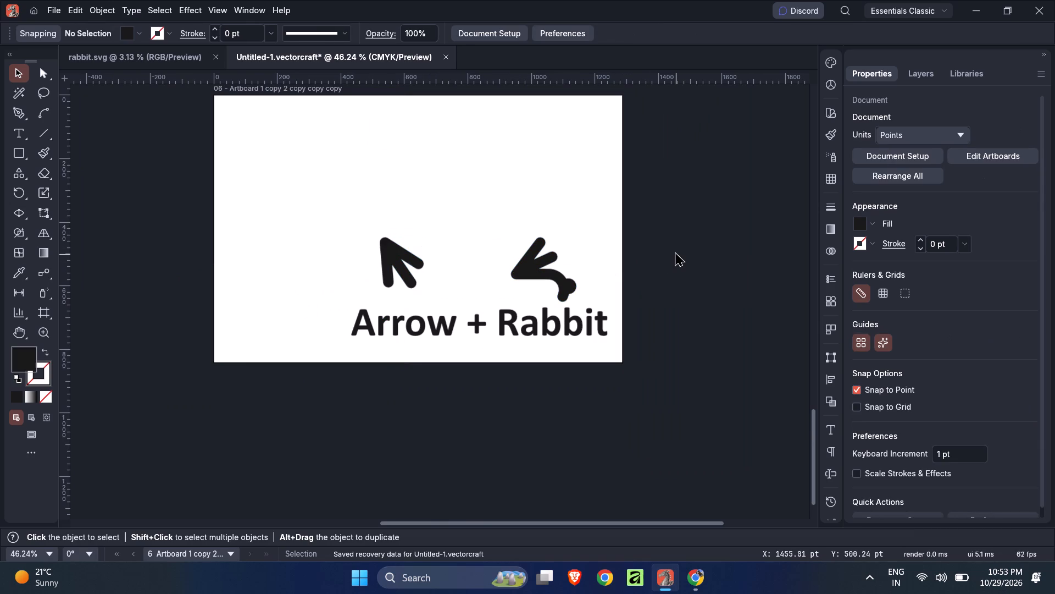
Move the arrow symbol closer to the word "Arrow", centring it at about X 605 pt, Y 554 pt.
{"action": "scroll", "coordinate": [670, 256], "scroll_direction": "up", "scroll_amount": 1, "text": "alt"}
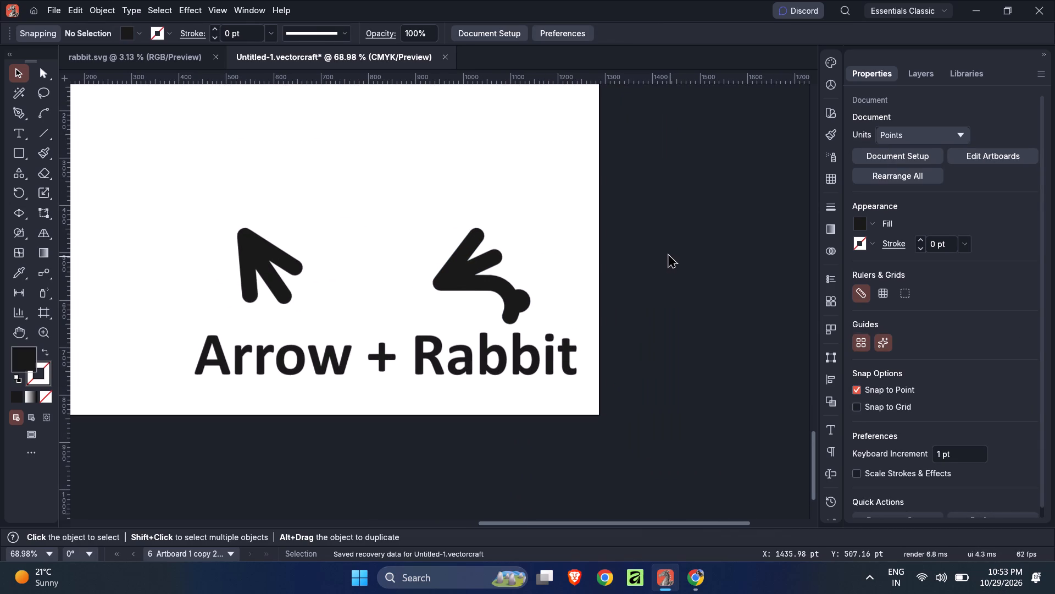
{"action": "left_click", "coordinate": [277, 284]}
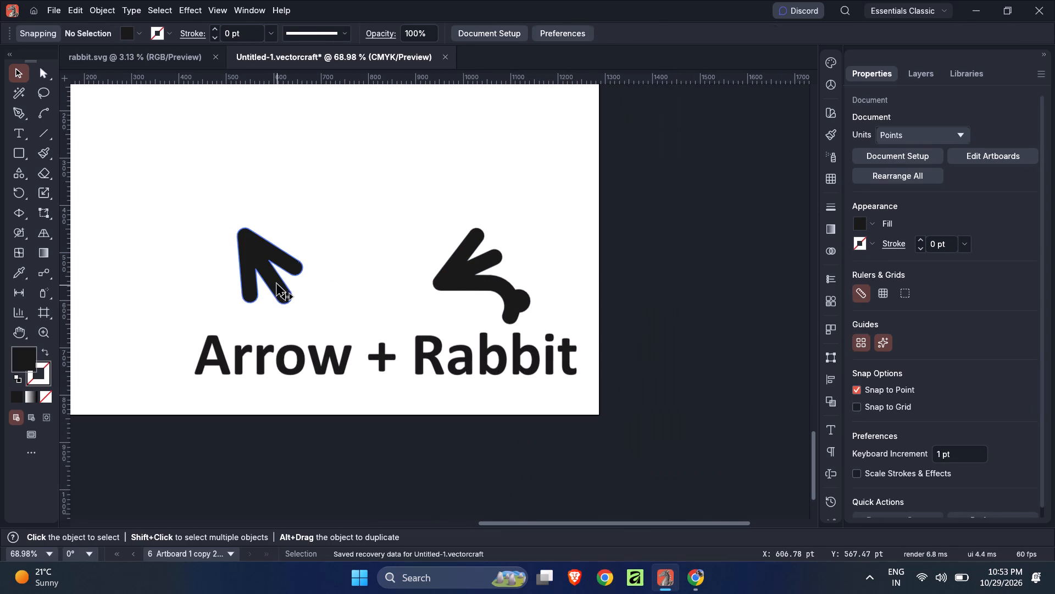
{"action": "left_click_drag", "start_coordinate": [282, 285], "coordinate": [289, 301]}
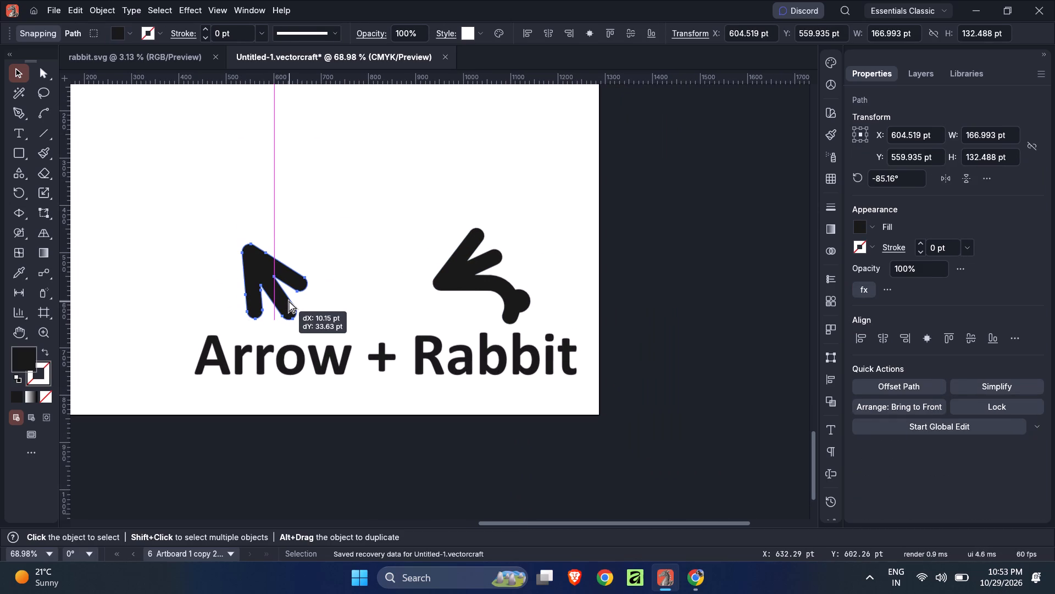
{"action": "left_click_drag", "start_coordinate": [289, 301], "coordinate": [288, 298]}
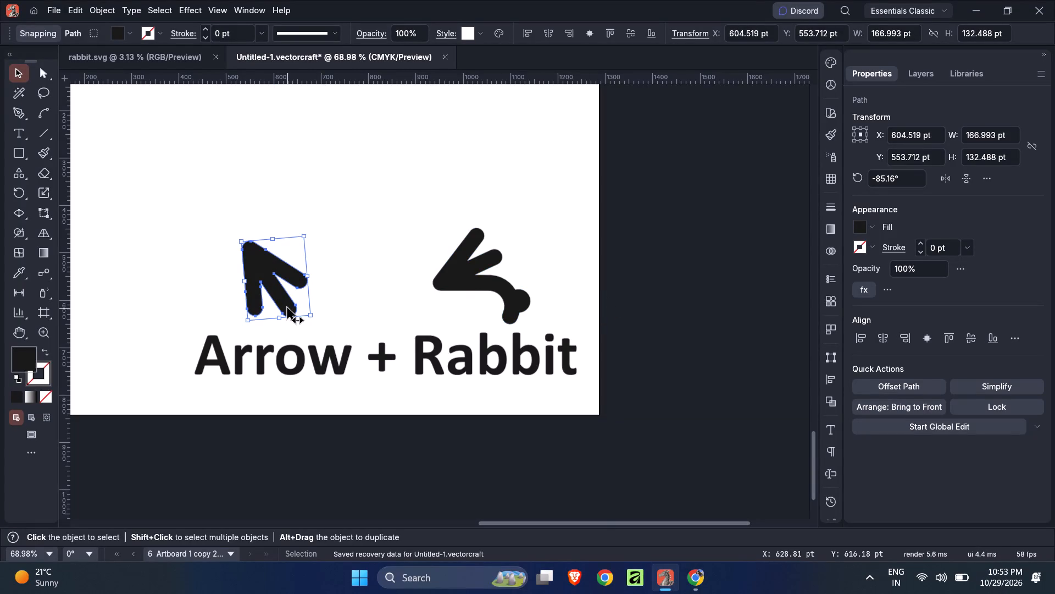
Align the arrow's bottom edge to the rabbit symbol's, using the rabbit as the key object, and deselect.
{"action": "left_click", "coordinate": [518, 300], "text": "shift"}
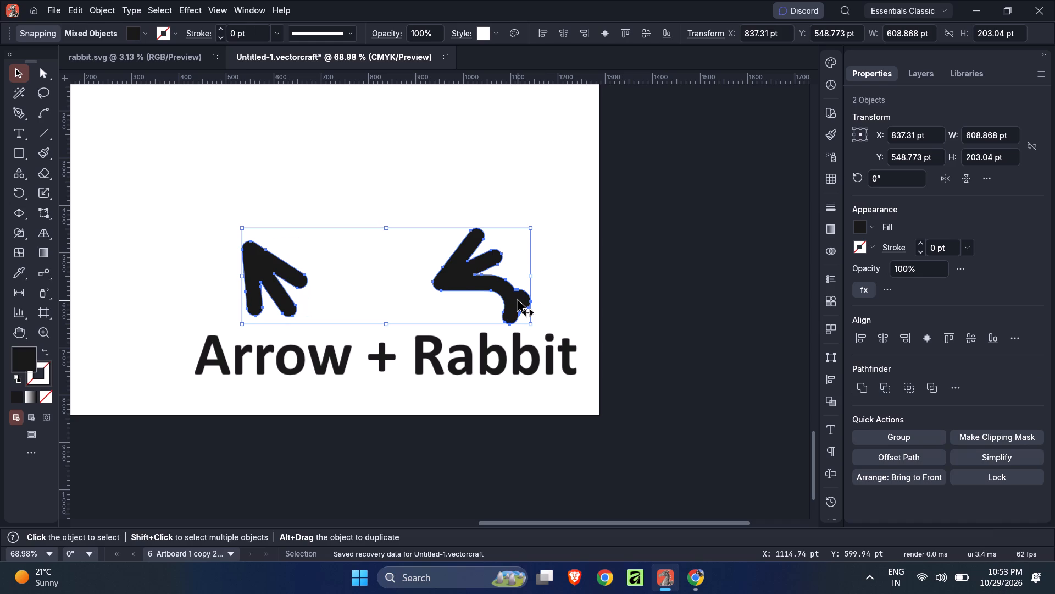
{"action": "left_click", "coordinate": [518, 300]}
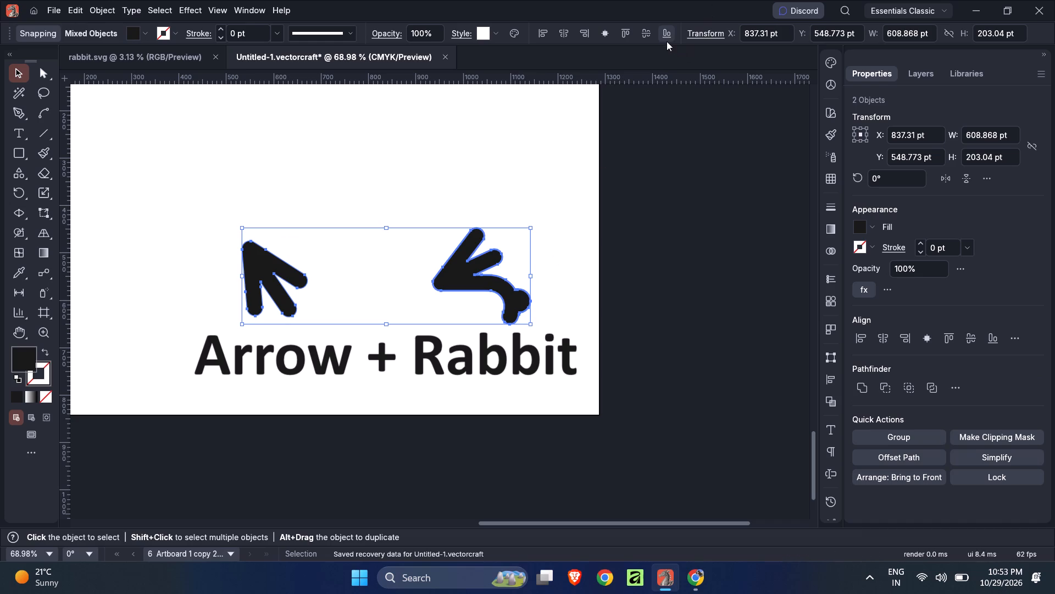
{"action": "left_click", "coordinate": [667, 34]}
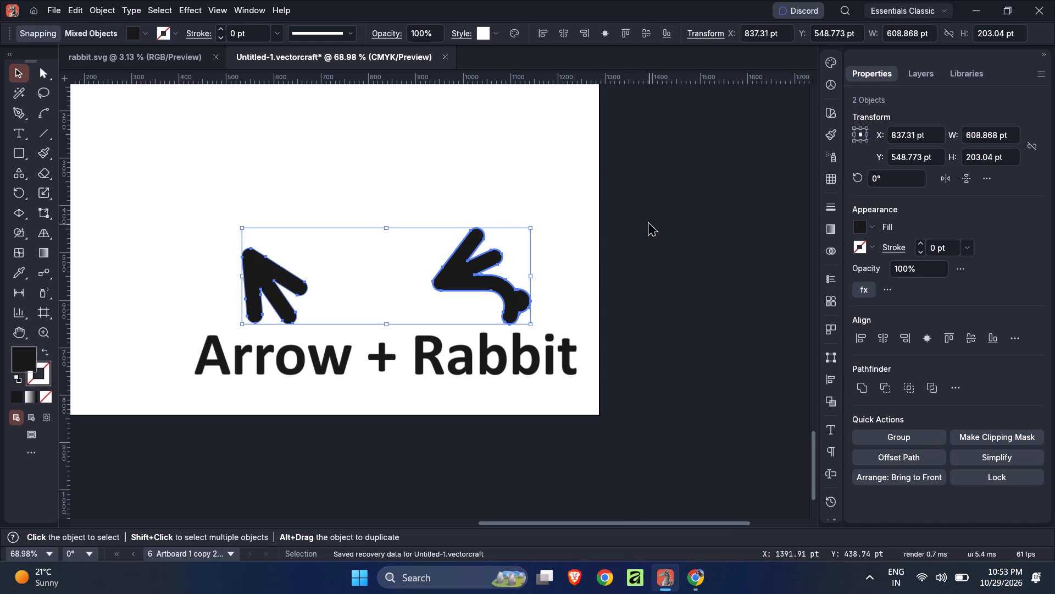
{"action": "left_click", "coordinate": [654, 224]}
{"action": "left_click", "coordinate": [687, 228]}
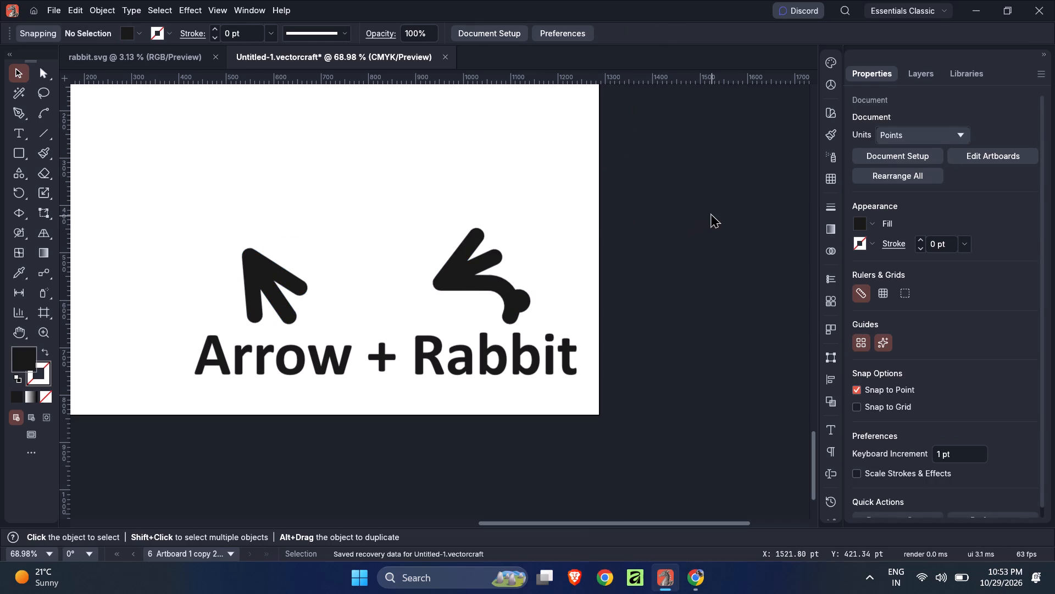
Nudge the arrow and rabbit symbols up together by about 23 pt, away from the text, and deselect.
{"action": "left_click_drag", "start_coordinate": [717, 213], "coordinate": [238, 299]}
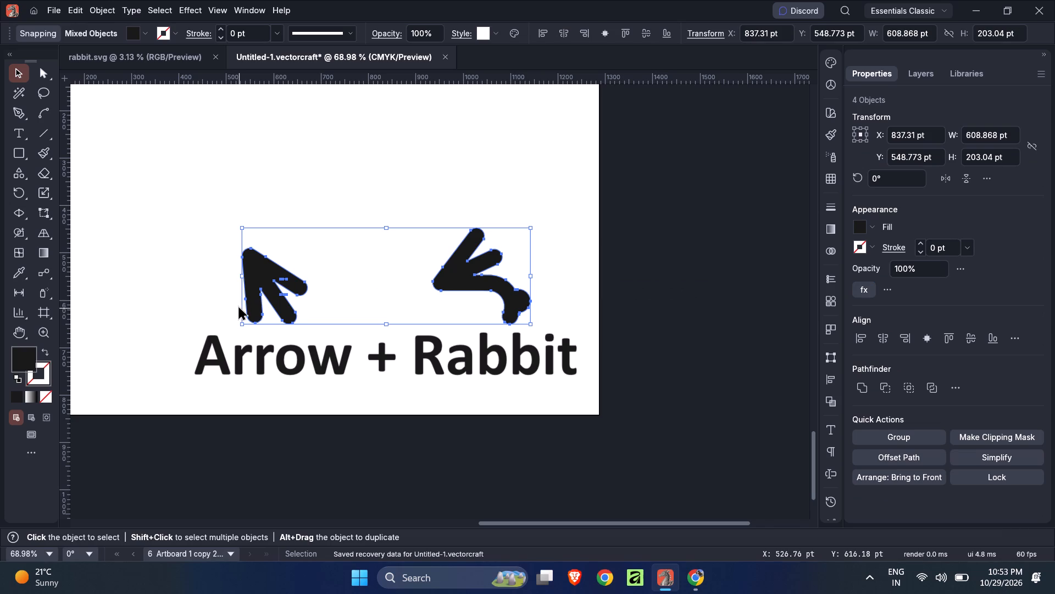
{"action": "key", "text": "Up"}
{"action": "key", "text": "Up"}
{"action": "key", "text": "Up"}
{"action": "key", "text": "Up"}
{"action": "key", "text": "Up"}
{"action": "key", "text": "Up"}
{"action": "key", "text": "Up"}
{"action": "key", "text": "Up"}
{"action": "key", "text": "Up"}
{"action": "key", "text": "Up"}
{"action": "key", "text": "Up"}
{"action": "key", "text": "Up"}
{"action": "key", "text": "Up"}
{"action": "key", "text": "Up"}
{"action": "key", "text": "Up"}
{"action": "key", "text": "Up"}
{"action": "key", "text": "Up"}
{"action": "key", "text": "Up"}
{"action": "key", "text": "Up"}
{"action": "key", "text": "Up"}
{"action": "key", "text": "Up"}
{"action": "key", "text": "Up"}
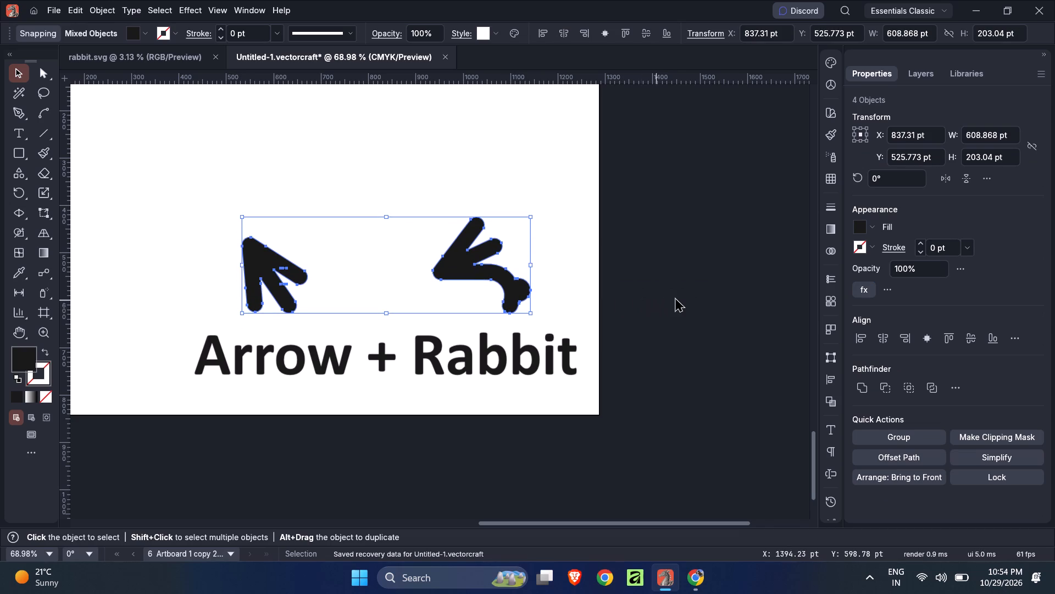
{"action": "scroll", "coordinate": [676, 299], "scroll_direction": "down", "scroll_amount": 3, "text": "alt"}
{"action": "left_click", "coordinate": [696, 283]}
Move both symbols and the "Arrow + Rabbit" text to about X 644 pt, Y 443 pt, near the artboard's centre, and group them.
{"action": "left_click_drag", "start_coordinate": [689, 263], "coordinate": [555, 295]}
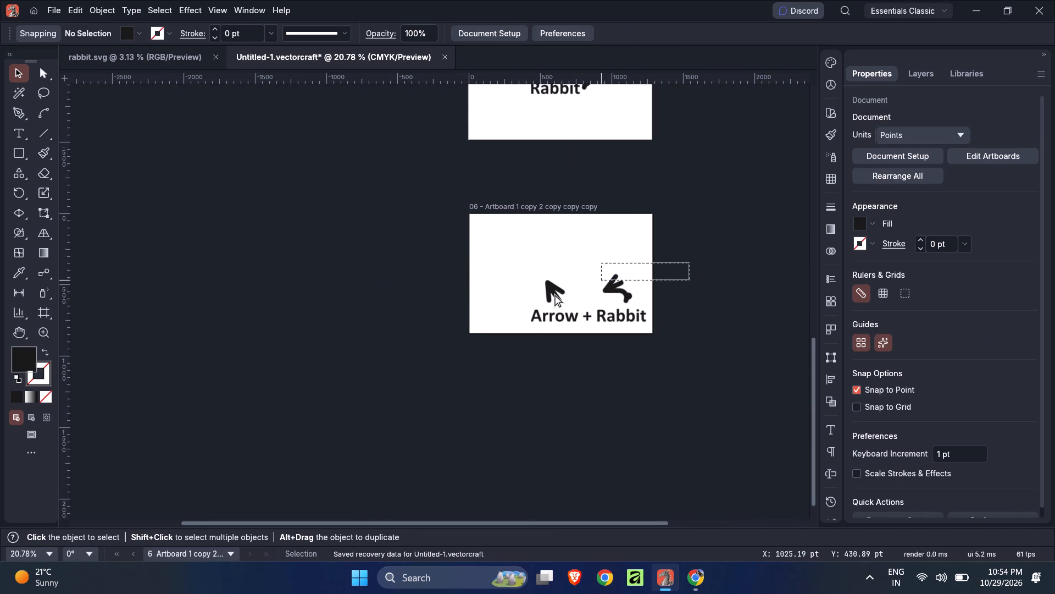
{"action": "left_click_drag", "start_coordinate": [555, 295], "coordinate": [492, 339]}
{"action": "left_click_drag", "start_coordinate": [612, 287], "coordinate": [598, 274]}
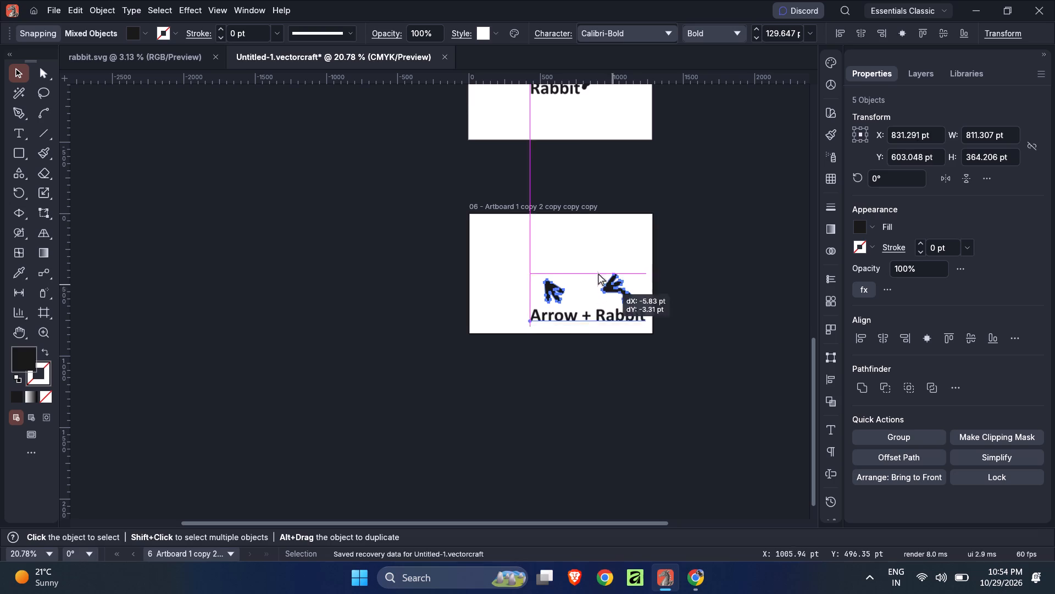
{"action": "left_click_drag", "start_coordinate": [598, 274], "coordinate": [591, 254]}
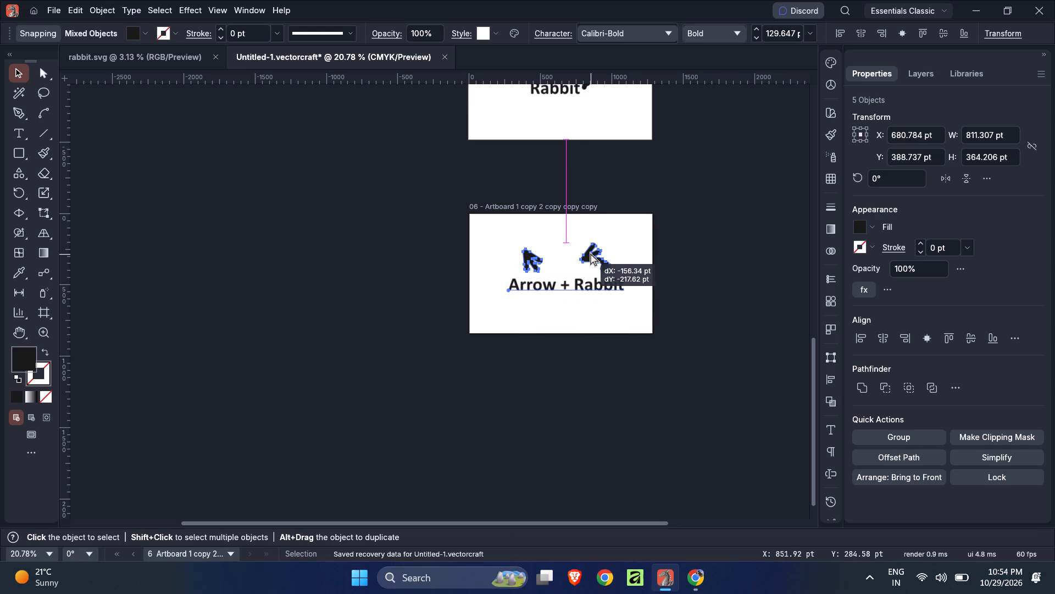
{"action": "left_click_drag", "start_coordinate": [591, 254], "coordinate": [589, 260]}
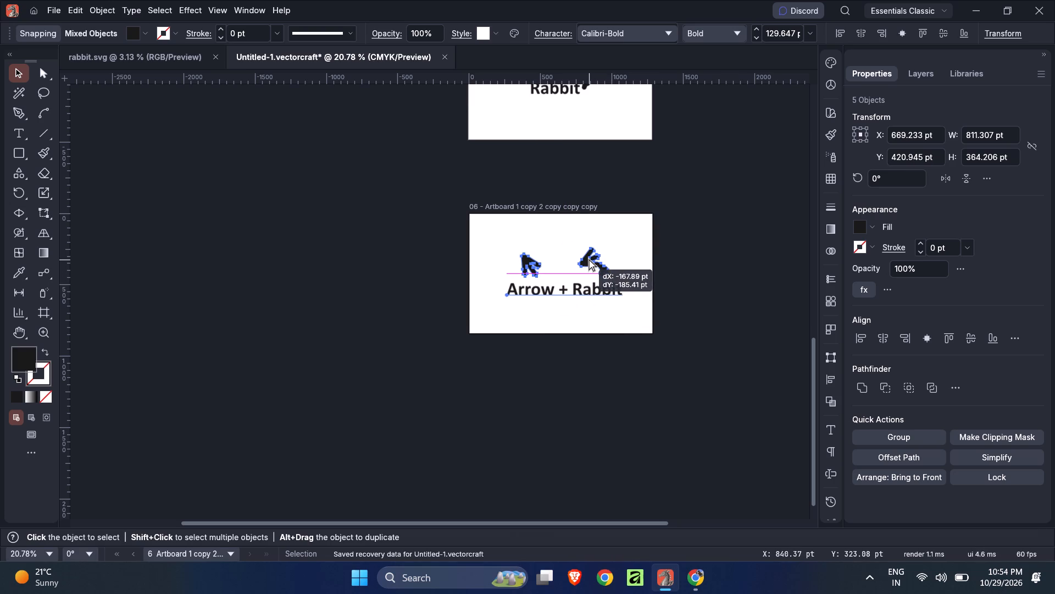
{"action": "left_click_drag", "start_coordinate": [589, 260], "coordinate": [588, 261]}
{"action": "key", "text": "ctrl+g"}
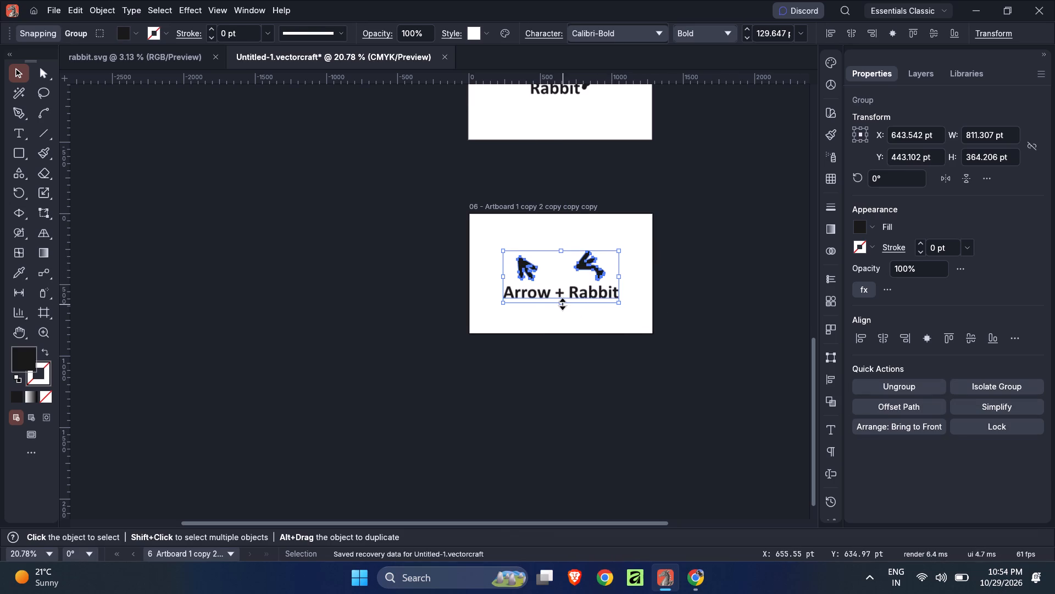
Scale the group down proportionally to about 679 × 305 pt, centred at about X 644 pt, Y 421 pt, and deselect.
{"action": "left_click_drag", "start_coordinate": [563, 304], "coordinate": [560, 295]}
{"action": "key", "text": "ctrl+z"}
{"action": "left_click_drag", "start_coordinate": [560, 302], "coordinate": [564, 294]}
{"action": "left_click", "coordinate": [583, 260]}
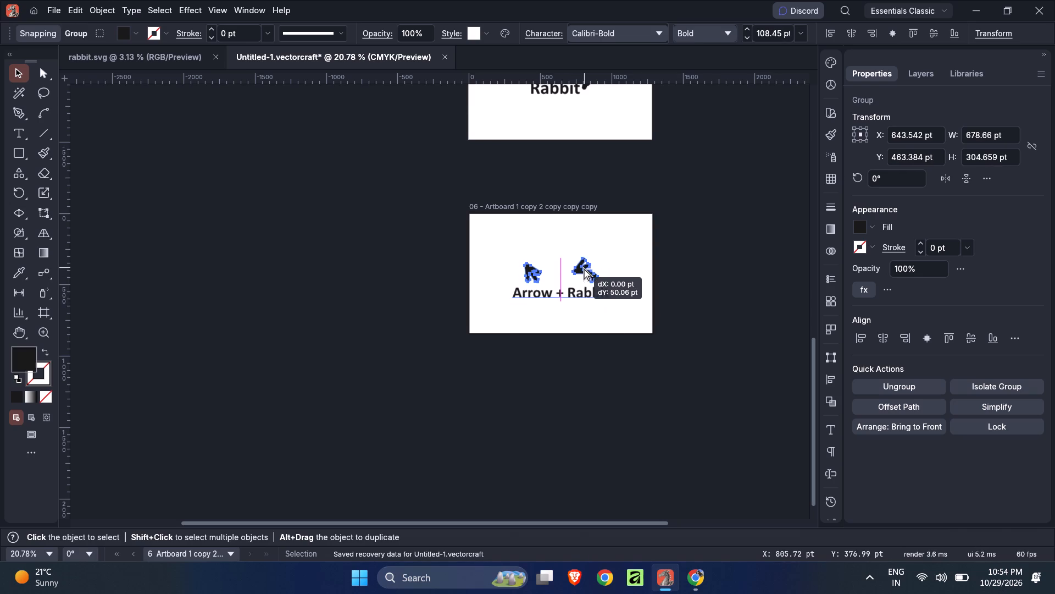
{"action": "left_click", "coordinate": [734, 276]}
Draw a dark square of about 281 × 281 pt above the word "Arrow", overlapping the arrow symbol.
{"action": "scroll", "coordinate": [657, 269], "scroll_direction": "up", "scroll_amount": 4, "text": "ctrl"}
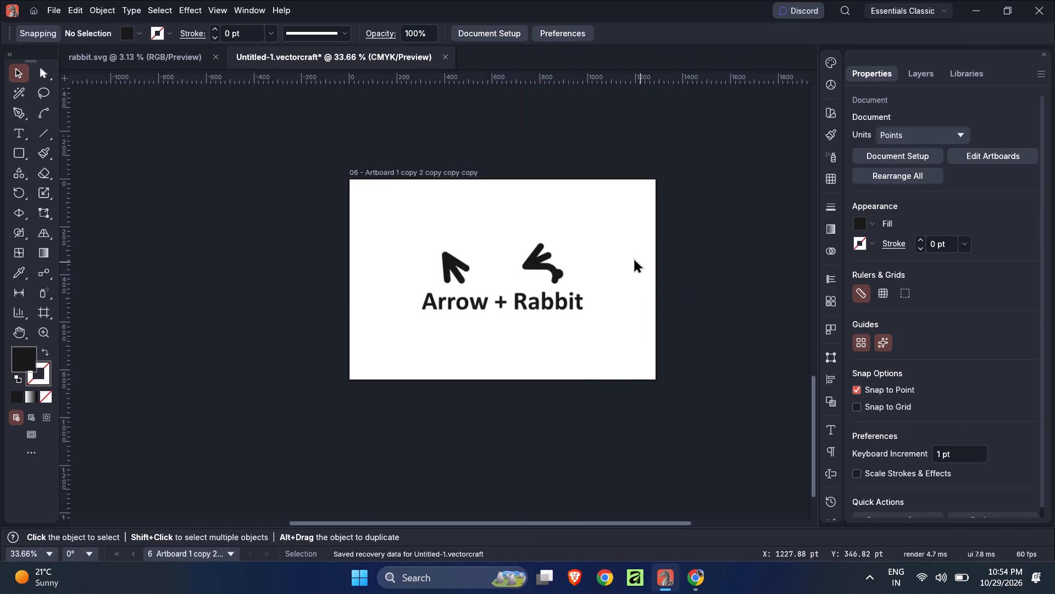
{"action": "scroll", "coordinate": [480, 249], "scroll_direction": "up", "scroll_amount": 3, "text": "ctrl"}
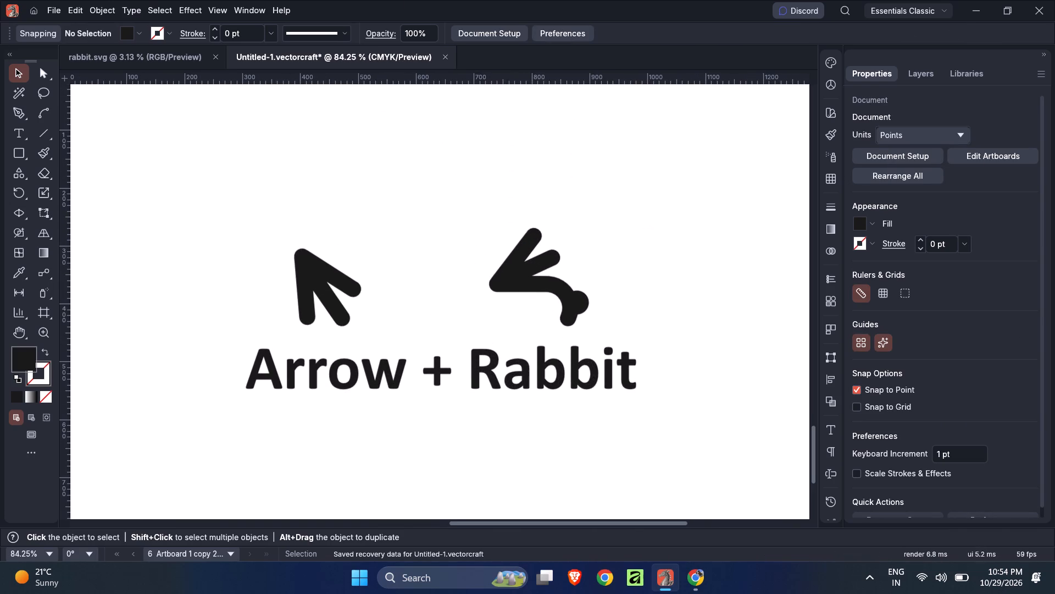
{"action": "left_click", "coordinate": [20, 154]}
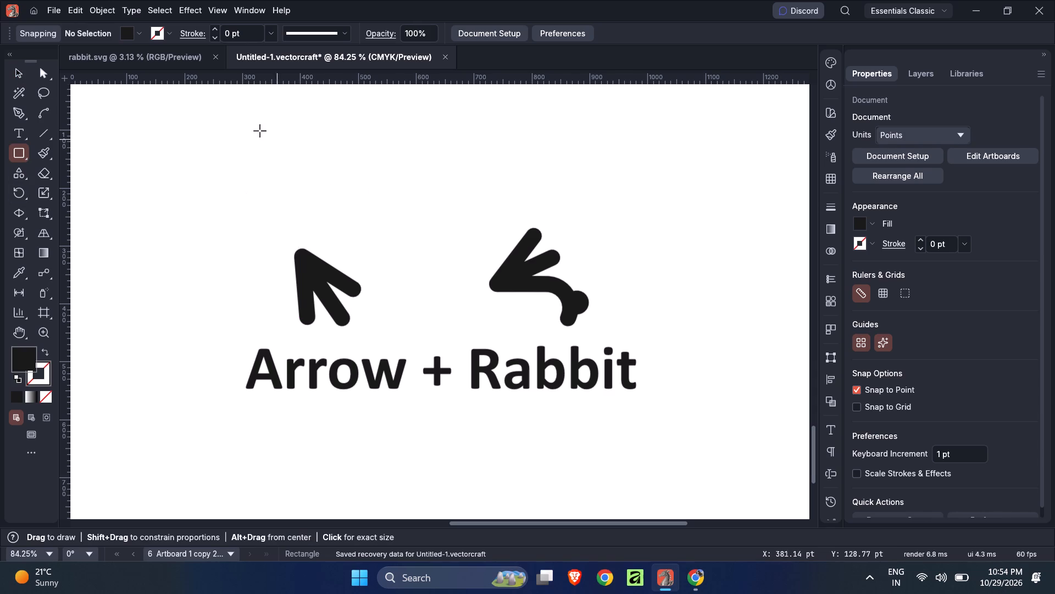
{"action": "left_click_drag", "start_coordinate": [243, 124], "coordinate": [406, 256]}
{"action": "left_click", "coordinate": [25, 73]}
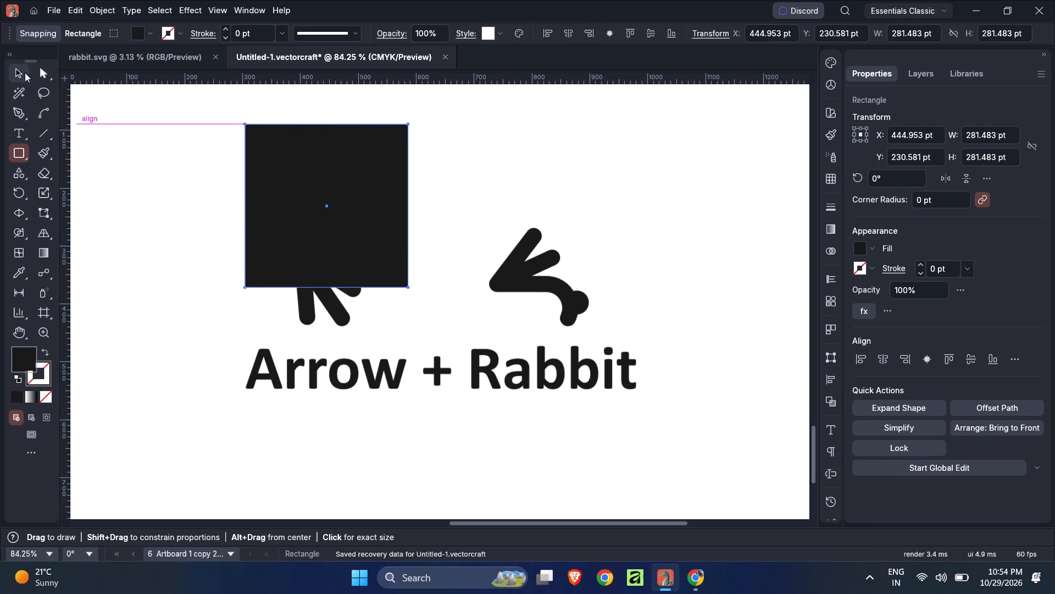
Ungroup the arrow symbol, rabbit symbol and "Arrow + Rabbit" text.
{"action": "left_click", "coordinate": [136, 286]}
{"action": "left_click", "coordinate": [335, 306]}
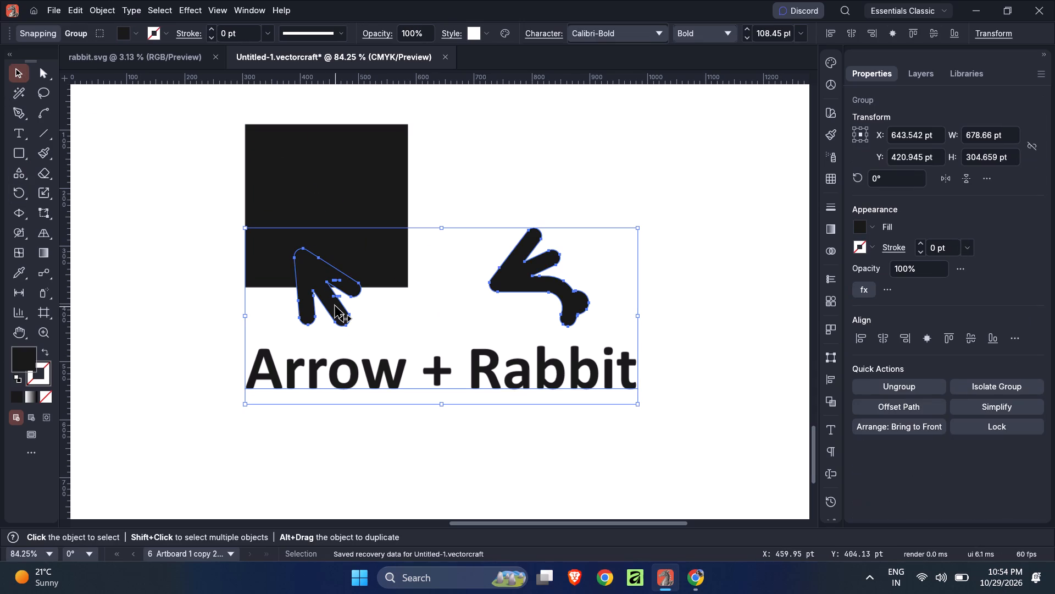
{"action": "key", "text": "ctrl+shift+g"}
{"action": "left_click", "coordinate": [402, 311]}
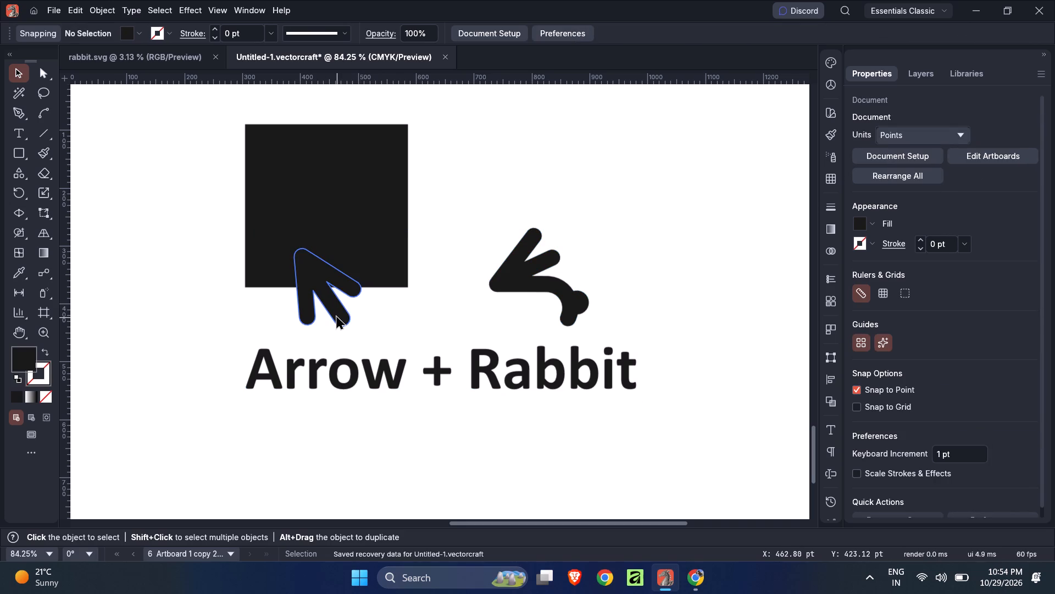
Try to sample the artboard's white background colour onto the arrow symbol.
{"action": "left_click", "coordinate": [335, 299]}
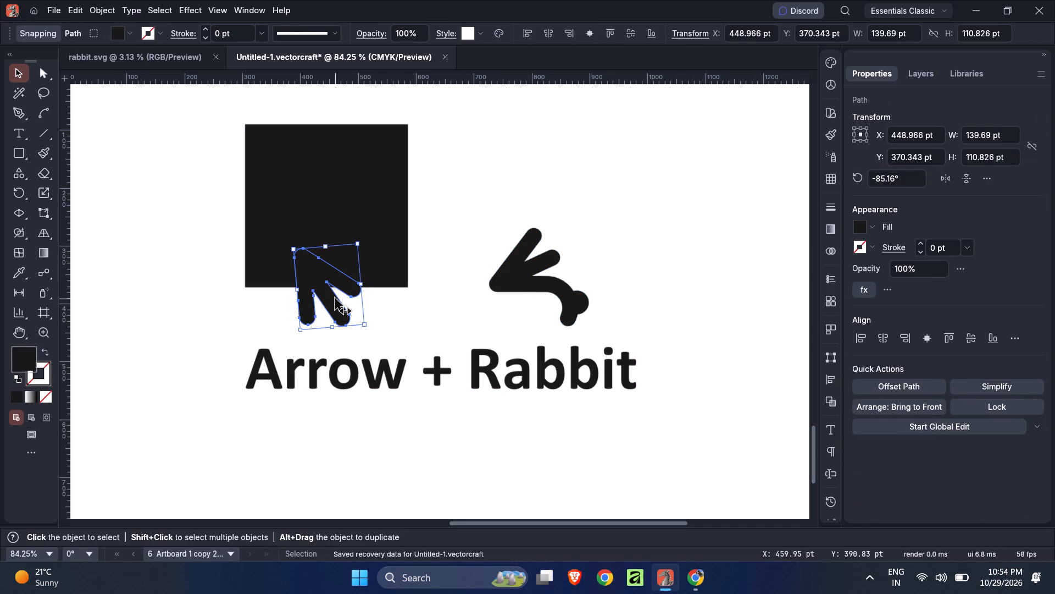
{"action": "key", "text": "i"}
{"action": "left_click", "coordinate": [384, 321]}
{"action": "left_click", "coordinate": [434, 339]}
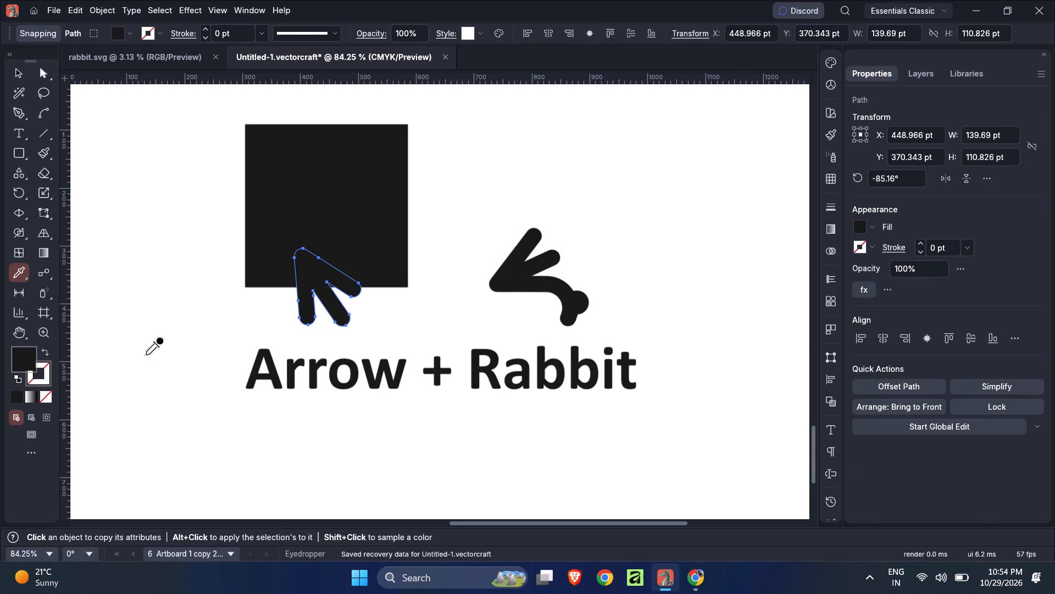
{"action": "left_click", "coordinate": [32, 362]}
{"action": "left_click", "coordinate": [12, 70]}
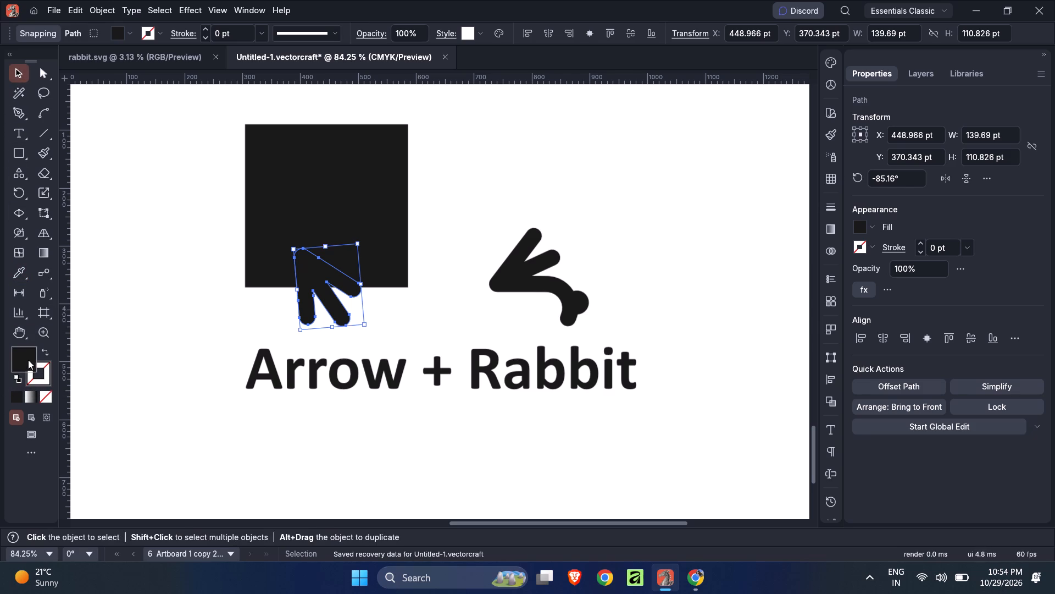
Set the arrow symbol's fill to white (FFFFFF) and bring it in front of the dark square.
{"action": "double_click", "coordinate": [24, 357]}
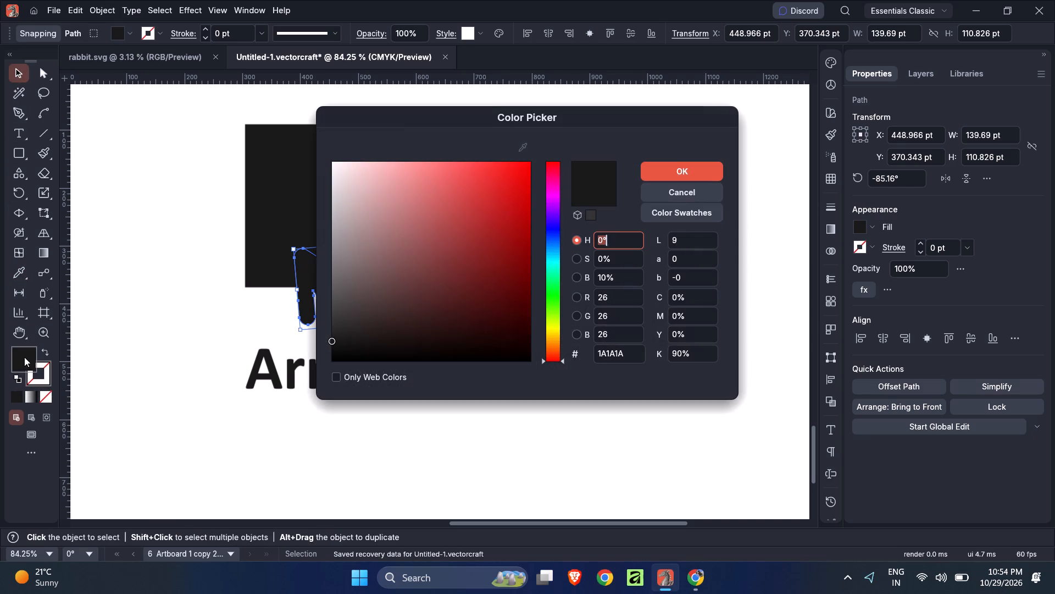
{"action": "left_click_drag", "start_coordinate": [369, 176], "coordinate": [325, 151]}
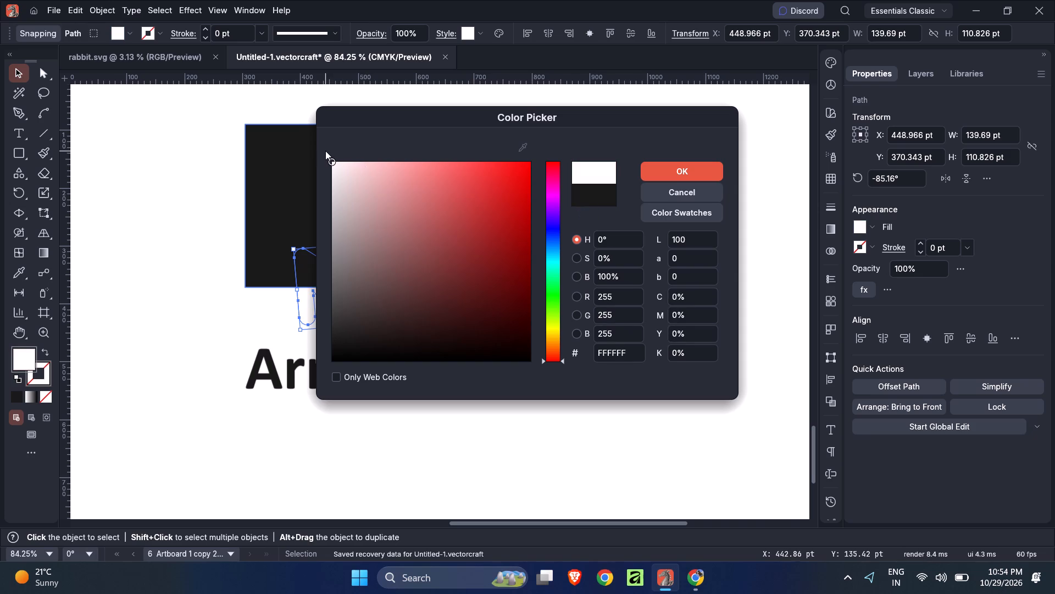
{"action": "left_click_drag", "start_coordinate": [325, 151], "coordinate": [324, 150]}
{"action": "left_click", "coordinate": [702, 173]}
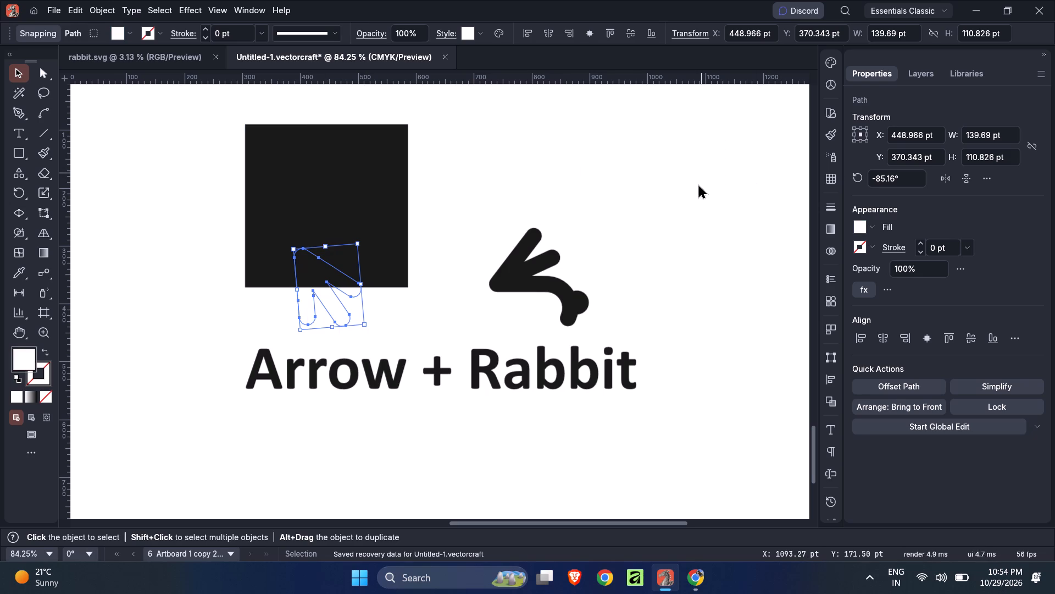
{"action": "key", "text": "ctrl+shift+bracketright"}
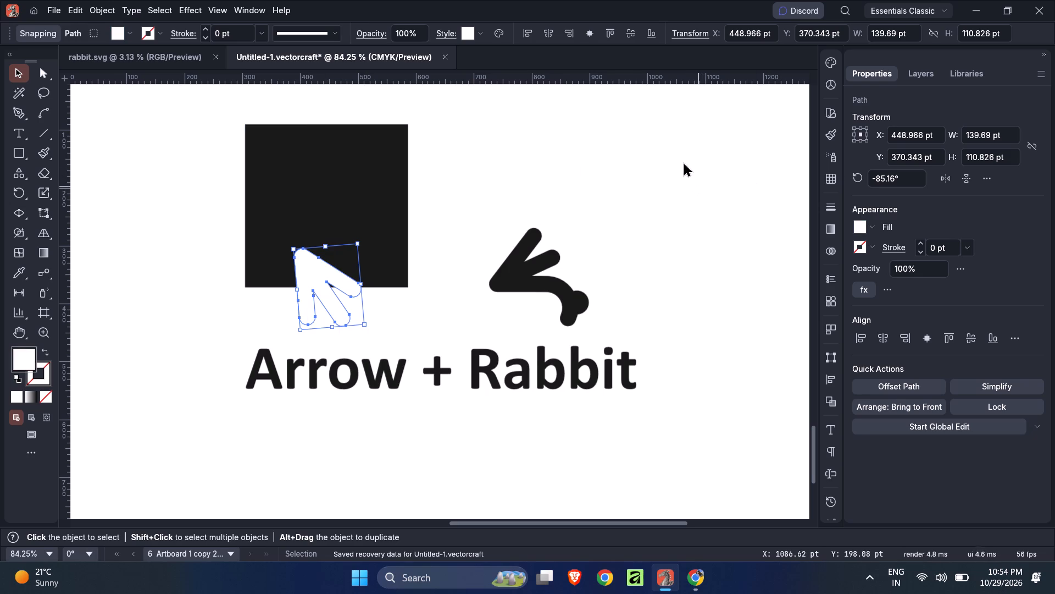
Centre the white arrow on the dark square horizontally and vertically, using the square as the key object, and deselect.
{"action": "left_click", "coordinate": [363, 159], "text": "shift"}
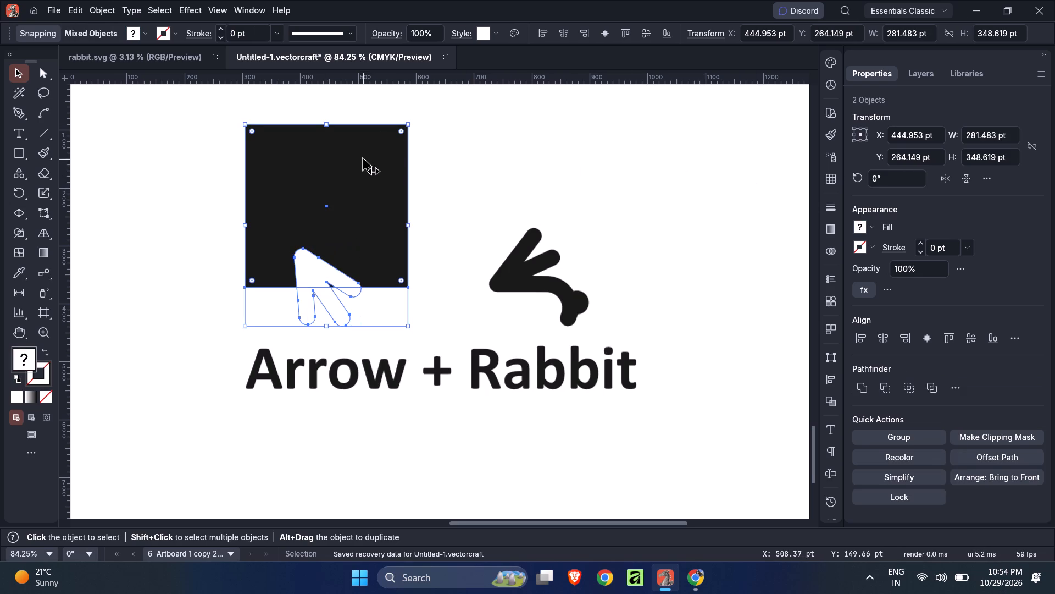
{"action": "left_click", "coordinate": [359, 157]}
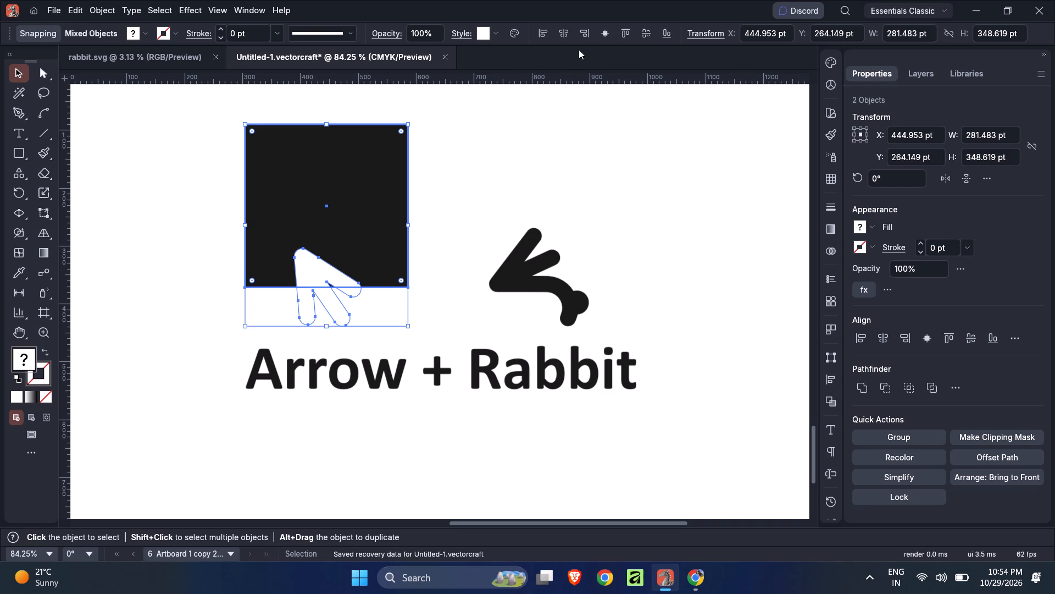
{"action": "left_click", "coordinate": [555, 34]}
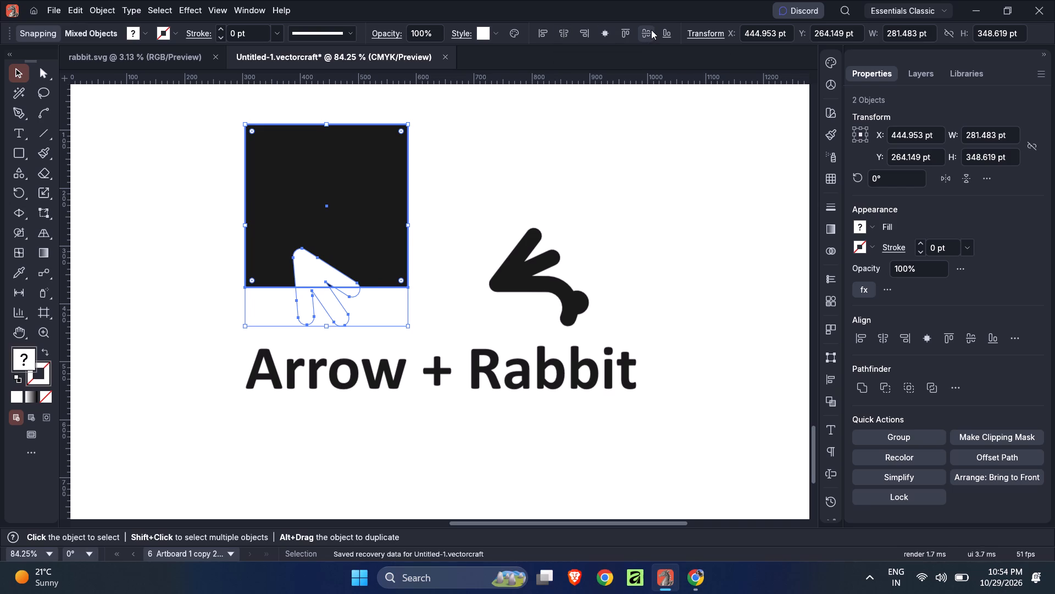
{"action": "left_click", "coordinate": [651, 30]}
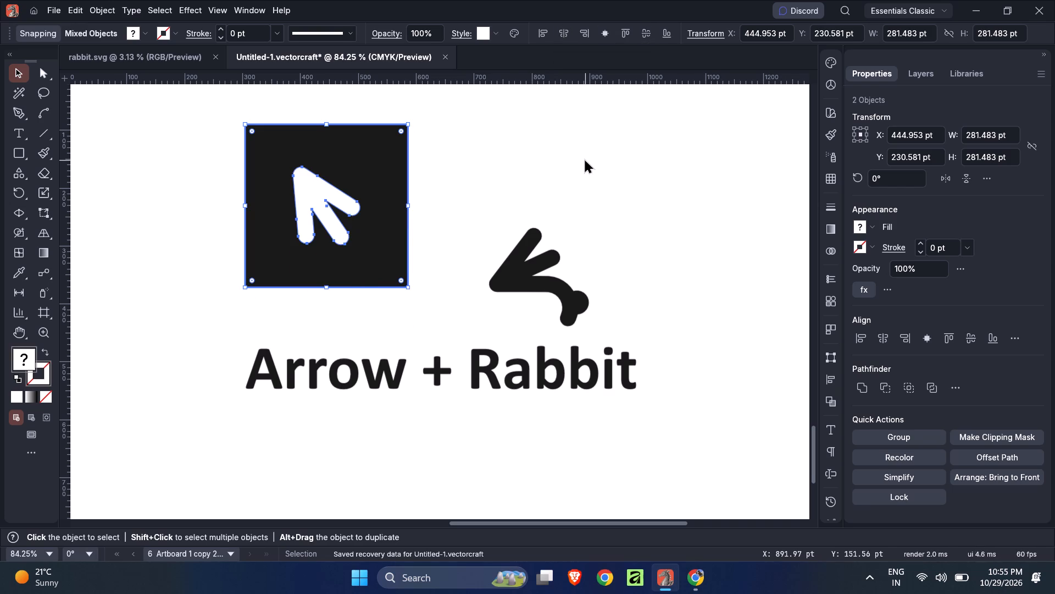
{"action": "left_click", "coordinate": [586, 162]}
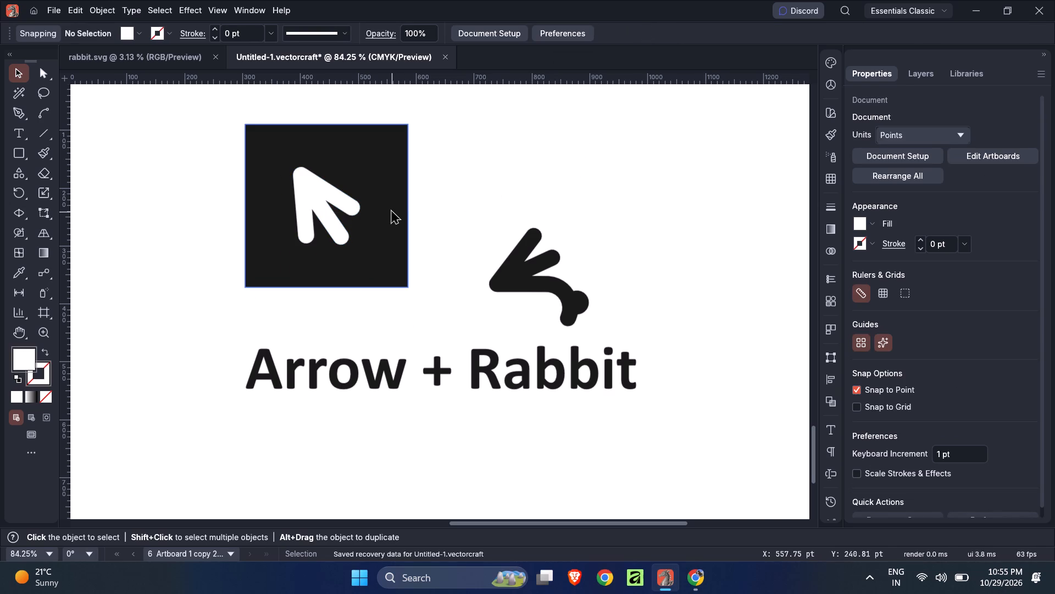
Duplicate the dark square level with the original at about X 835 pt, Y 231 pt, above the word "Rabbit".
{"action": "left_click", "coordinate": [390, 215]}
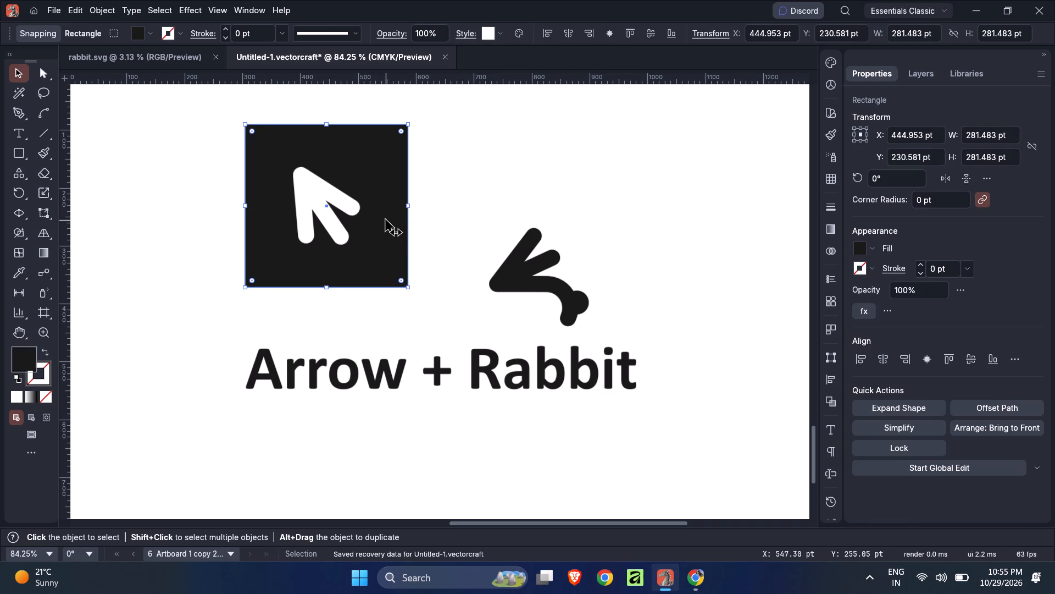
{"action": "left_click_drag", "start_coordinate": [385, 220], "coordinate": [671, 218], "text": "alt"}
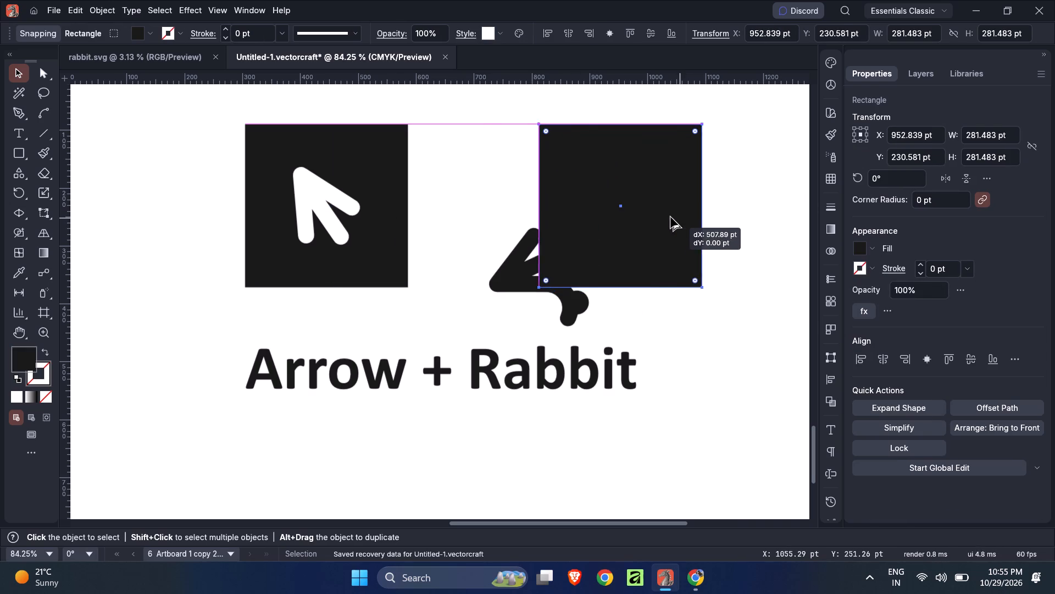
{"action": "left_click_drag", "start_coordinate": [671, 218], "coordinate": [609, 219], "text": "alt"}
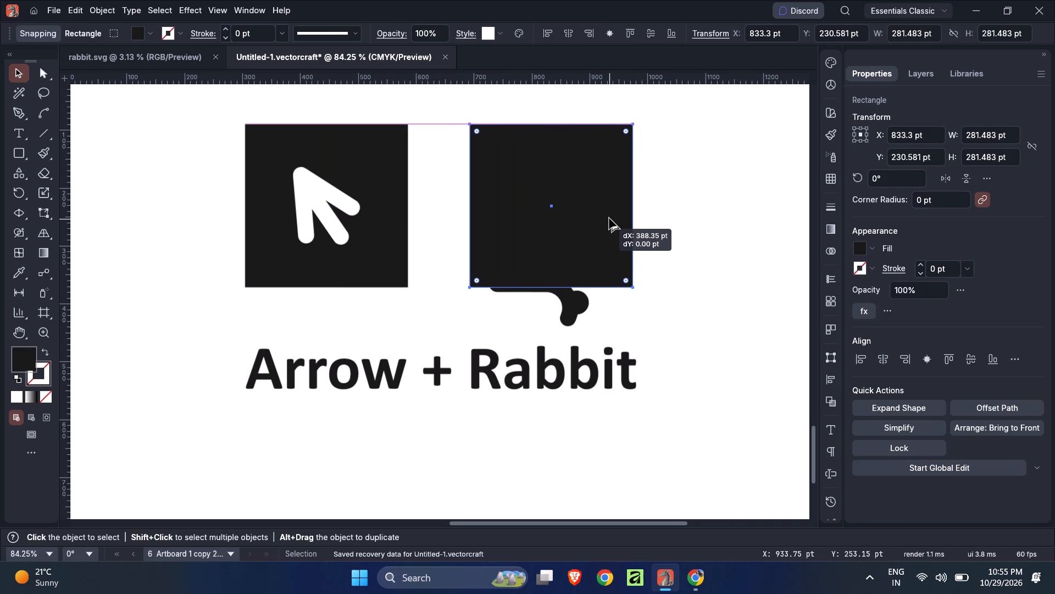
{"action": "left_click_drag", "start_coordinate": [609, 219], "coordinate": [607, 219], "text": "alt"}
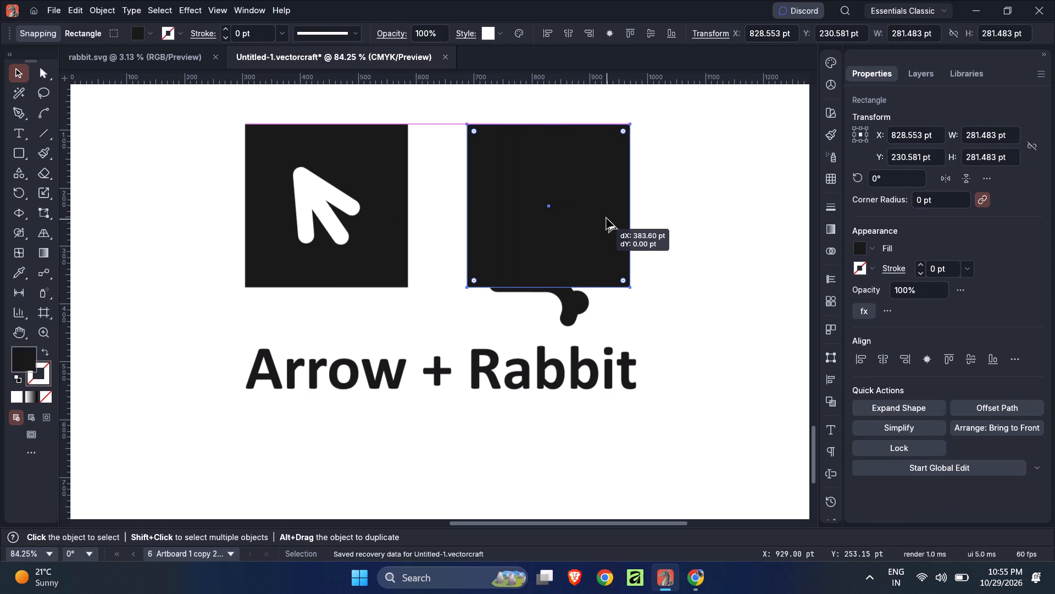
{"action": "left_click_drag", "start_coordinate": [607, 219], "coordinate": [610, 219], "text": "alt"}
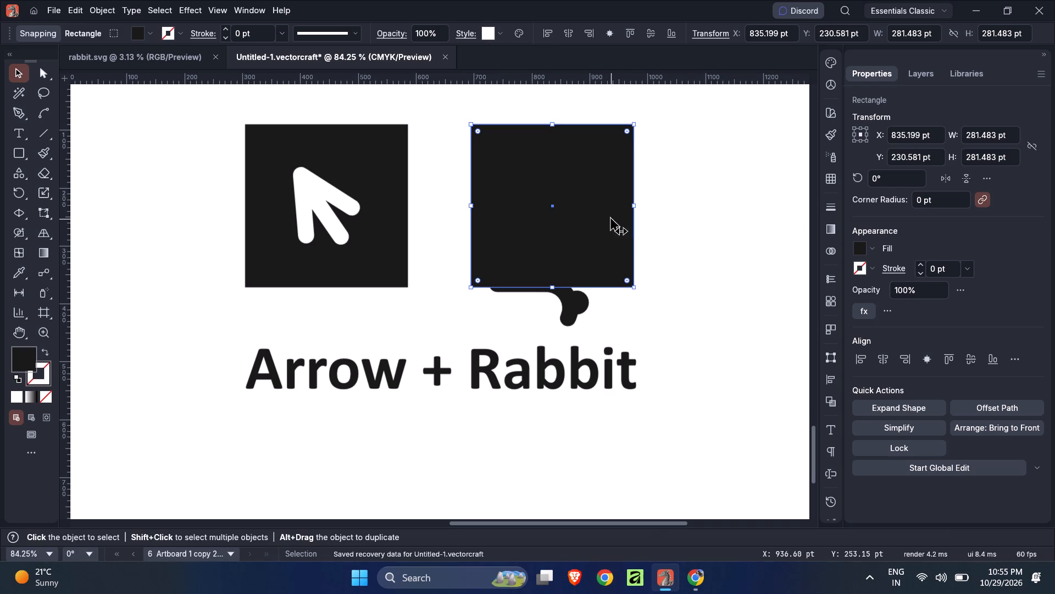
Bring the rabbit symbol in front of the duplicated square and copy the arrow's white fill onto it.
{"action": "left_click", "coordinate": [569, 320]}
{"action": "key", "text": "ctrl+shift+bracketright"}
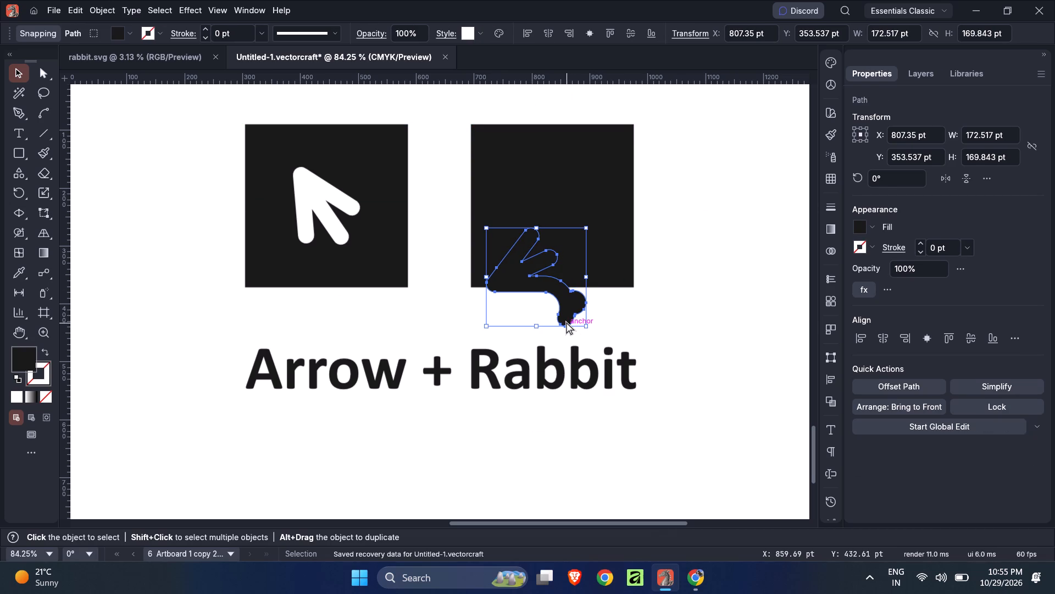
{"action": "key", "text": "i"}
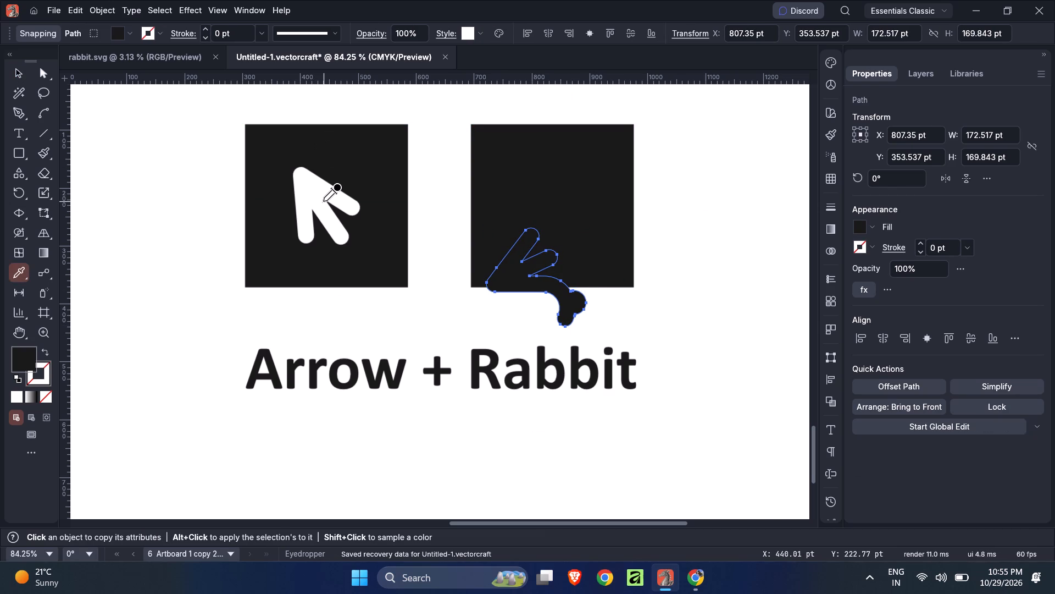
{"action": "left_click", "coordinate": [324, 201]}
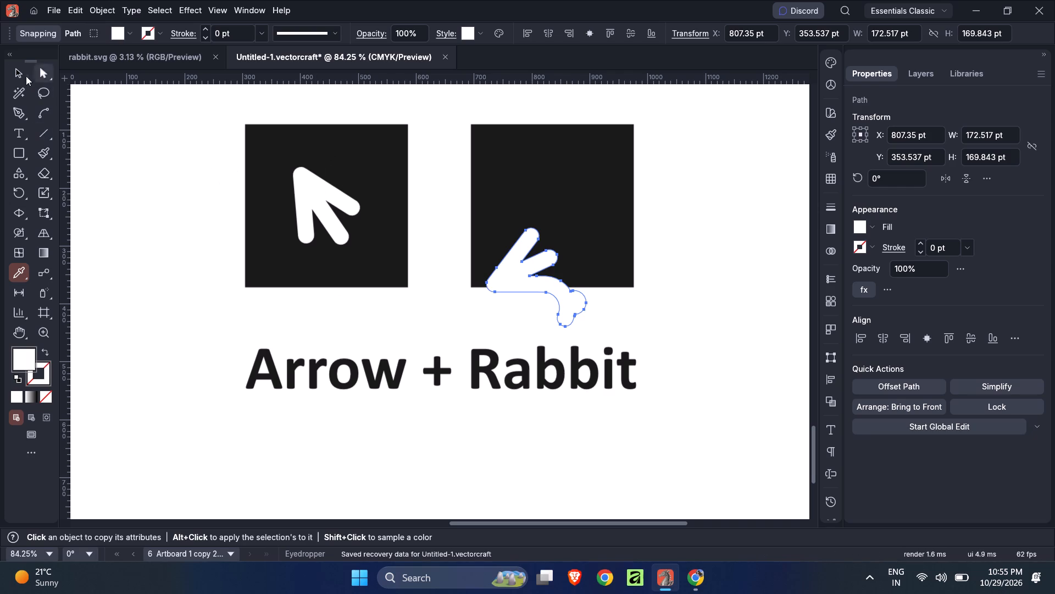
{"action": "left_click", "coordinate": [24, 70]}
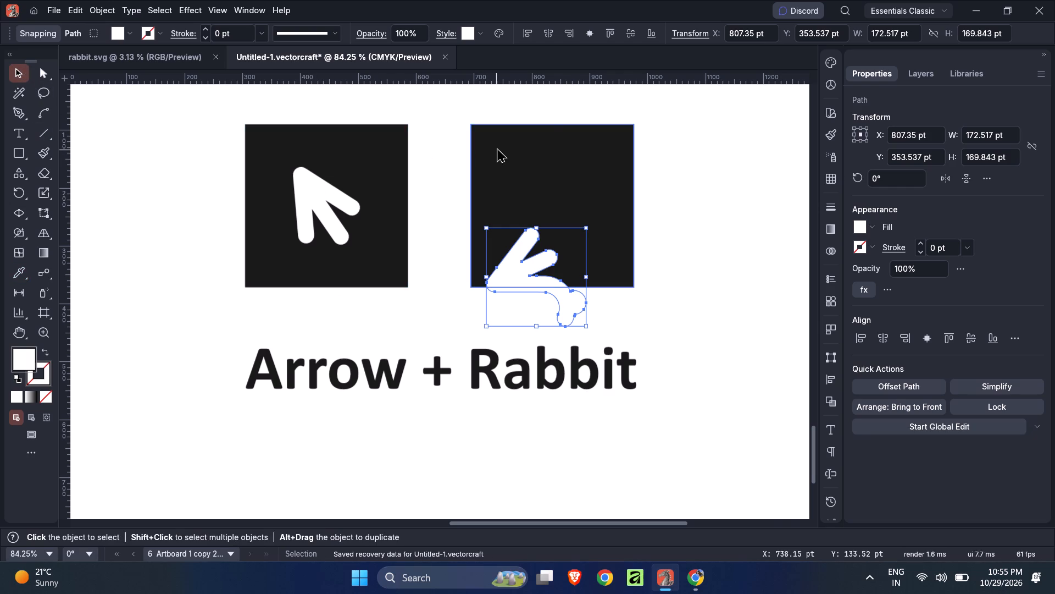
Centre the white rabbit on the duplicated square horizontally and vertically, using the square as the key object, and deselect.
{"action": "left_click", "coordinate": [499, 150], "text": "shift"}
{"action": "left_click", "coordinate": [498, 150]}
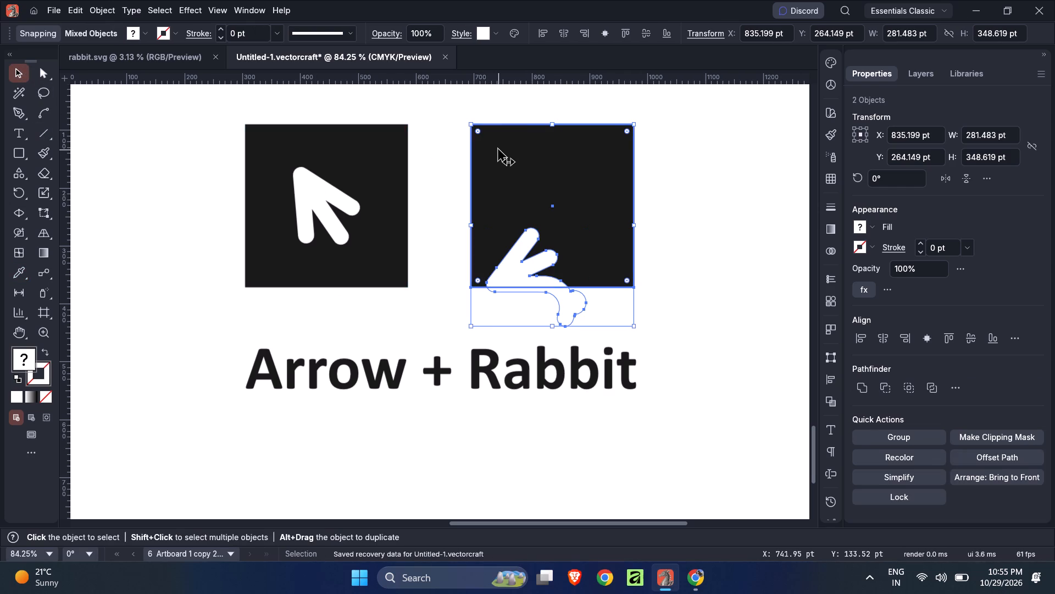
{"action": "left_click", "coordinate": [556, 30]}
{"action": "left_click", "coordinate": [639, 31]}
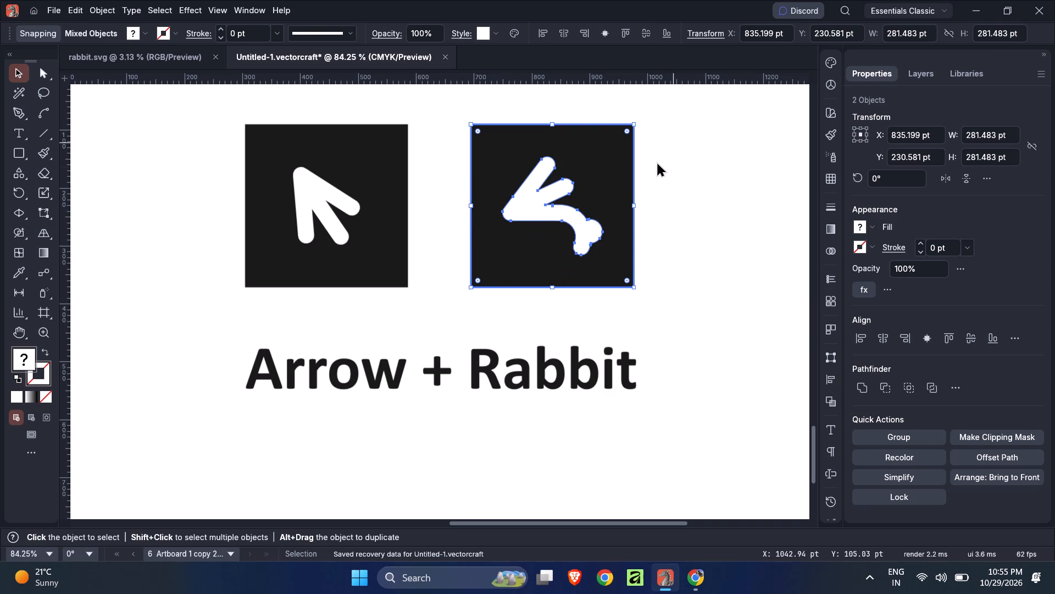
{"action": "left_click", "coordinate": [691, 183]}
Group the rabbit symbol with its dark square and deselect.
{"action": "scroll", "coordinate": [698, 188], "scroll_direction": "down", "scroll_amount": 4, "text": "ctrl"}
{"action": "scroll", "coordinate": [695, 180], "scroll_direction": "up", "scroll_amount": 4, "text": "ctrl"}
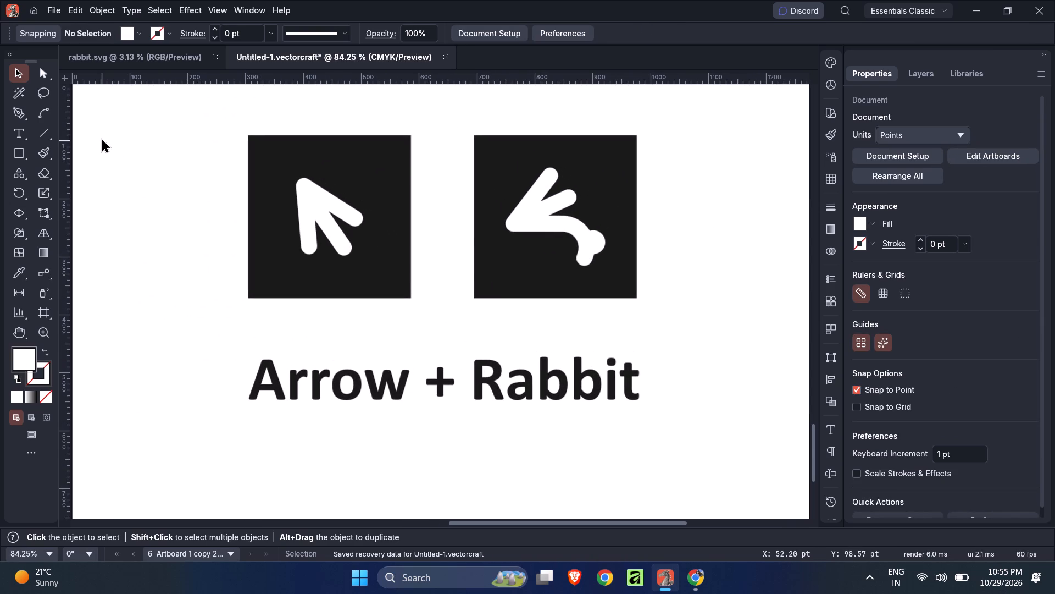
{"action": "left_click_drag", "start_coordinate": [105, 140], "coordinate": [695, 296]}
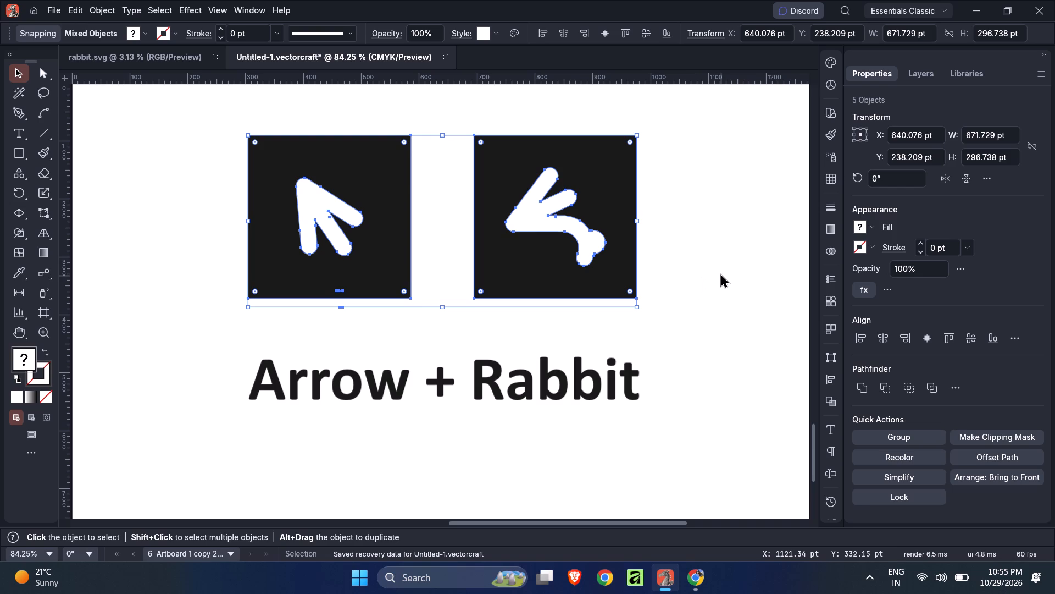
{"action": "left_click", "coordinate": [686, 234]}
{"action": "left_click", "coordinate": [573, 230]}
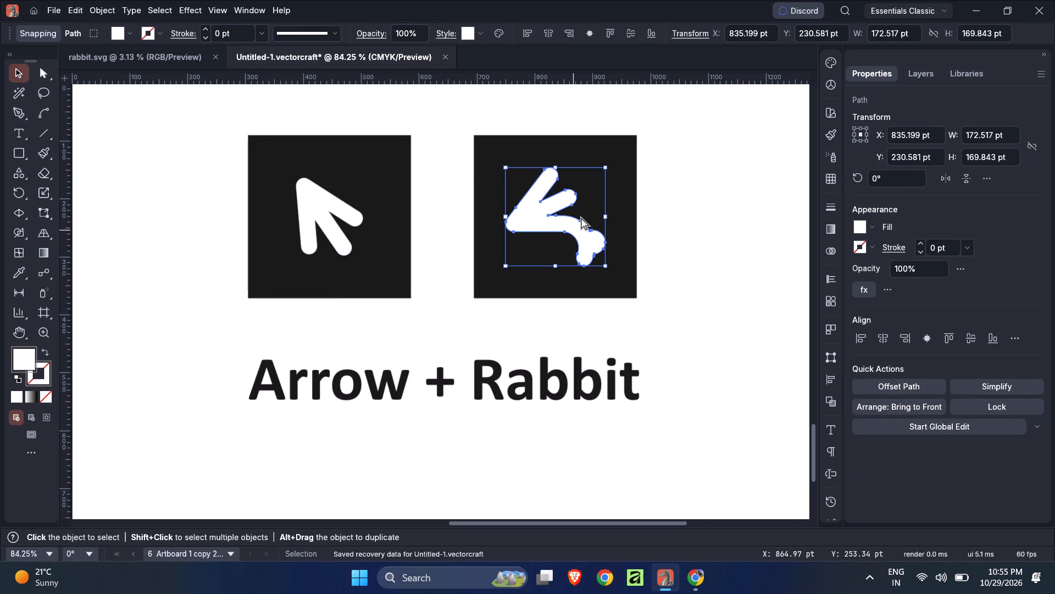
{"action": "left_click", "coordinate": [619, 174], "text": "shift"}
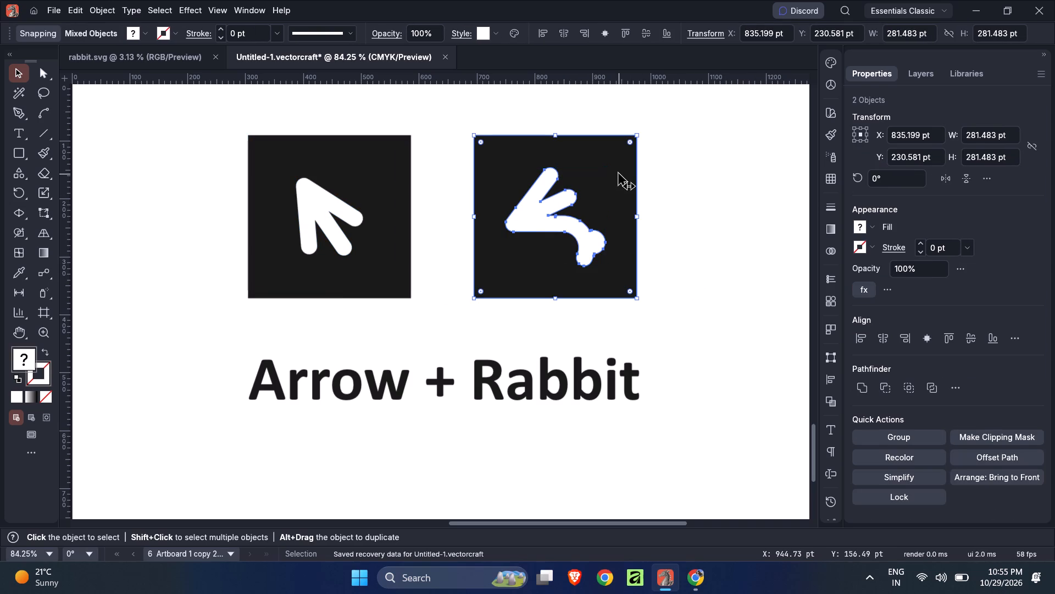
{"action": "key", "text": "ctrl+g"}
{"action": "left_click", "coordinate": [713, 200]}
Group the arrow symbol with its dark square and deselect.
{"action": "left_click", "coordinate": [332, 228]}
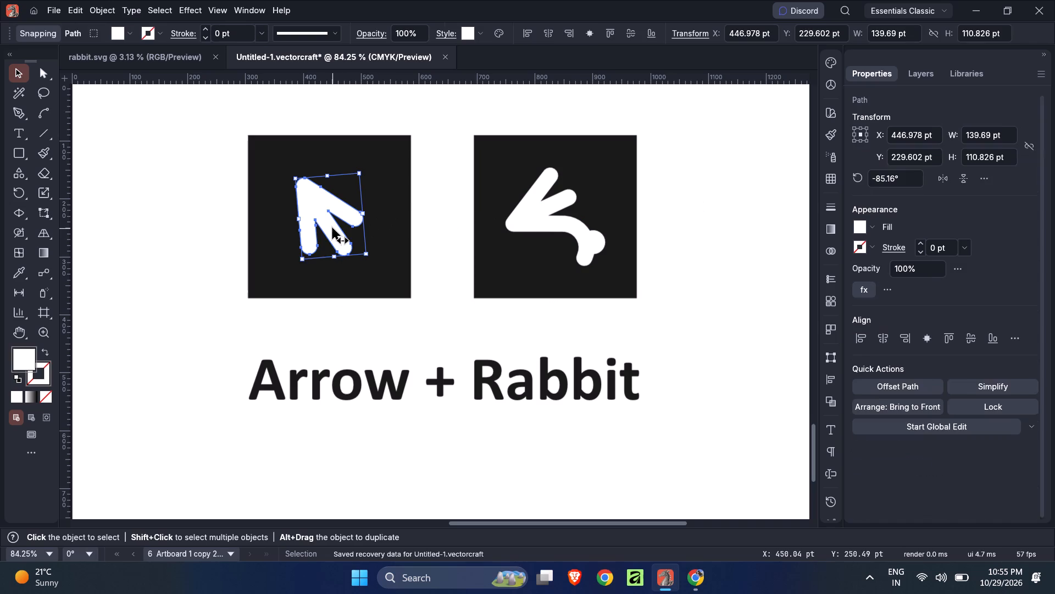
{"action": "left_click", "coordinate": [385, 186], "text": "shift"}
{"action": "key", "text": "ctrl+g"}
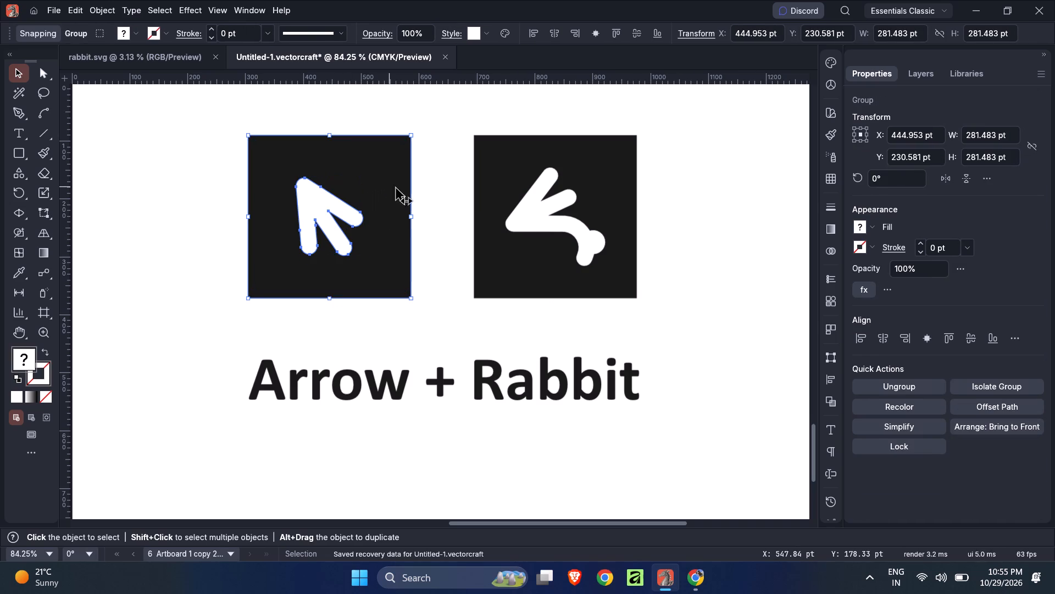
{"action": "left_click", "coordinate": [729, 201]}
Align the bottom edges of the arrow and rabbit square groups, using the rabbit group as the key object.
{"action": "left_click", "coordinate": [308, 222]}
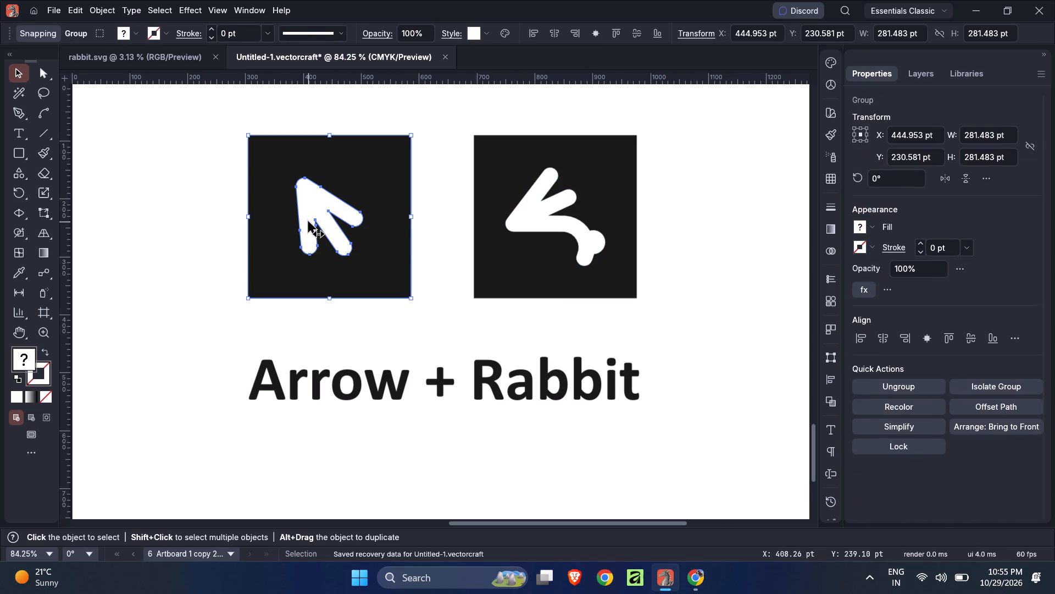
{"action": "left_click", "coordinate": [545, 218], "text": "shift"}
{"action": "left_click", "coordinate": [545, 218]}
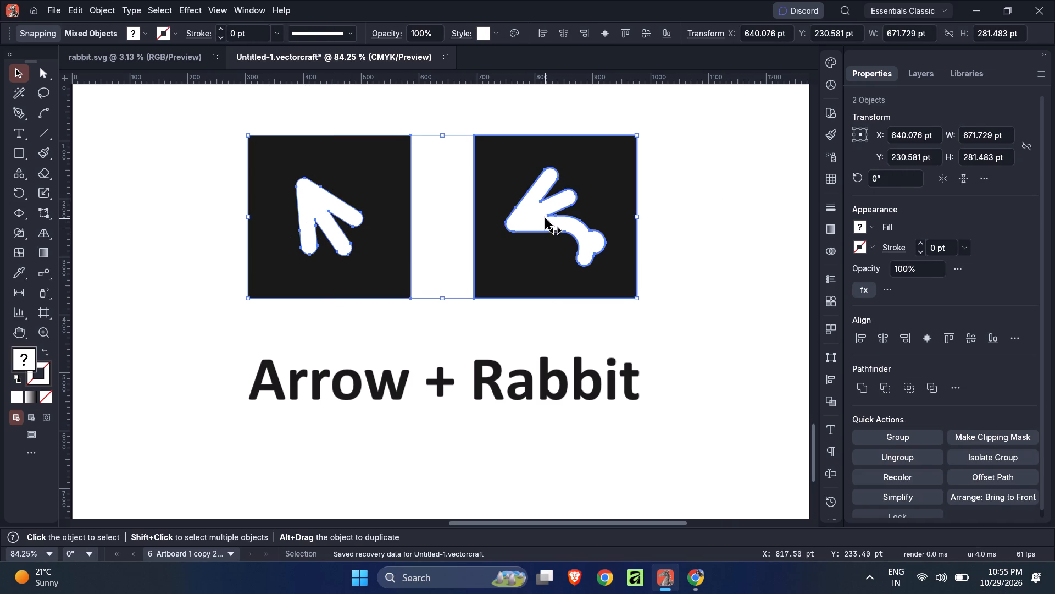
{"action": "left_click", "coordinate": [669, 35]}
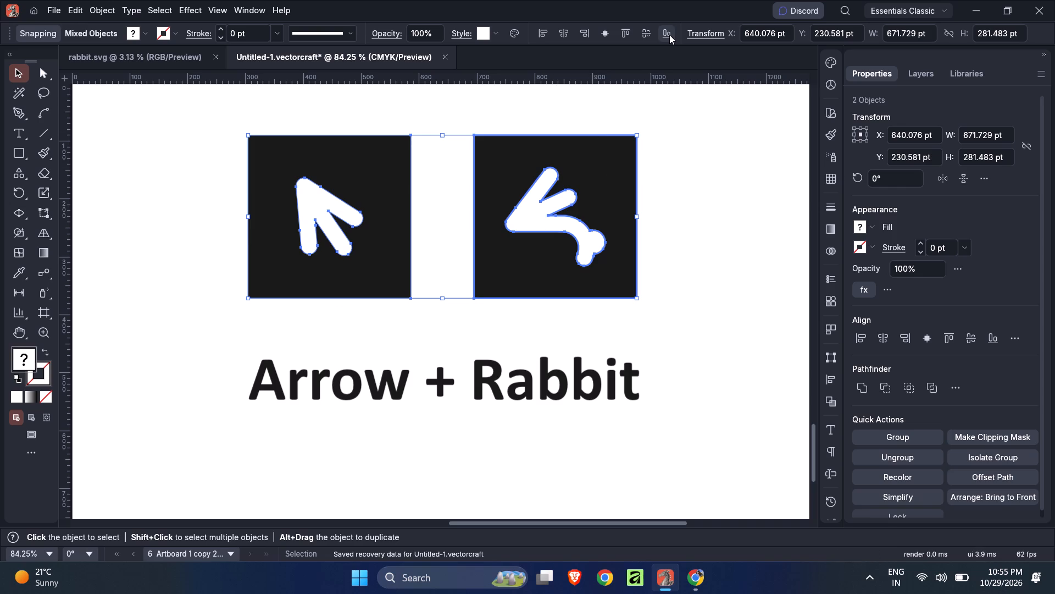
Scale down the arrow and rabbit squares together proportionally, keeping their bottom edges in place, and deselect.
{"action": "left_click", "coordinate": [670, 35]}
{"action": "left_click_drag", "start_coordinate": [442, 133], "coordinate": [447, 174]}
{"action": "left_click", "coordinate": [727, 329]}
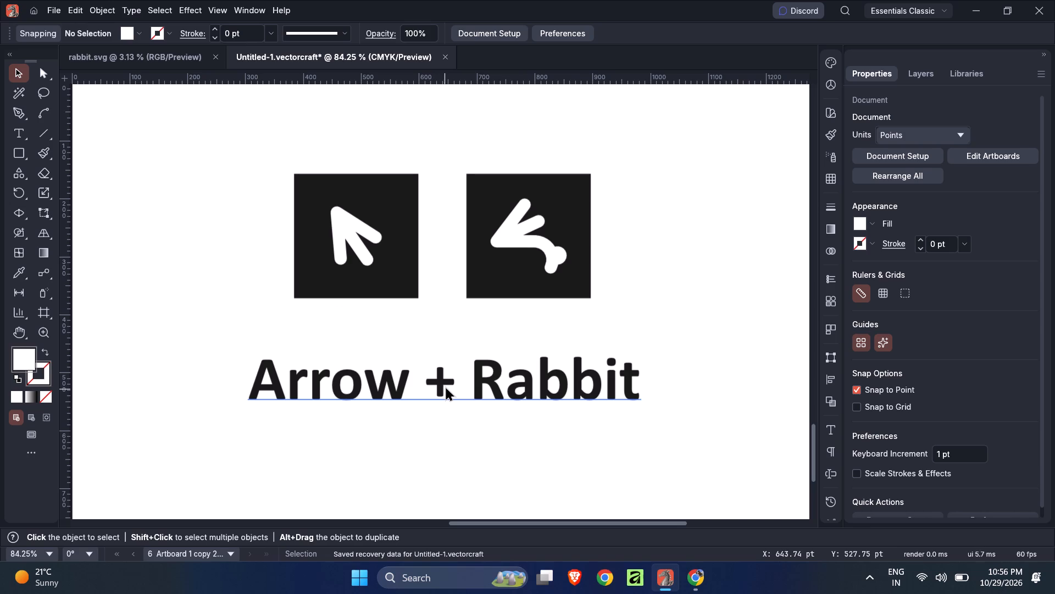
Enlarge only the plus sign in the "Arrow + Rabbit" text, trying 500 pt first and settling on 300 pt.
{"action": "left_click", "coordinate": [447, 381]}
{"action": "left_click", "coordinate": [447, 381]}
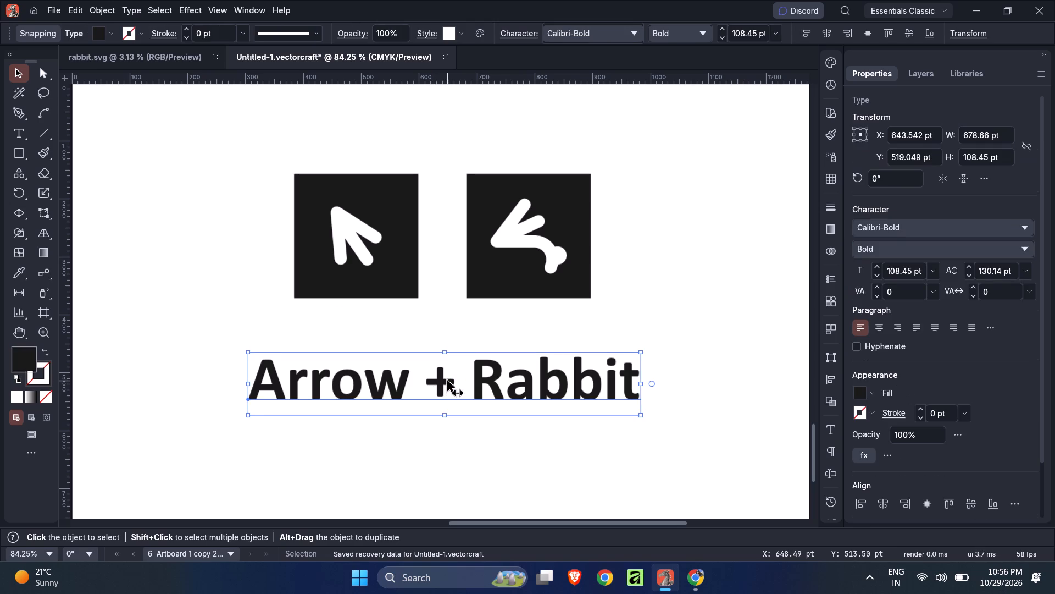
{"action": "key", "text": "t"}
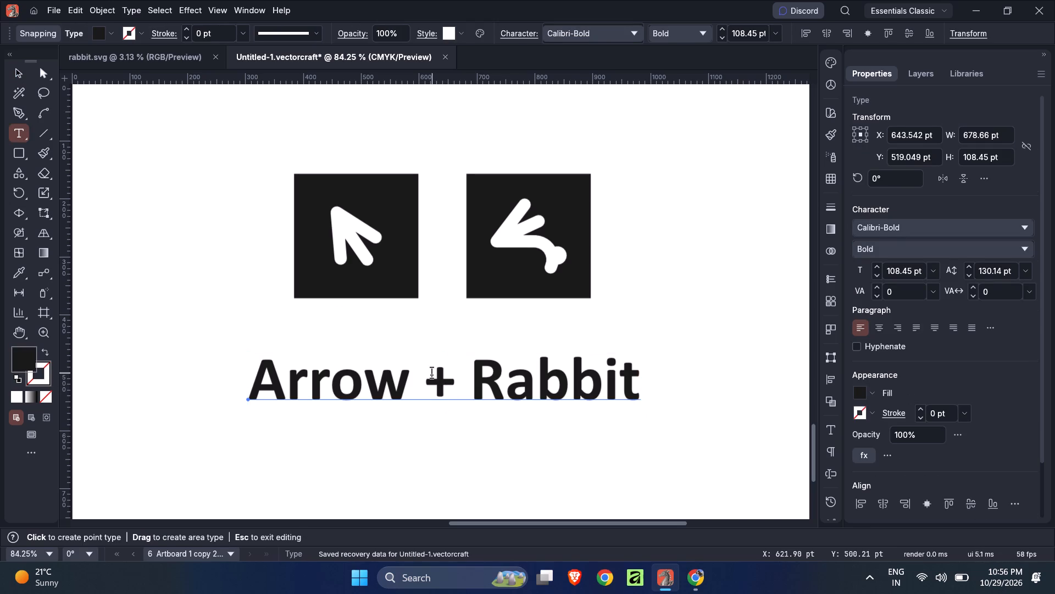
{"action": "left_click_drag", "start_coordinate": [430, 376], "coordinate": [459, 377]}
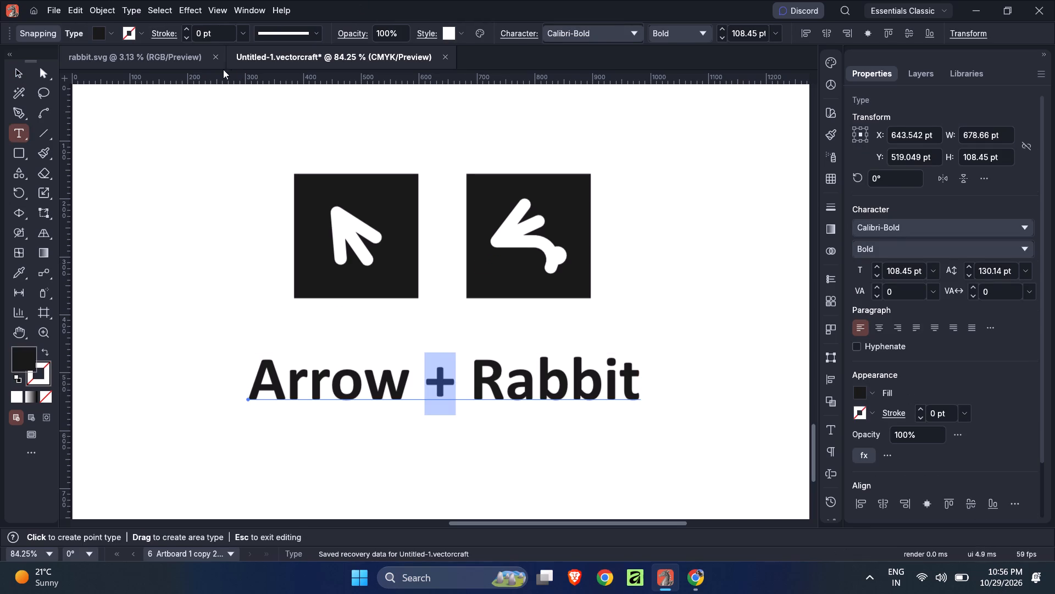
{"action": "left_click", "coordinate": [670, 27]}
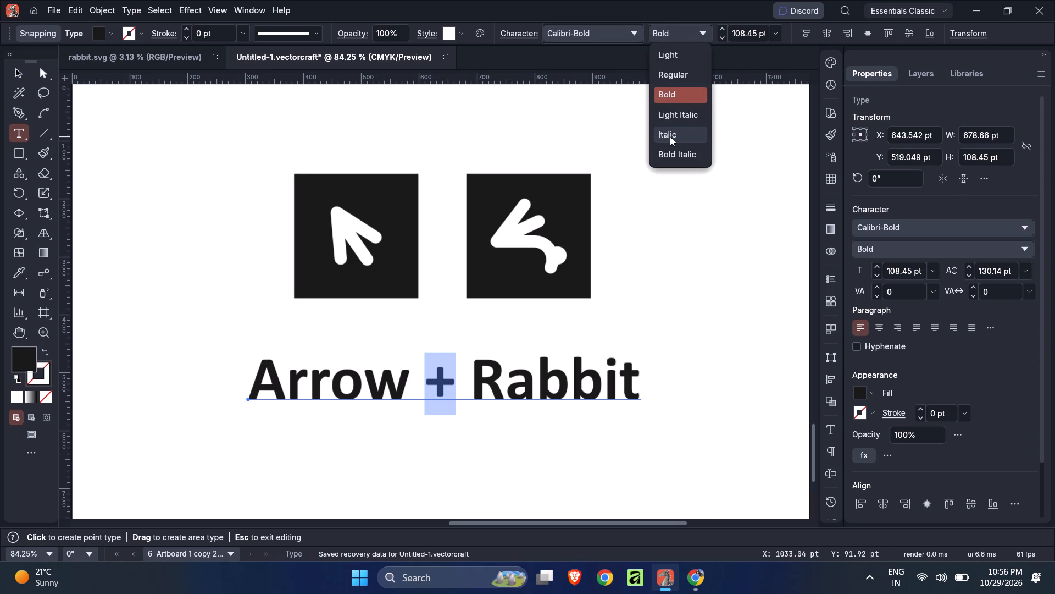
{"action": "left_click", "coordinate": [665, 95]}
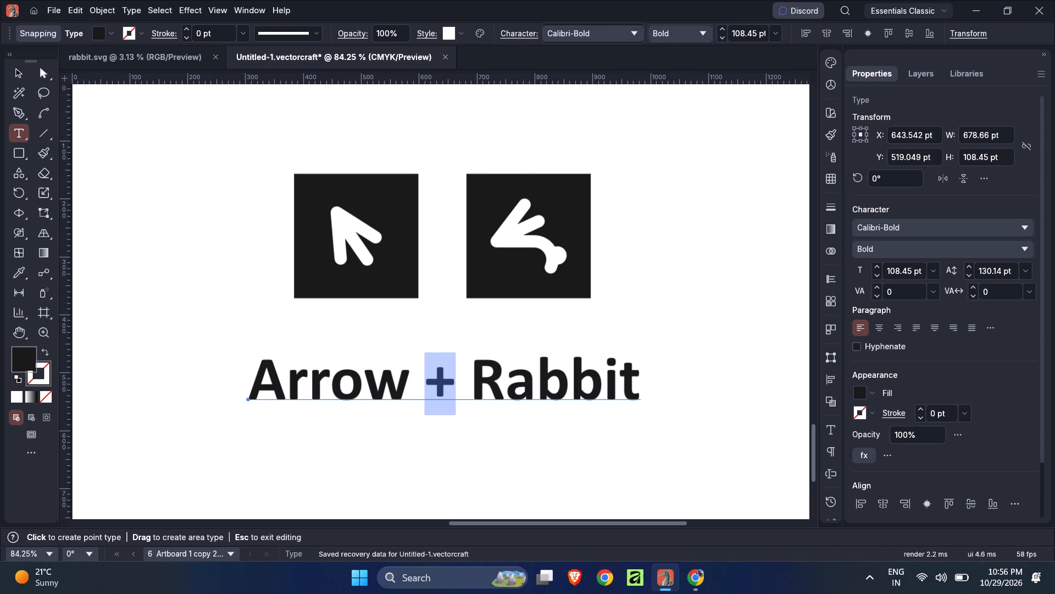
{"action": "left_click", "coordinate": [778, 33]}
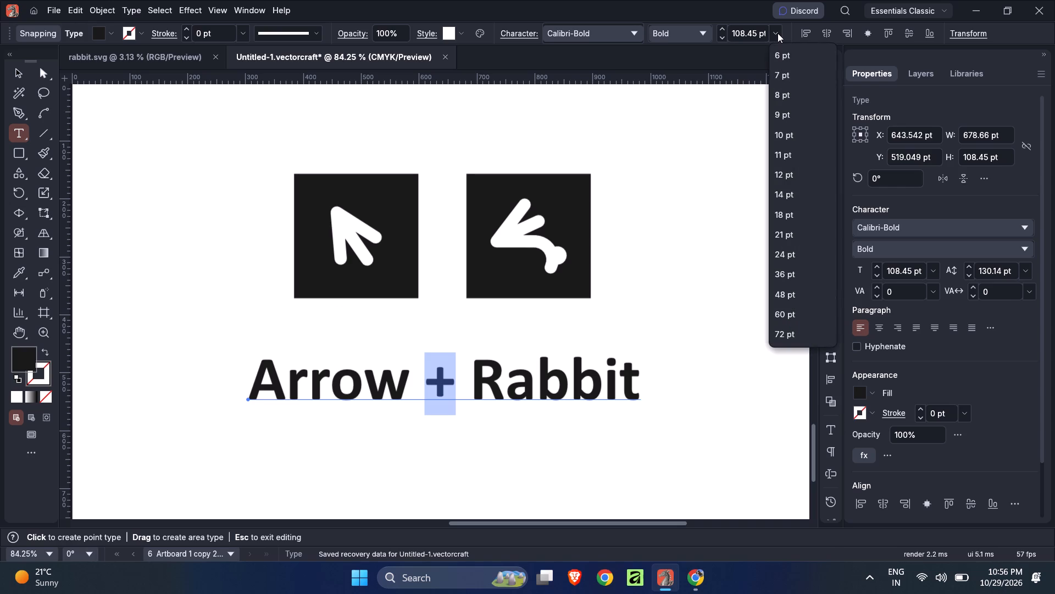
{"action": "scroll", "coordinate": [783, 241], "scroll_direction": "down", "scroll_amount": 4}
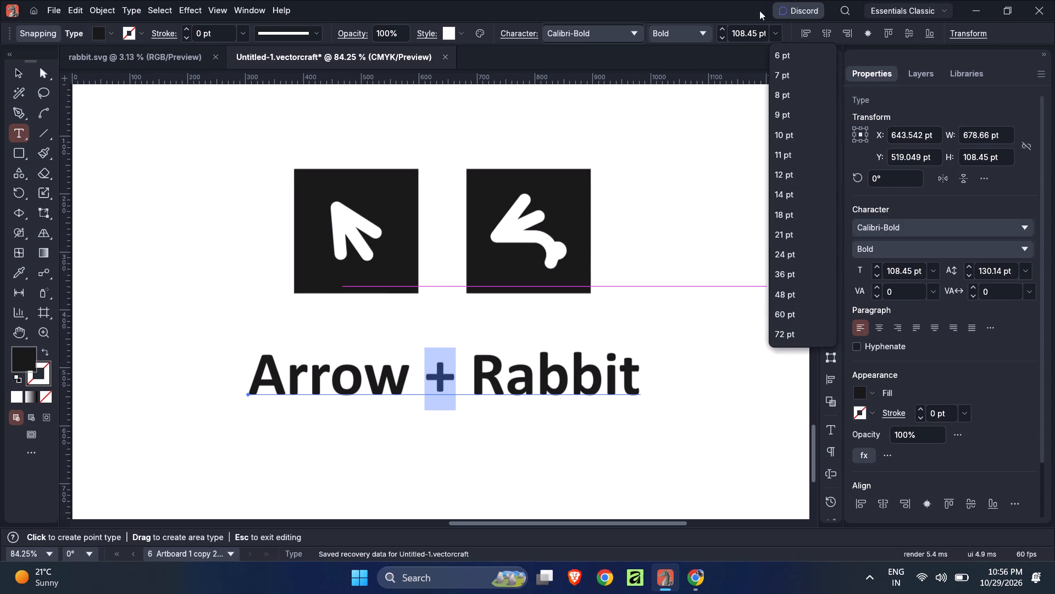
{"action": "left_click", "coordinate": [742, 31]}
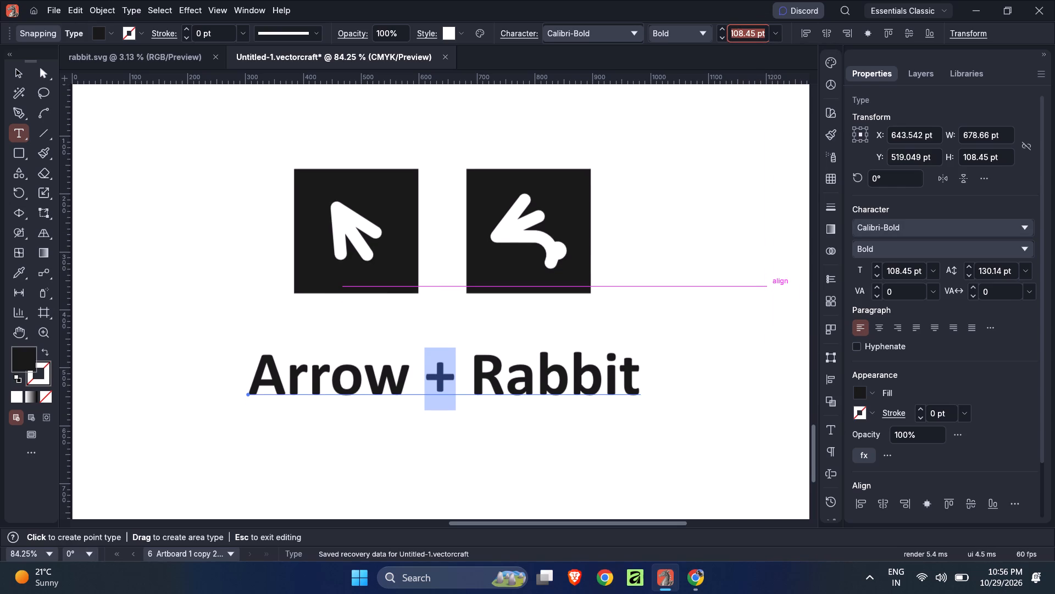
{"action": "type", "text": "50"}
{"action": "key", "text": "0"}
{"action": "key", "text": "Return"}
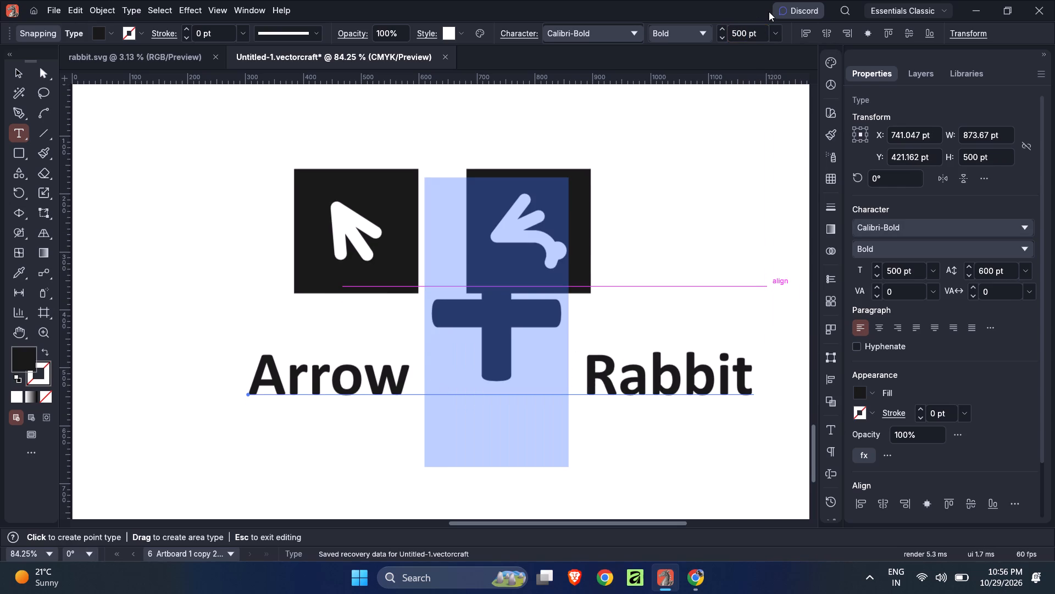
{"action": "left_click", "coordinate": [753, 38]}
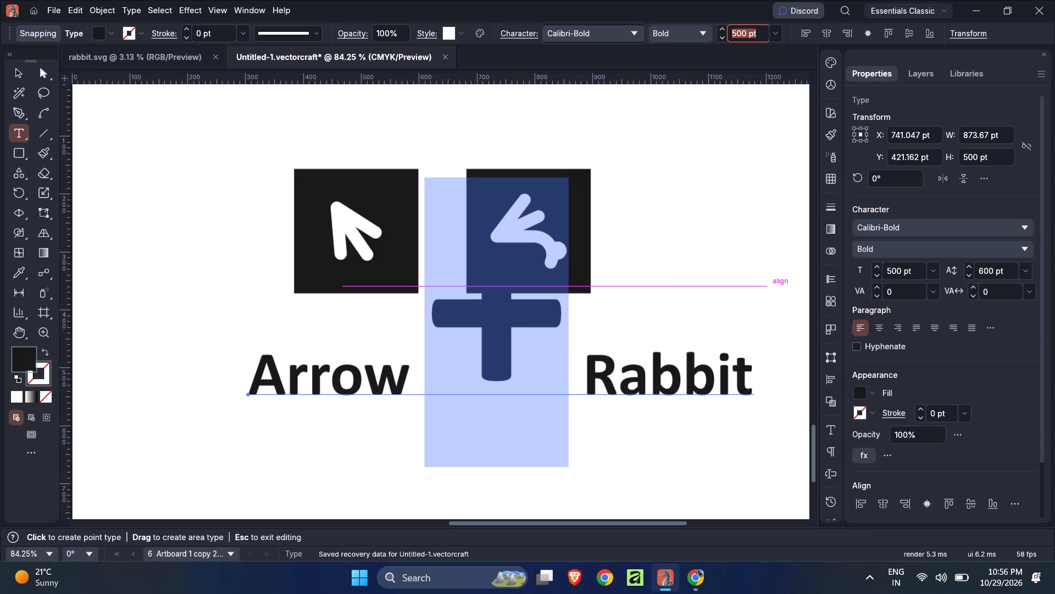
{"action": "type", "text": "300"}
{"action": "key", "text": "Return"}
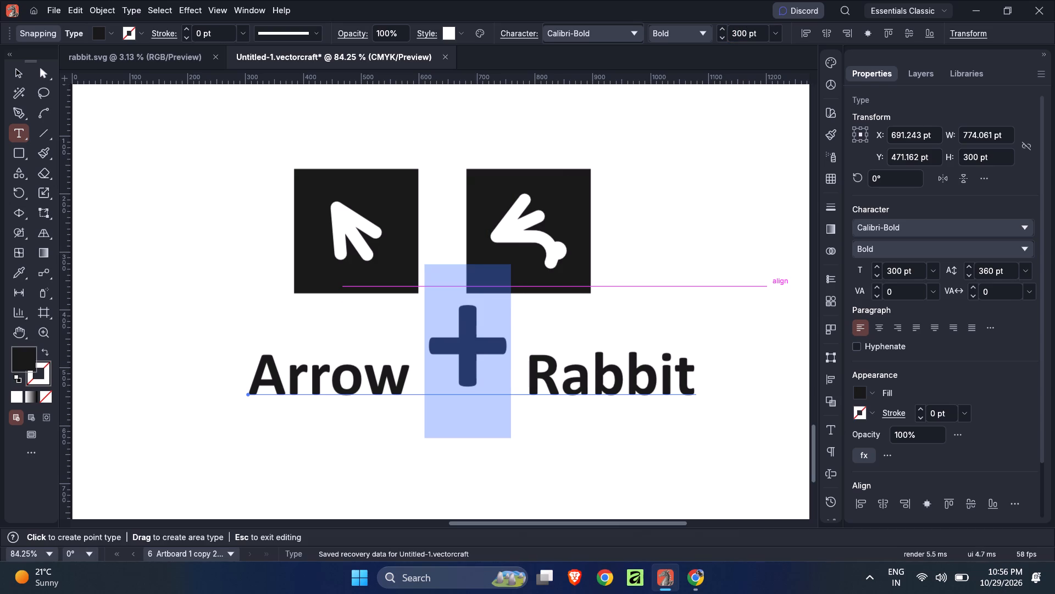
Cut the word "Arrow" from the text and delete the space before the plus sign.
{"action": "left_click", "coordinate": [415, 374]}
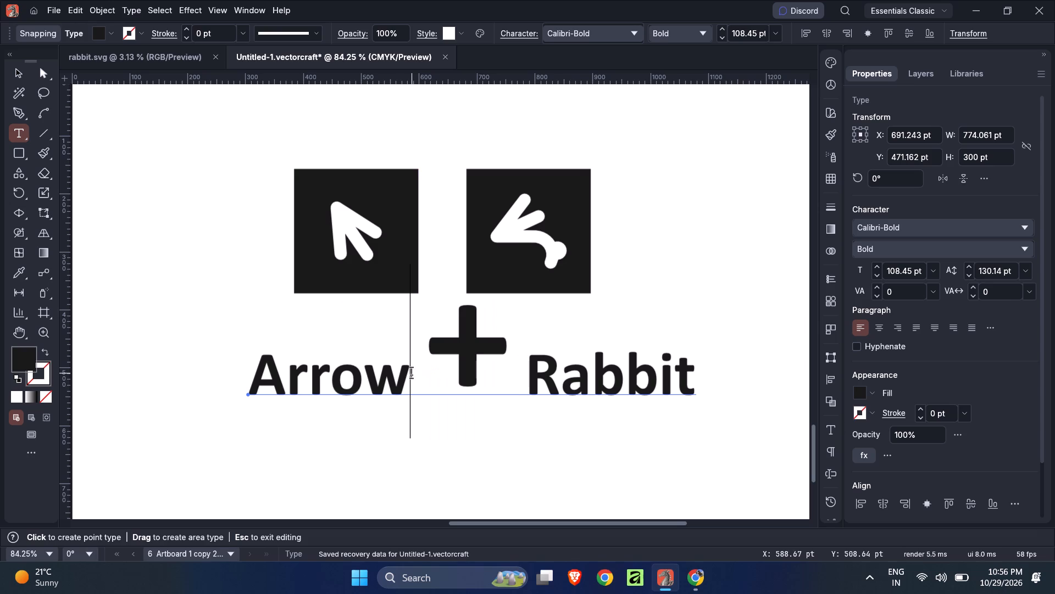
{"action": "left_click_drag", "start_coordinate": [410, 372], "coordinate": [177, 369]}
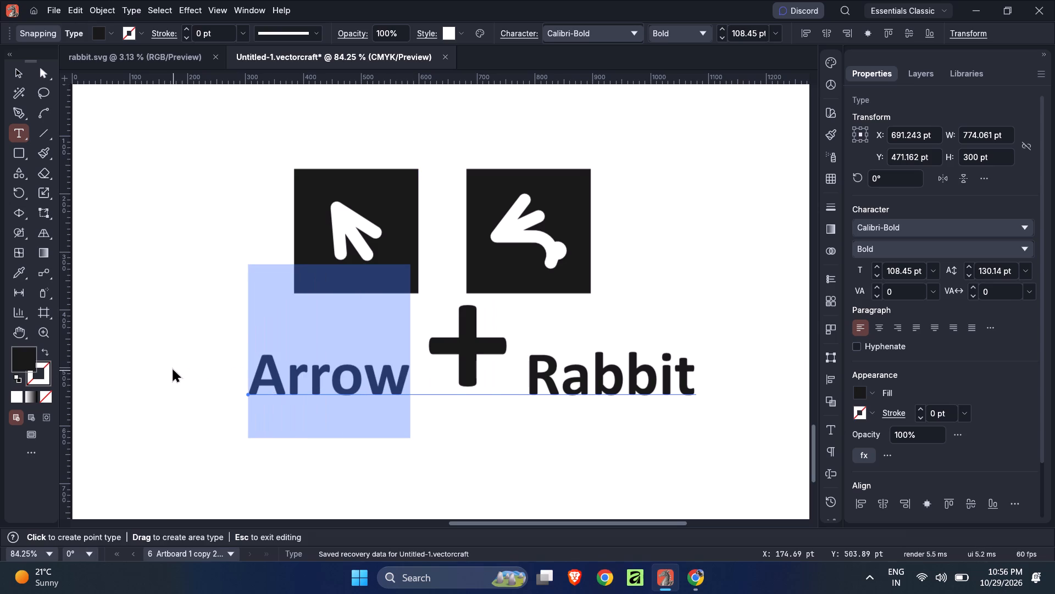
{"action": "key", "text": "ctrl+x"}
{"action": "key", "text": "Right"}
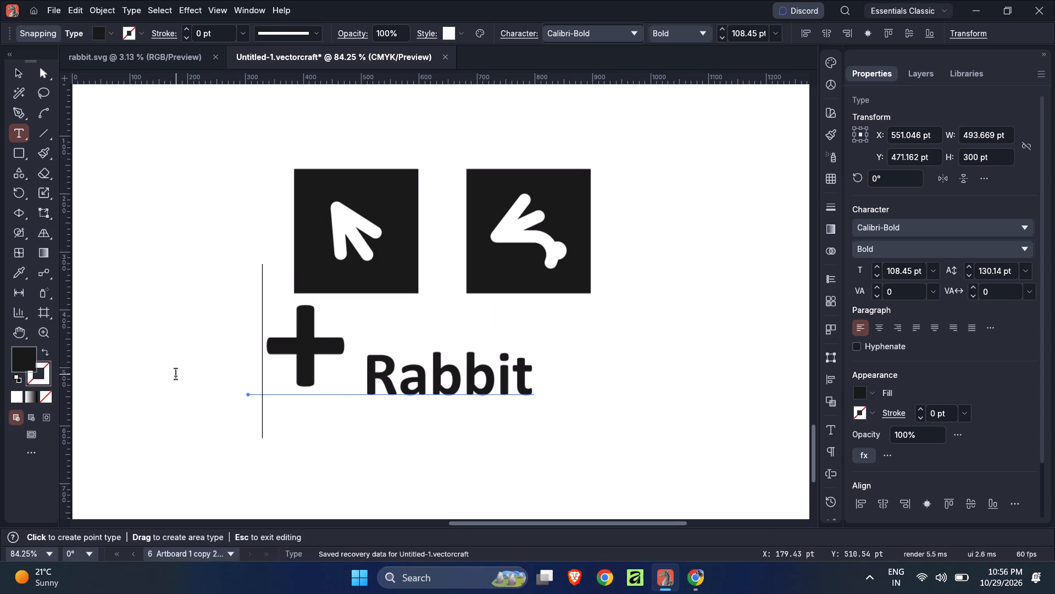
{"action": "key", "text": "Right"}
{"action": "key", "text": "Left"}
{"action": "key", "text": "shift+Left"}
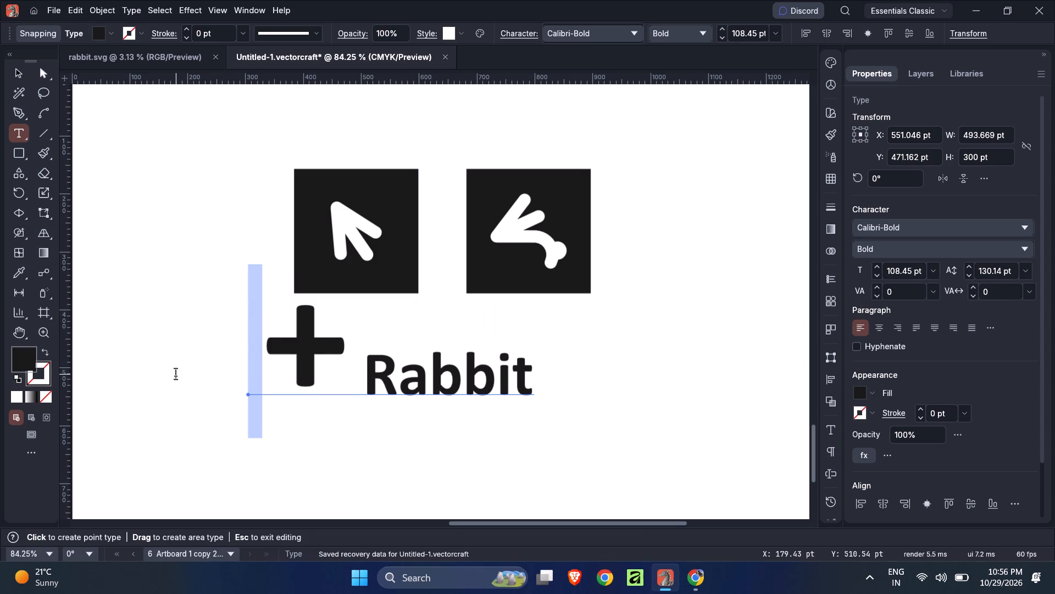
{"action": "key", "text": "BackSpace"}
Delete the space and the word "Rabbit" after the plus sign, and leave text editing.
{"action": "key", "text": "Right"}
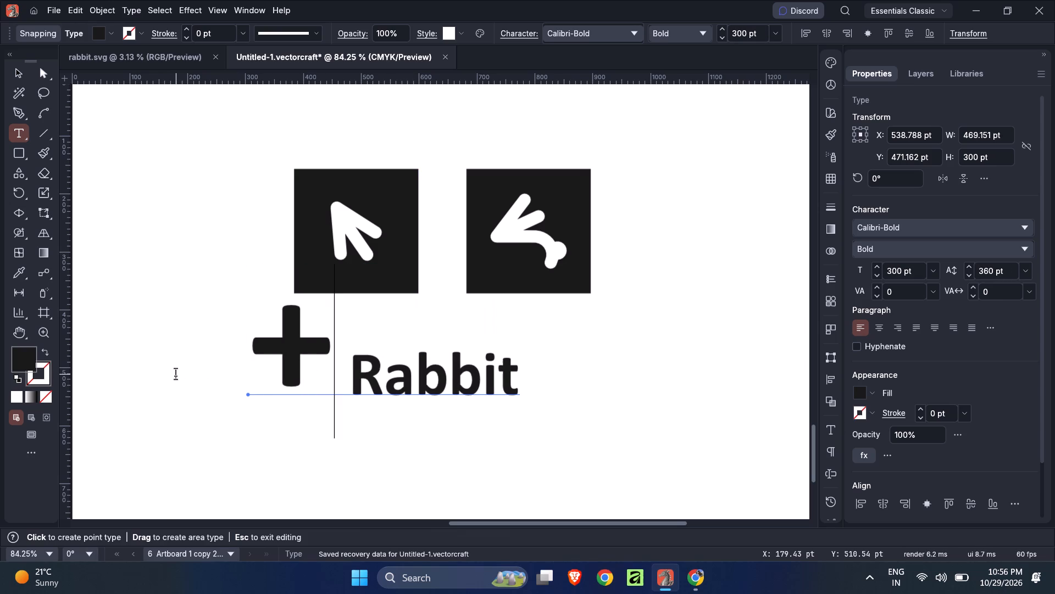
{"action": "key", "text": "shift+Right"}
{"action": "key", "text": "shift+Right"}
{"action": "key", "text": "shift+Right"}
{"action": "key", "text": "shift+Right"}
{"action": "key", "text": "shift+Right"}
{"action": "key", "text": "shift+Right"}
{"action": "key", "text": "shift+Right"}
{"action": "key", "text": "shift+Right"}
{"action": "key", "text": "shift+Right"}
{"action": "key", "text": "shift+Right"}
{"action": "key", "text": "shift+Right"}
{"action": "key", "text": "shift+Right"}
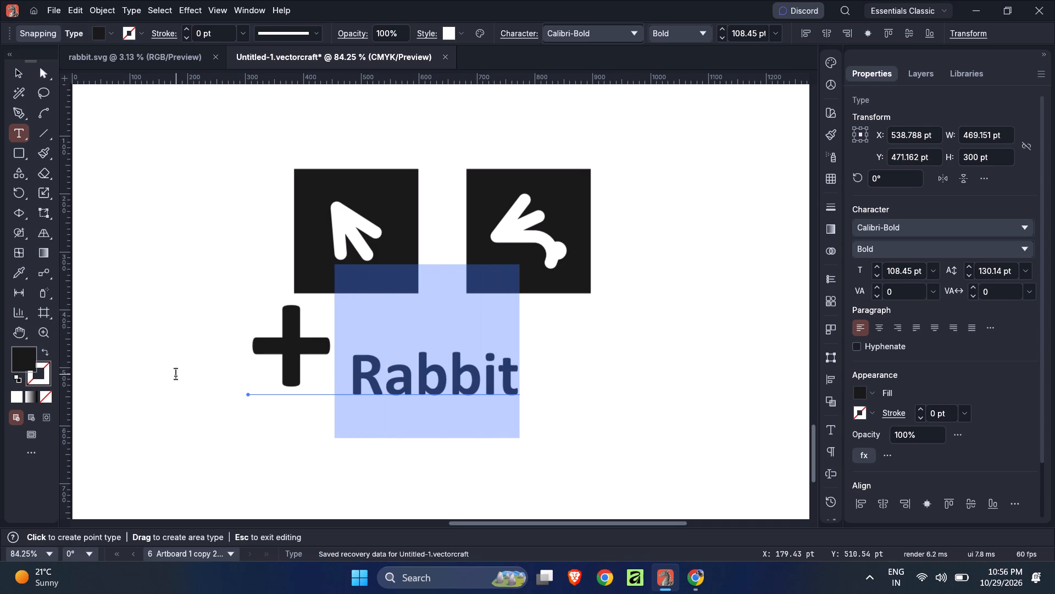
{"action": "key", "text": "BackSpace"}
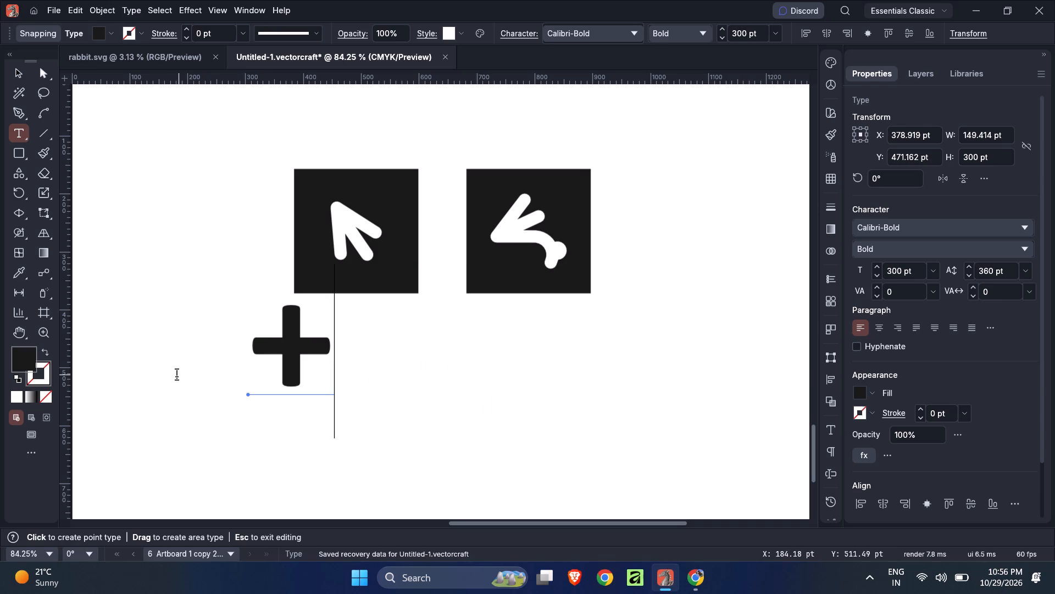
{"action": "left_click", "coordinate": [19, 74]}
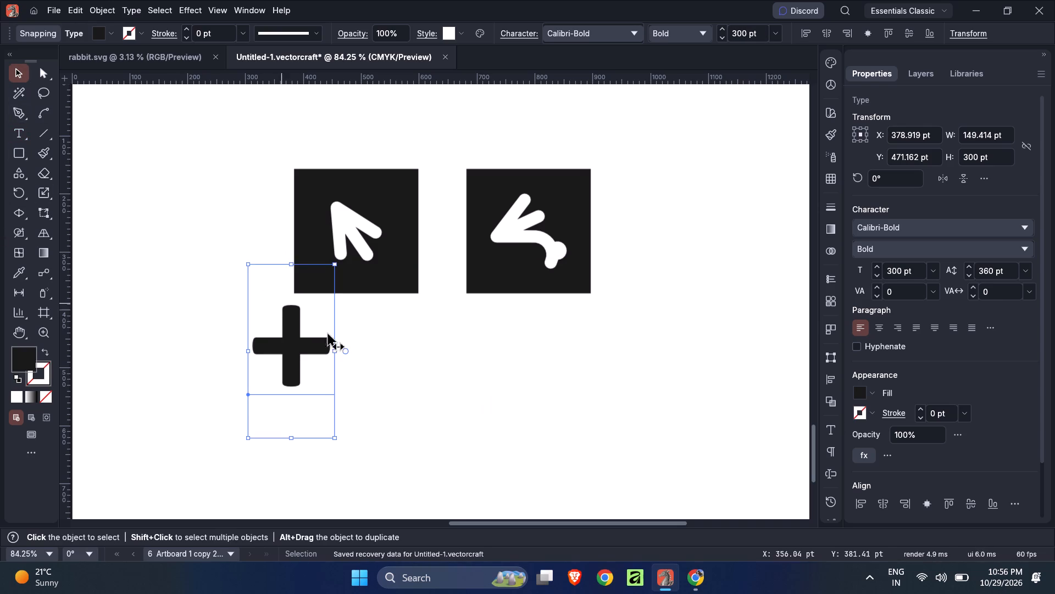
{"action": "left_click", "coordinate": [570, 395]}
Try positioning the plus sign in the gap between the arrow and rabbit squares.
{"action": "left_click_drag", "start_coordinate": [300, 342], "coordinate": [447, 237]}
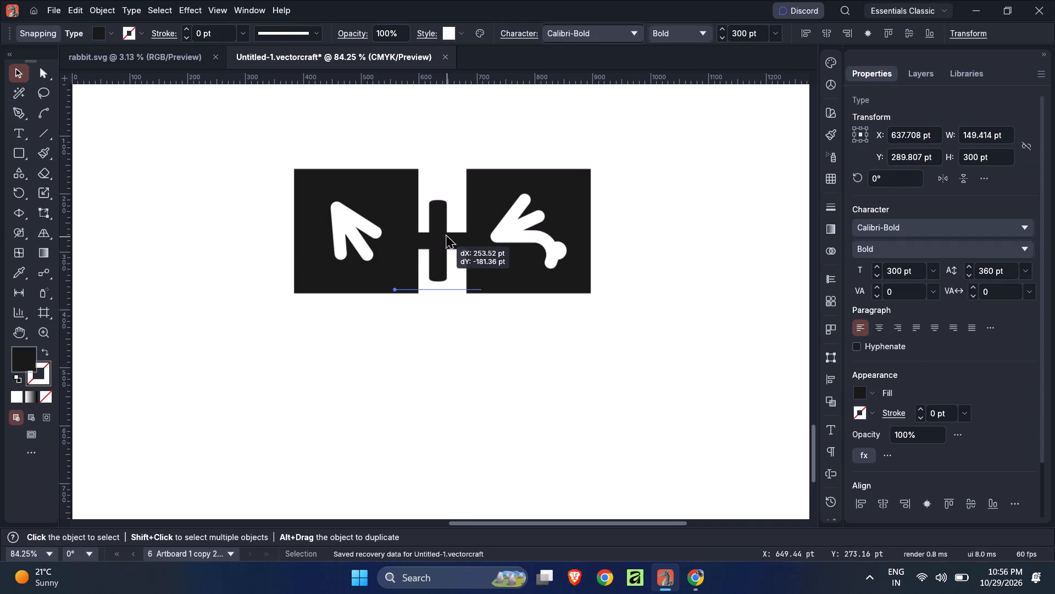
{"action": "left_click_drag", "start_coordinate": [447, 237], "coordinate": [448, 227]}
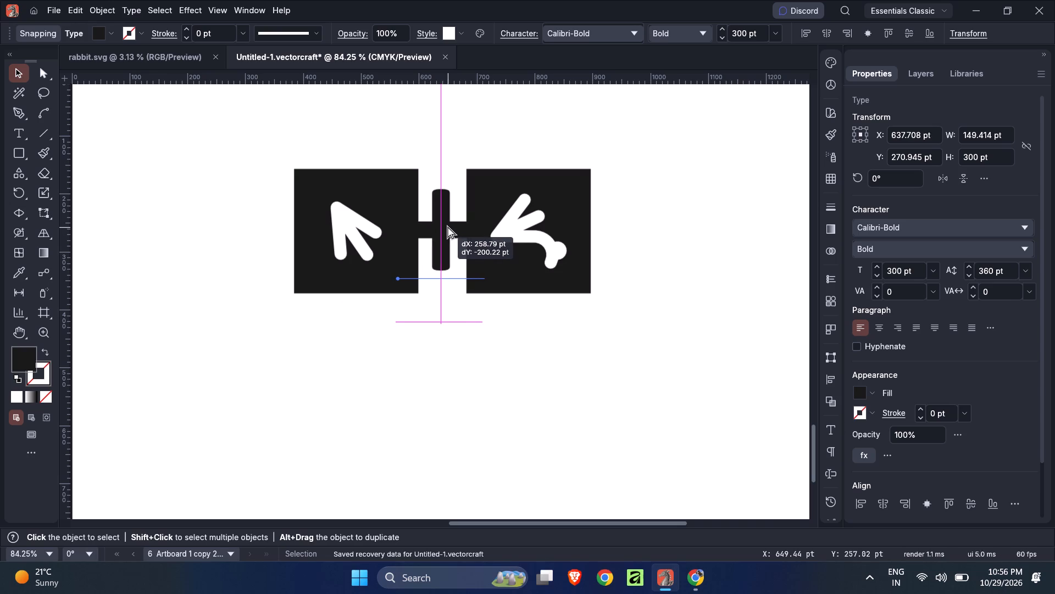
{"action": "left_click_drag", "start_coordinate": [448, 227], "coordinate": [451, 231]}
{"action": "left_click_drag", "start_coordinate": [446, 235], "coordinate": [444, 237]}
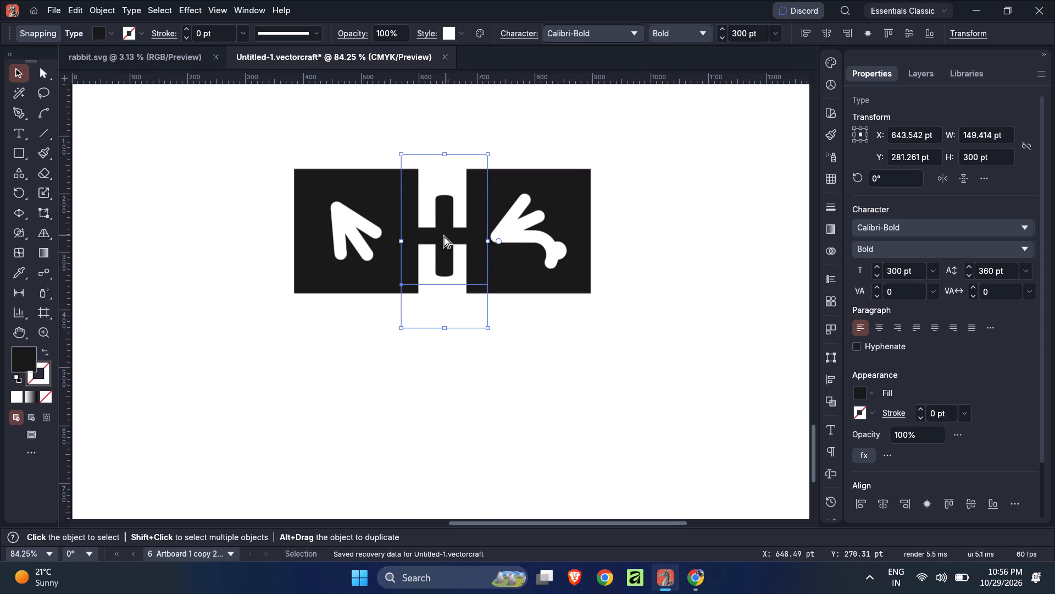
Move the plus sign below the two squares, to about X 627 pt, Y 514 pt.
{"action": "left_click_drag", "start_coordinate": [444, 237], "coordinate": [440, 326]}
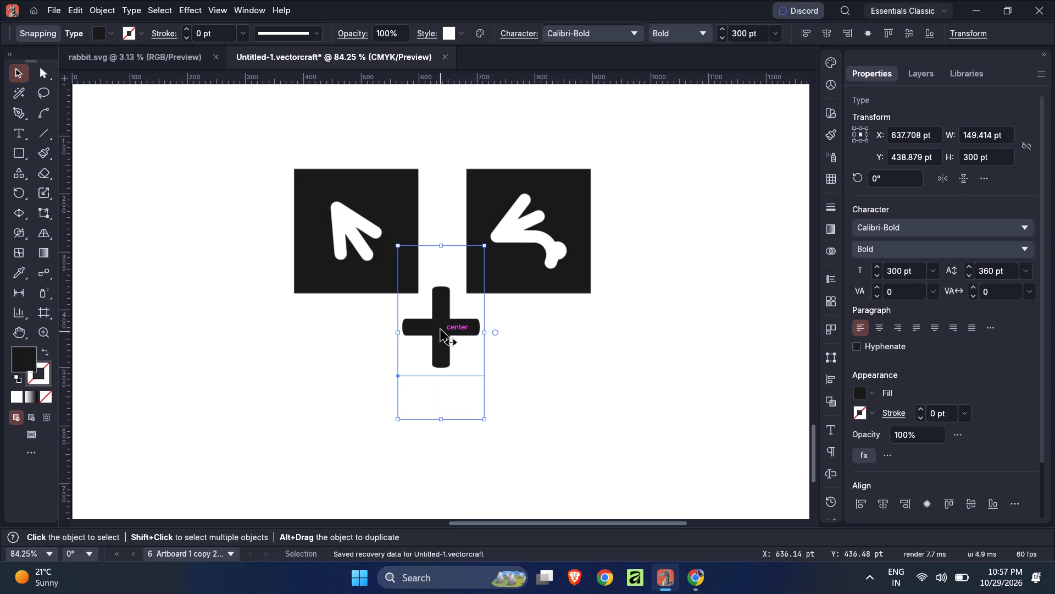
{"action": "left_click_drag", "start_coordinate": [441, 329], "coordinate": [435, 376]}
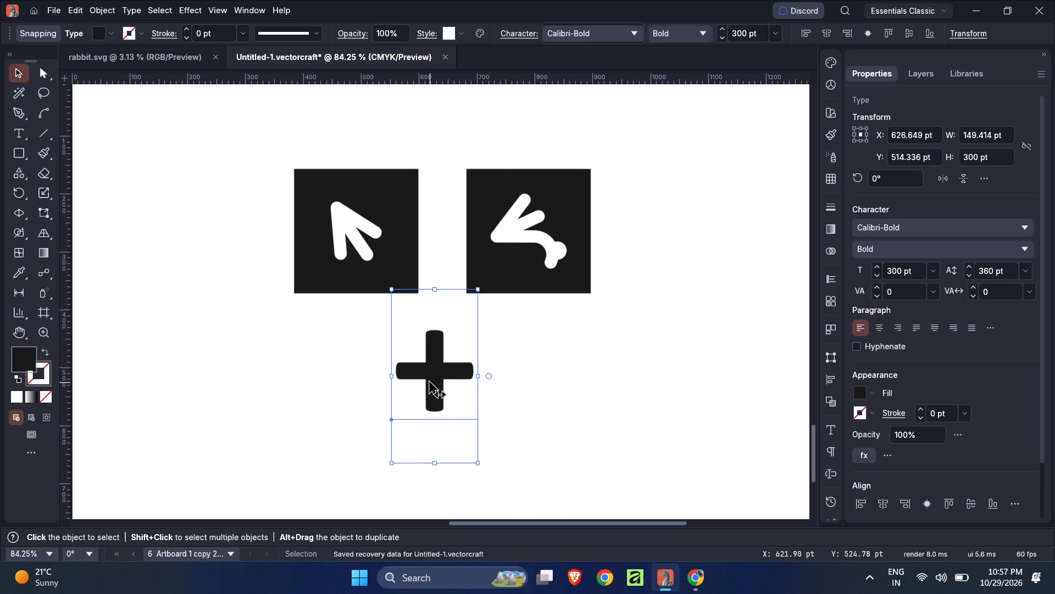
Paste the cut word "Arrow" before the plus sign and add a space between them.
{"action": "left_click", "coordinate": [424, 382]}
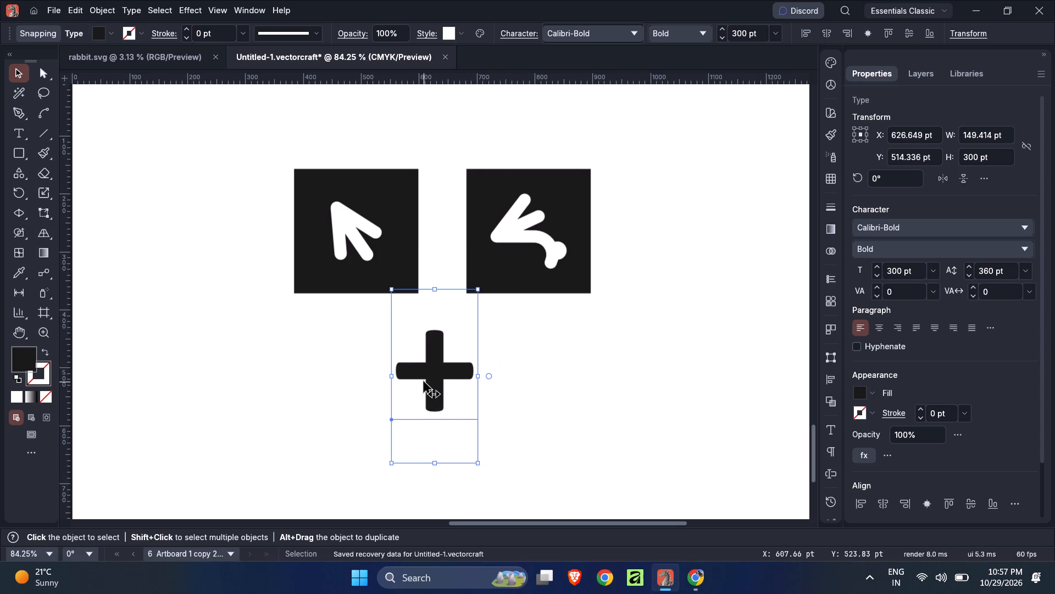
{"action": "double_click", "coordinate": [424, 382]}
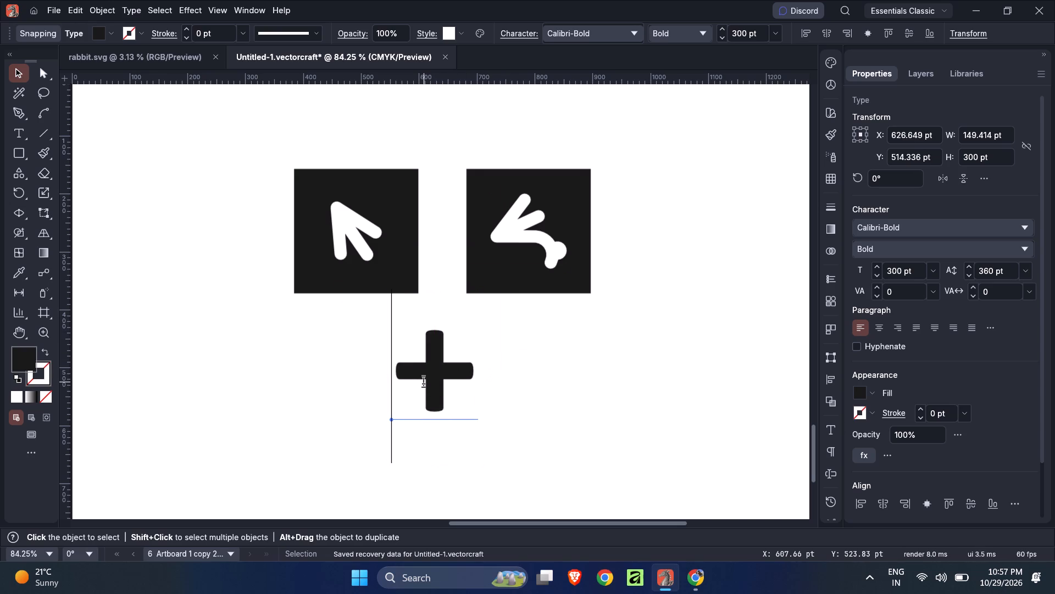
{"action": "key", "text": "ctrl+v"}
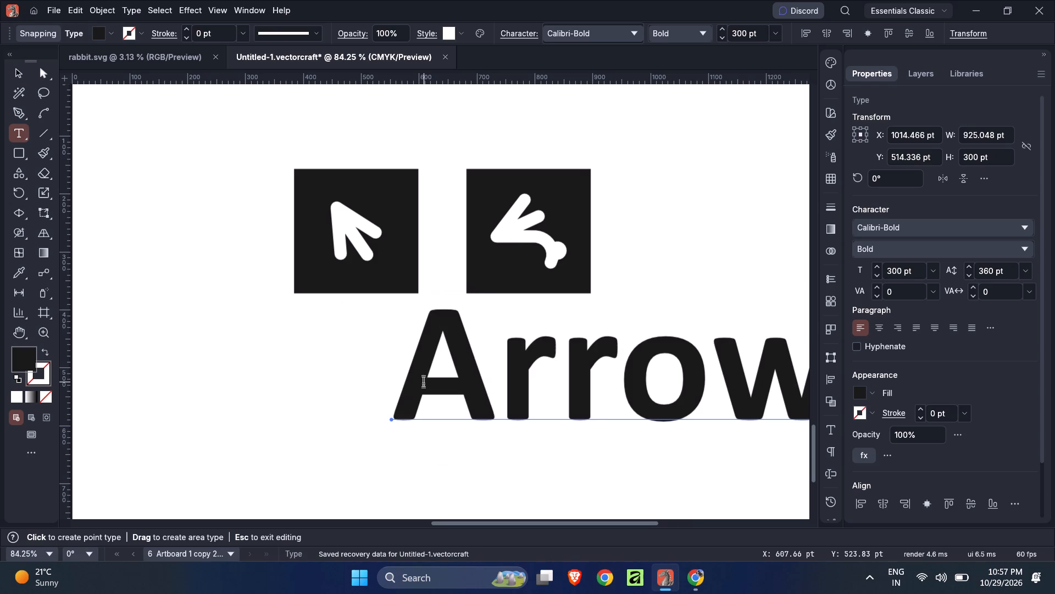
{"action": "scroll", "coordinate": [424, 382], "scroll_direction": "left", "scroll_amount": 6}
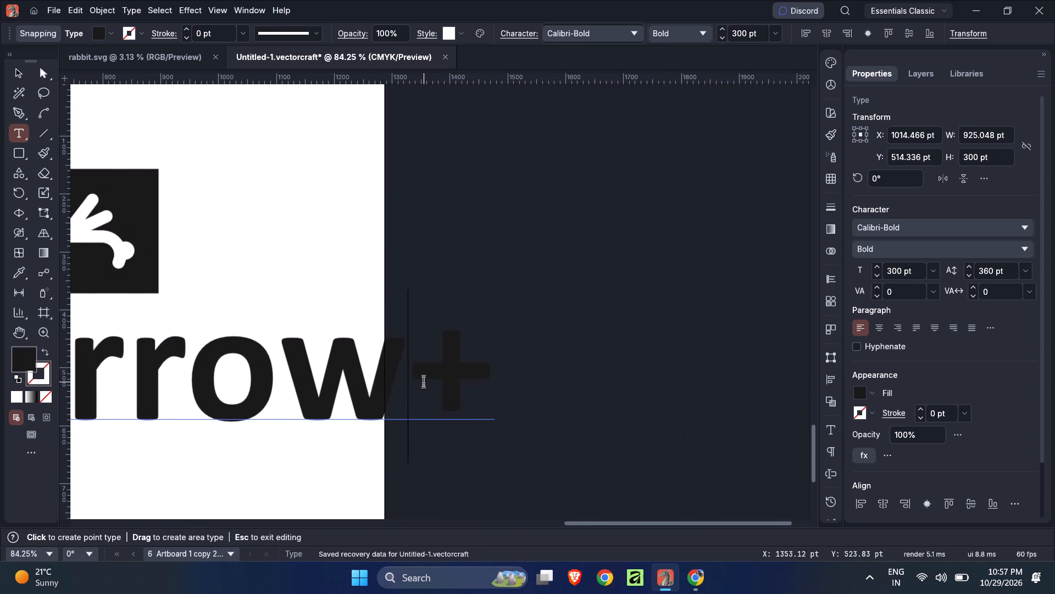
{"action": "scroll", "coordinate": [424, 382], "scroll_direction": "left", "scroll_amount": 2}
{"action": "key", "text": "space"}
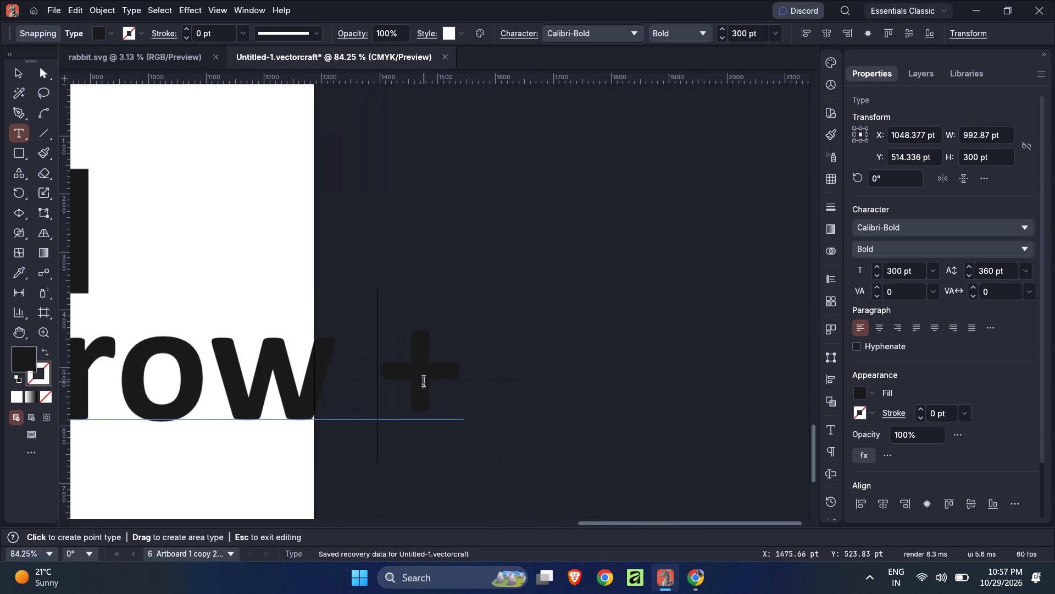
Add a space after the plus sign, paste "Arrow" there and replace that copy with "Rabbit".
{"action": "key", "text": "Right"}
{"action": "key", "text": "Right"}
{"action": "key", "text": "space"}
{"action": "key", "text": "ctrl+v"}
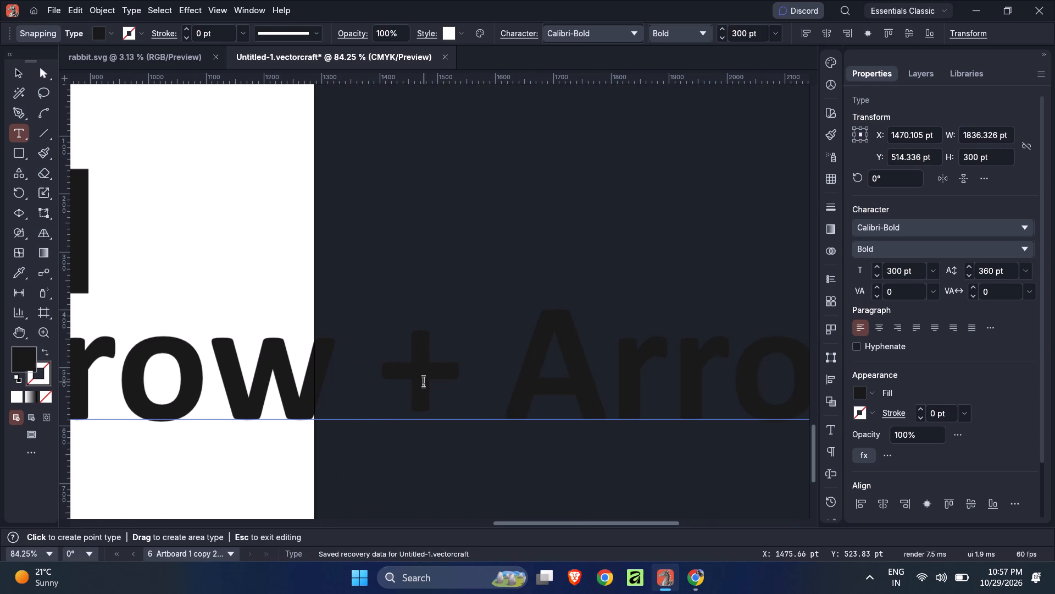
{"action": "key", "text": "shift+Left"}
{"action": "key", "text": "shift+Left"}
{"action": "key", "text": "shift+Left"}
{"action": "key", "text": "shift+Left"}
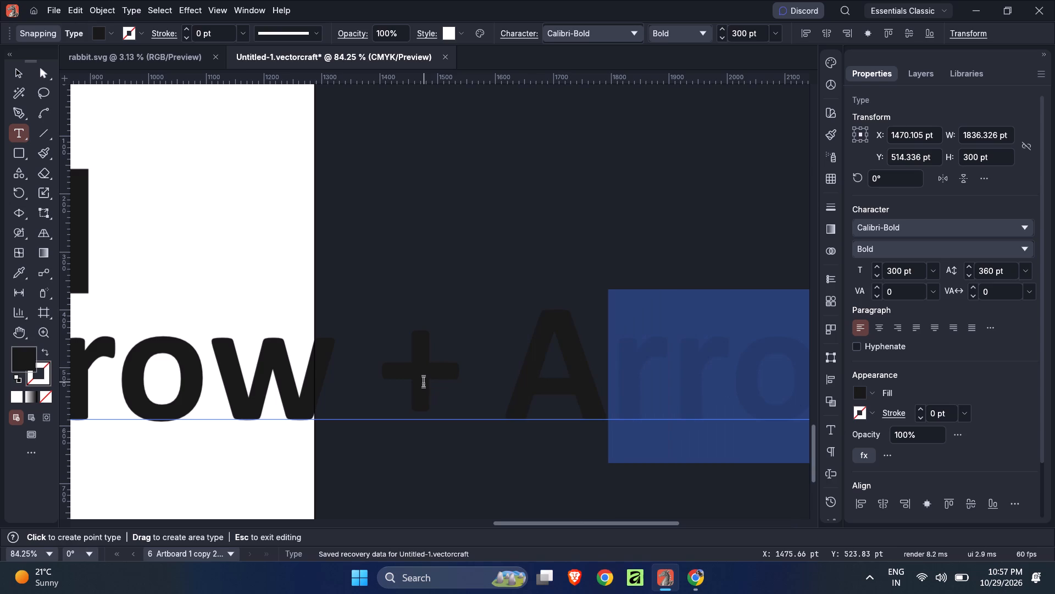
{"action": "key", "text": "shift+Left"}
{"action": "key", "text": "shift+r"}
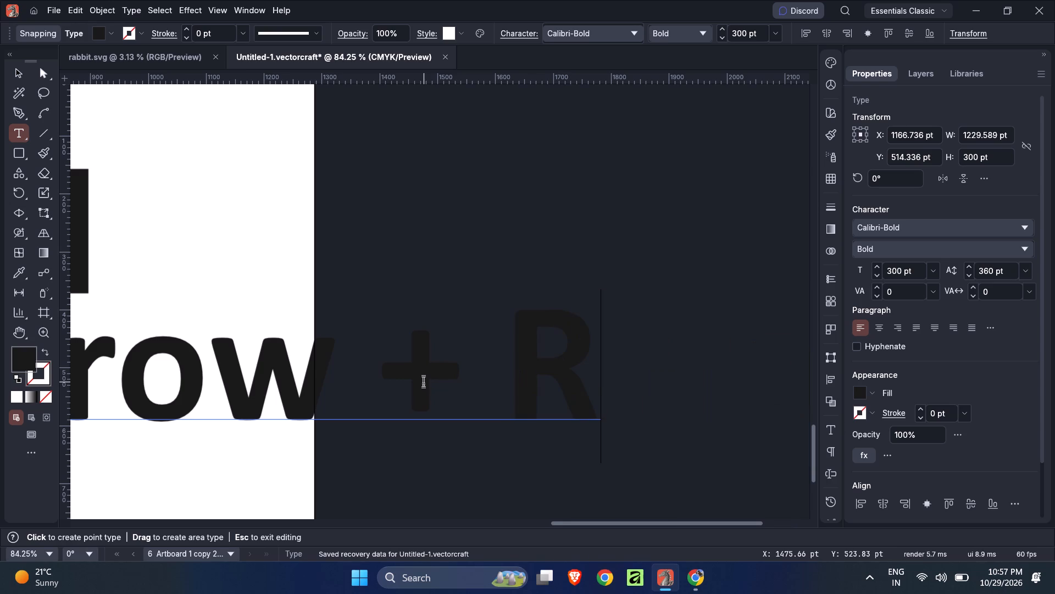
{"action": "key", "text": "a"}
{"action": "type", "text": "bbit"}
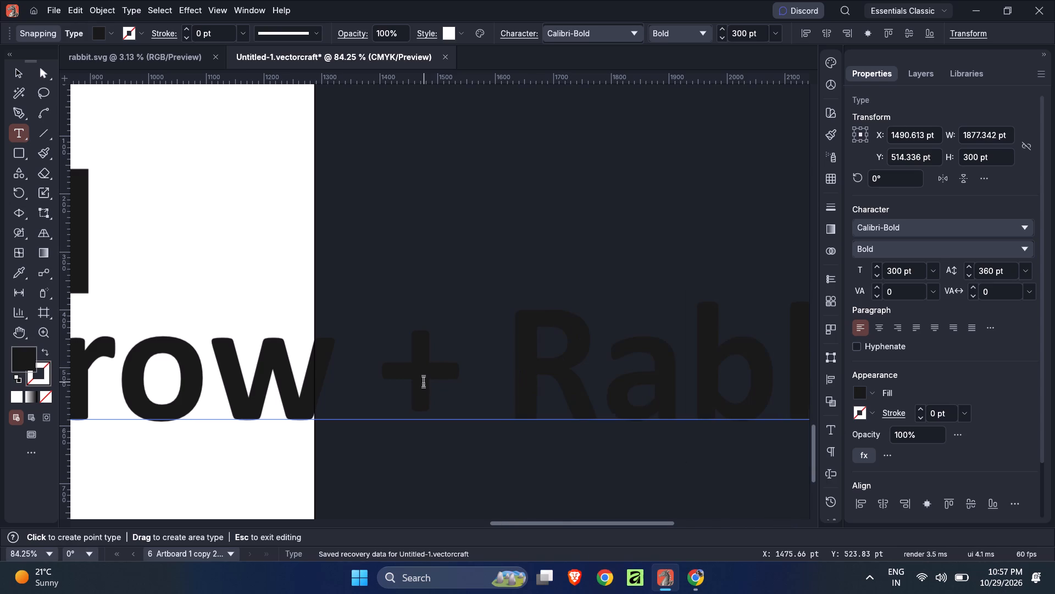
Scale the "Arrow + Rabbit" text down proportionally to about 1036 pt wide.
{"action": "scroll", "coordinate": [419, 382], "scroll_direction": "down", "scroll_amount": 1}
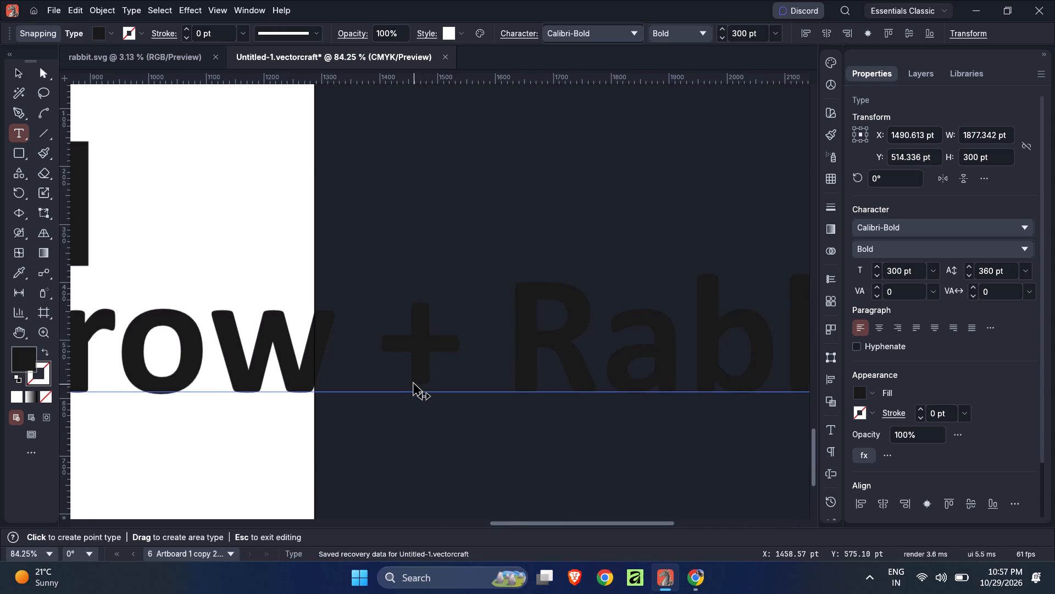
{"action": "scroll", "coordinate": [414, 384], "scroll_direction": "down", "scroll_amount": 4, "text": "ctrl"}
{"action": "key", "text": "ctrl+a"}
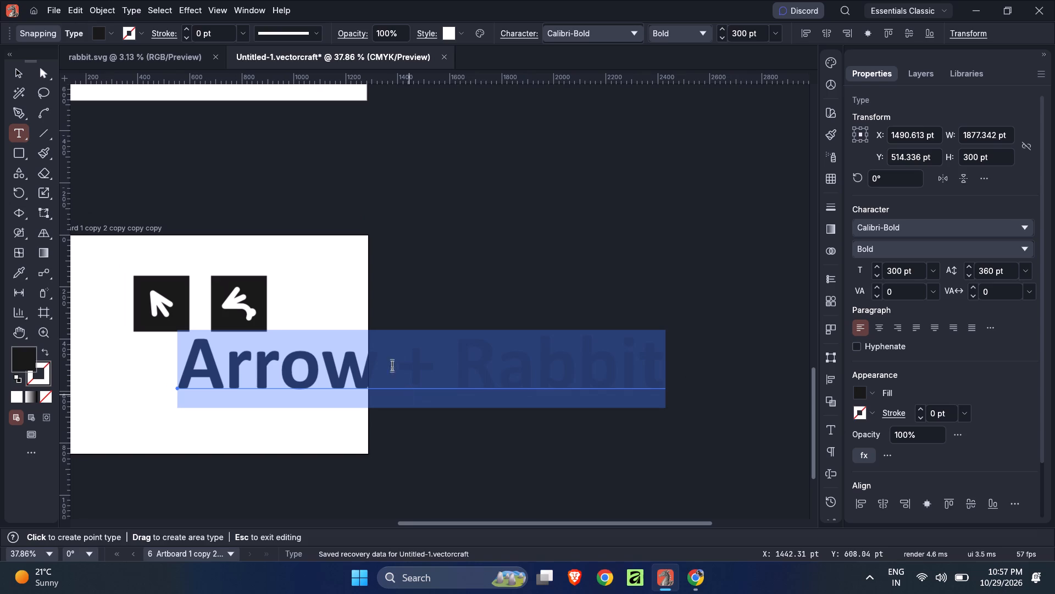
{"action": "left_click", "coordinate": [21, 65]}
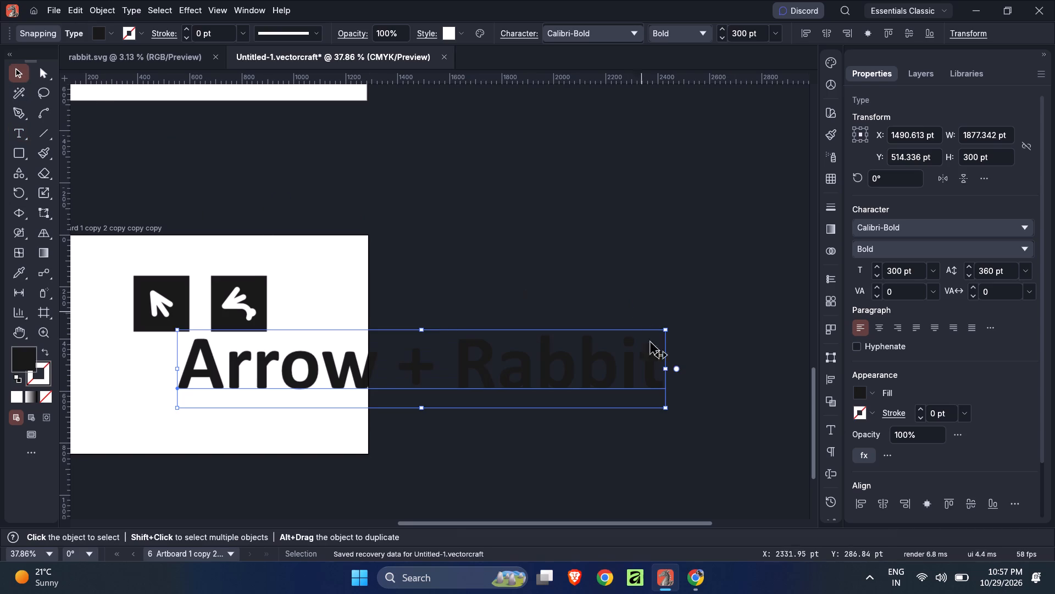
{"action": "left_click_drag", "start_coordinate": [668, 369], "coordinate": [464, 384]}
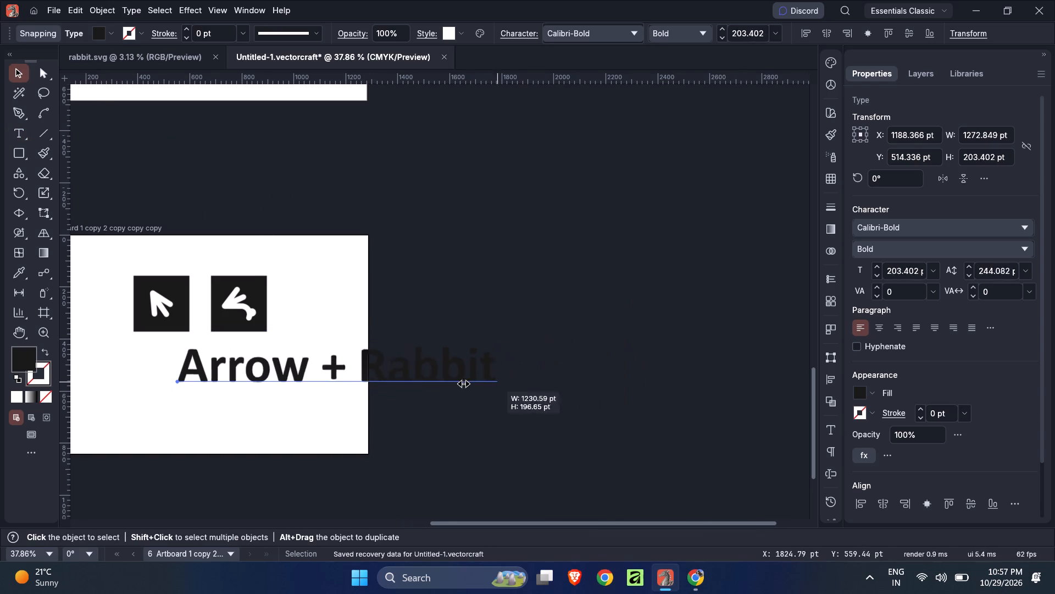
{"action": "left_click_drag", "start_coordinate": [464, 384], "coordinate": [447, 384]}
Move the "Arrow + Rabbit" text beneath the two squares, centred horizontally on the artboard at about X 644 pt, Y 504 pt.
{"action": "scroll", "coordinate": [718, 324], "scroll_direction": "down", "scroll_amount": 3, "text": "ctrl"}
{"action": "scroll", "coordinate": [404, 324], "scroll_direction": "up", "scroll_amount": 3, "text": "ctrl"}
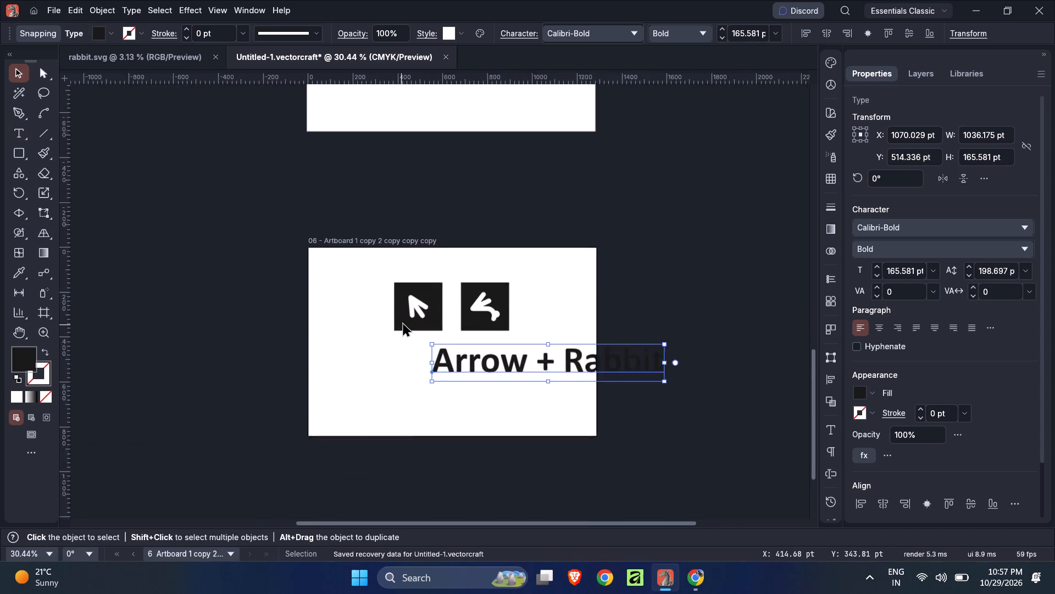
{"action": "left_click_drag", "start_coordinate": [541, 369], "coordinate": [429, 374]}
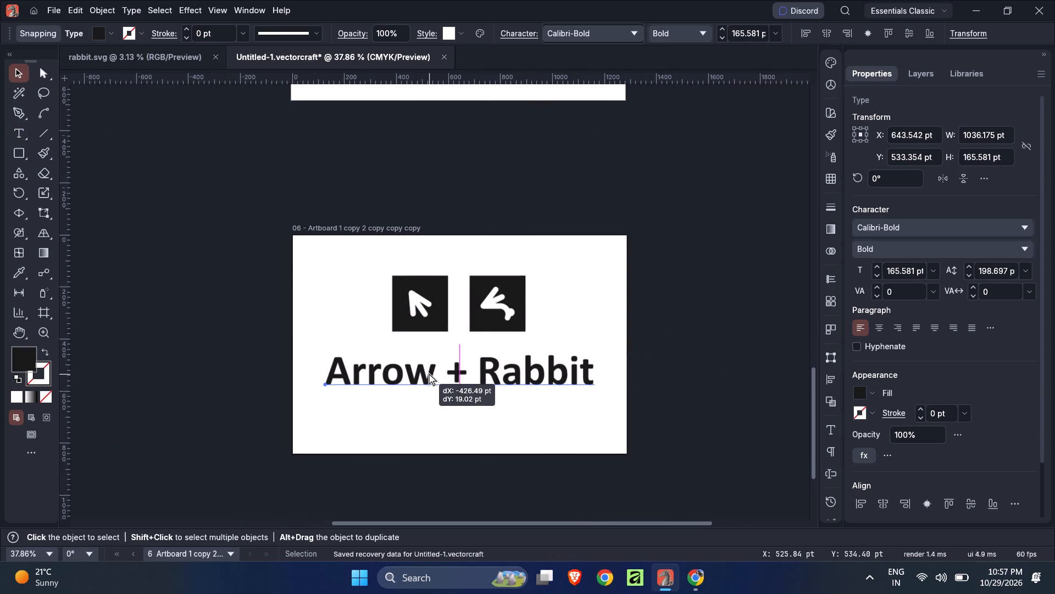
{"action": "left_click_drag", "start_coordinate": [429, 374], "coordinate": [434, 366]}
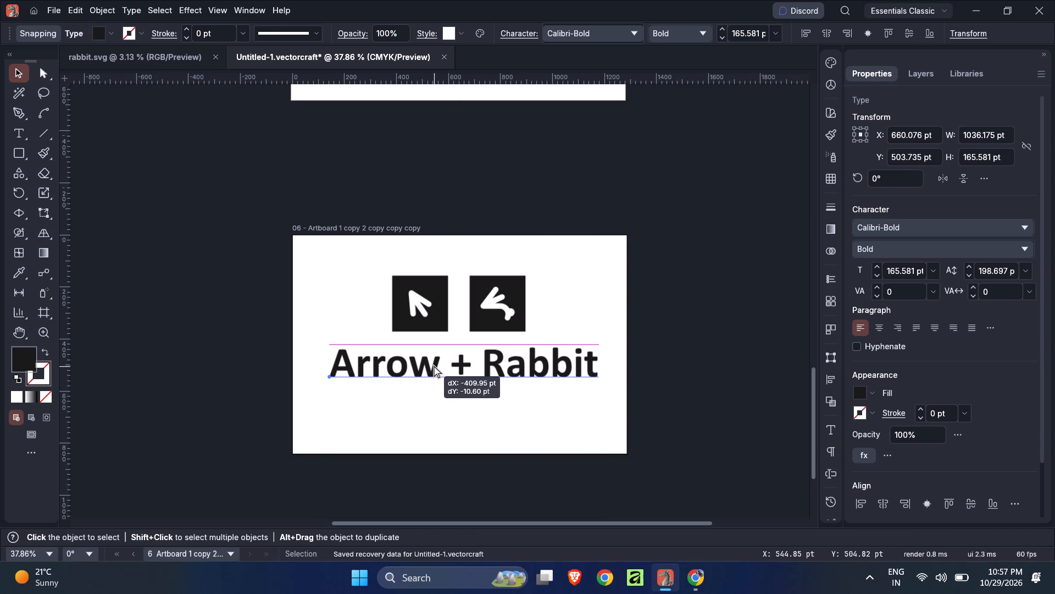
{"action": "left_click_drag", "start_coordinate": [434, 366], "coordinate": [430, 365]}
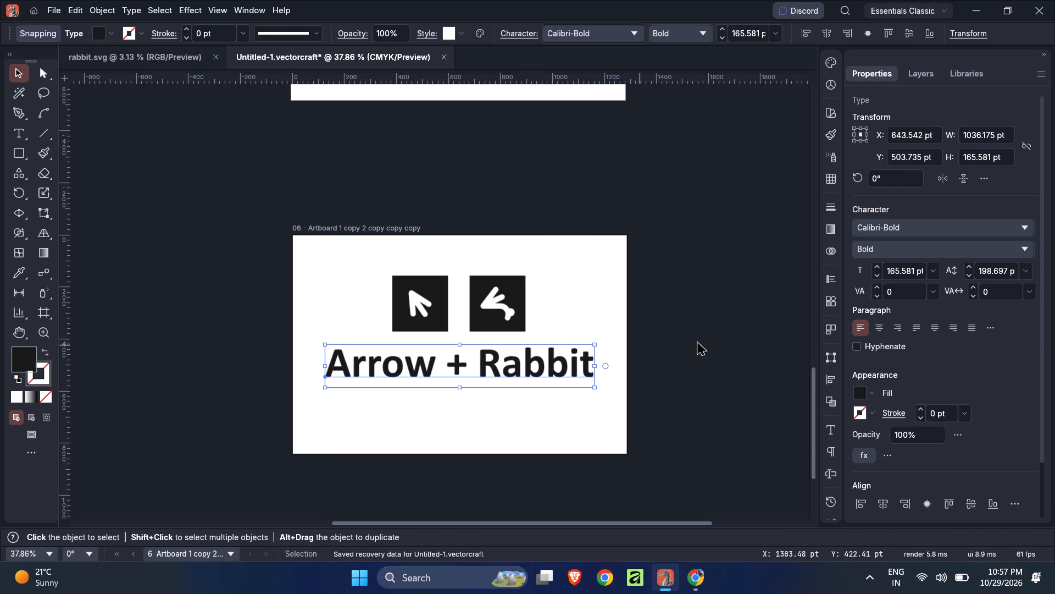
Delete the small stray object just below the arrow square without touching the squares or the text.
{"action": "left_click", "coordinate": [703, 343]}
{"action": "left_click_drag", "start_coordinate": [689, 261], "coordinate": [407, 307]}
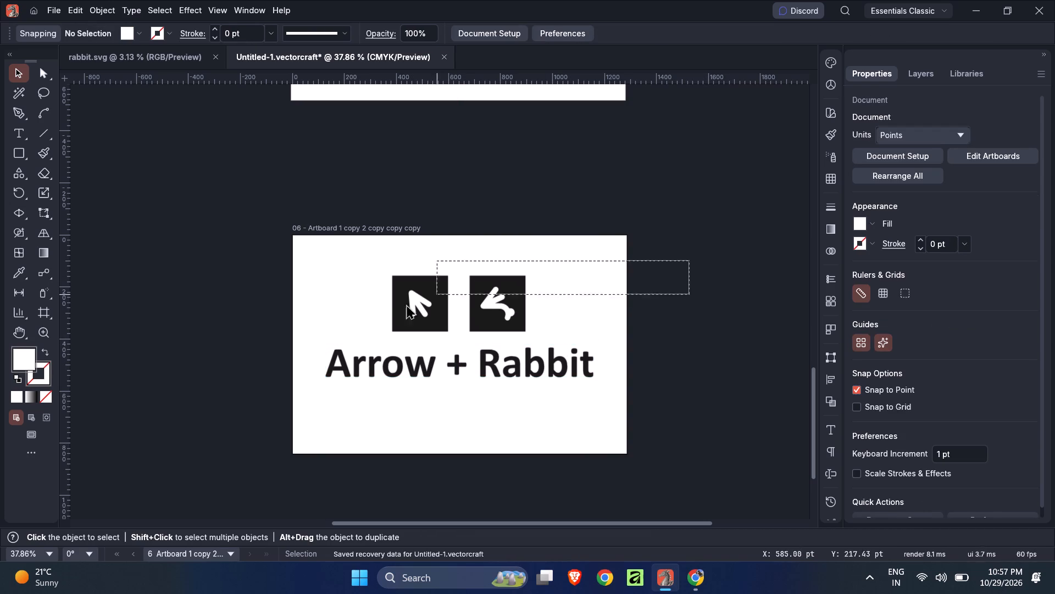
{"action": "left_click_drag", "start_coordinate": [407, 307], "coordinate": [376, 331]}
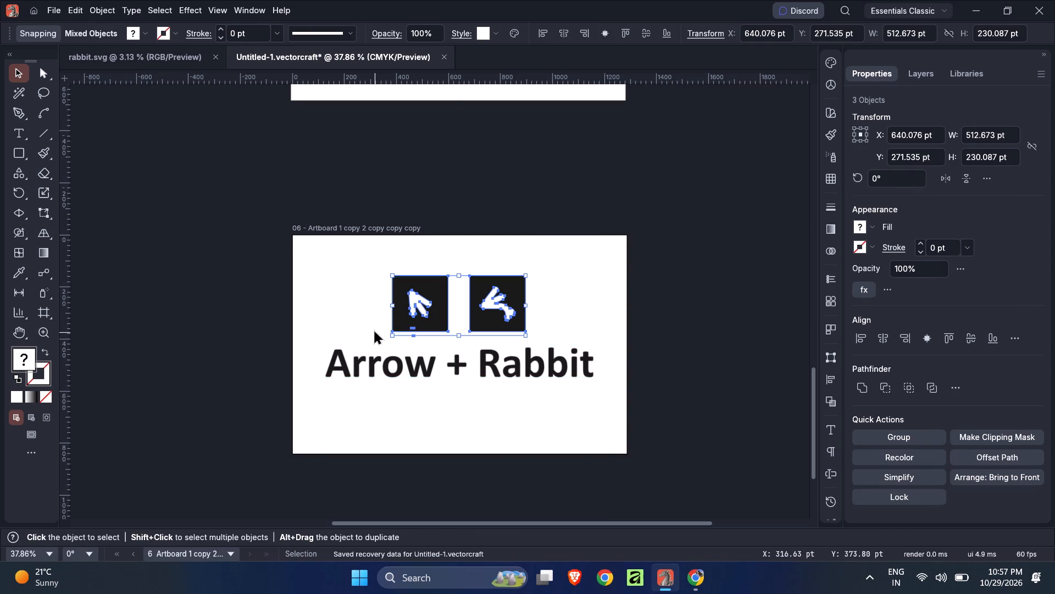
{"action": "left_click", "coordinate": [567, 337]}
{"action": "left_click_drag", "start_coordinate": [551, 337], "coordinate": [490, 339]}
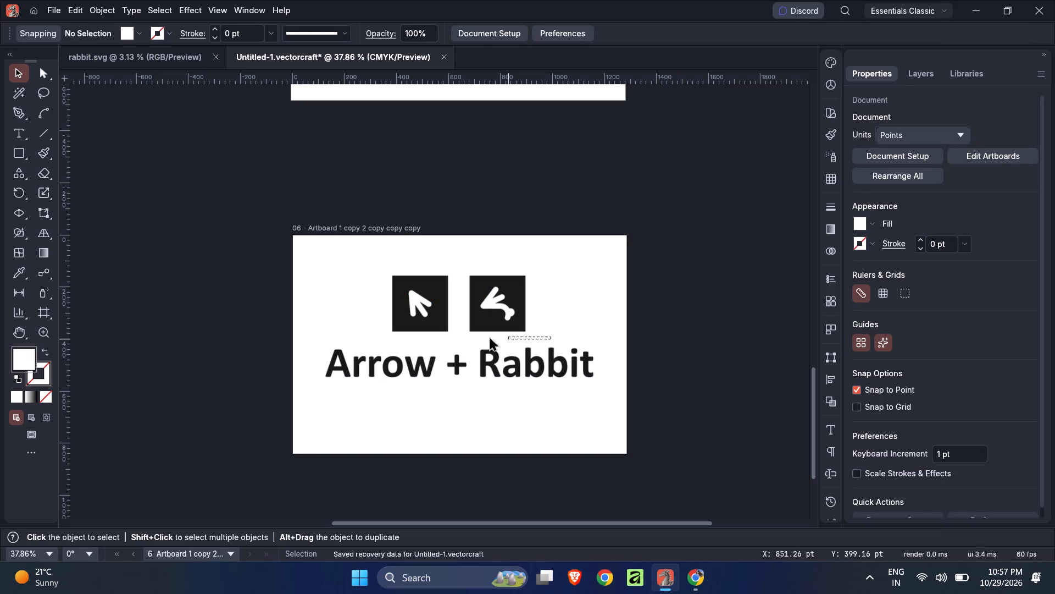
{"action": "left_click_drag", "start_coordinate": [490, 339], "coordinate": [351, 331]}
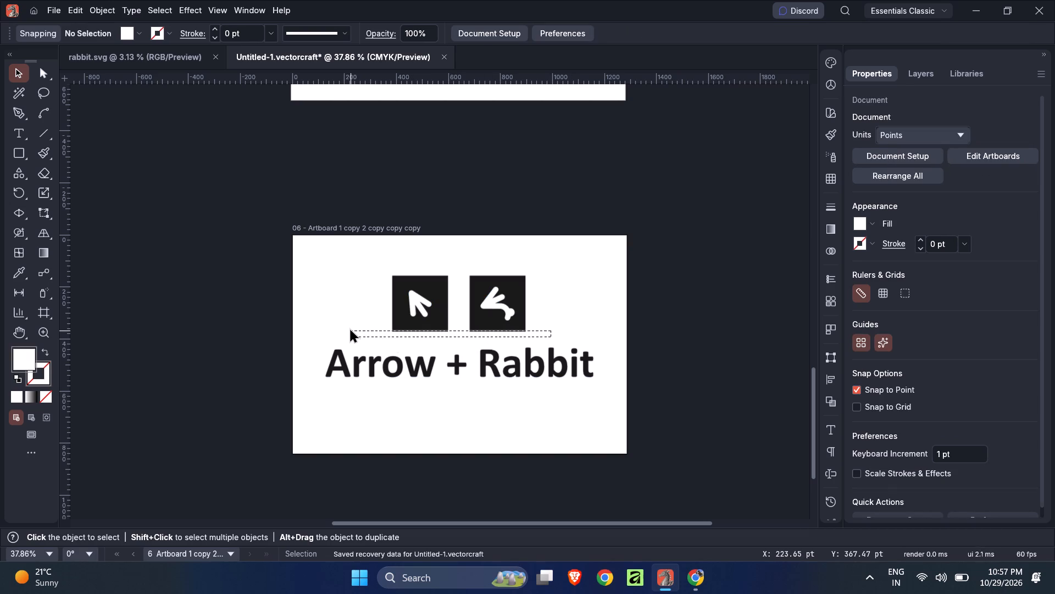
{"action": "left_click_drag", "start_coordinate": [351, 331], "coordinate": [342, 333]}
{"action": "key", "text": "BackSpace"}
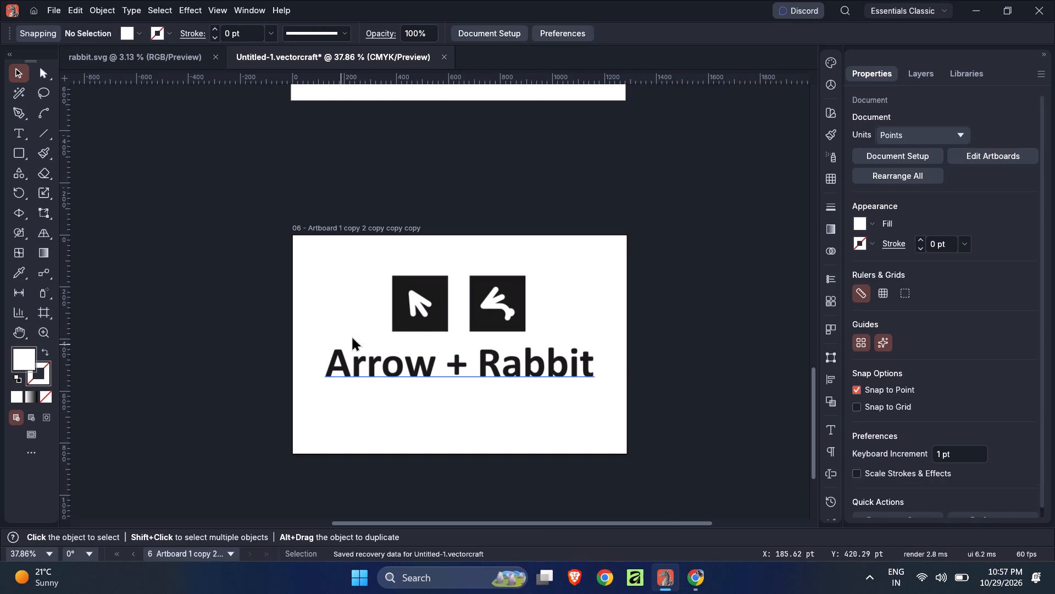
Ungroup the arrow square and the rabbit square so their backgrounds are separate from the white symbols.
{"action": "left_click_drag", "start_coordinate": [346, 260], "coordinate": [296, 258]}
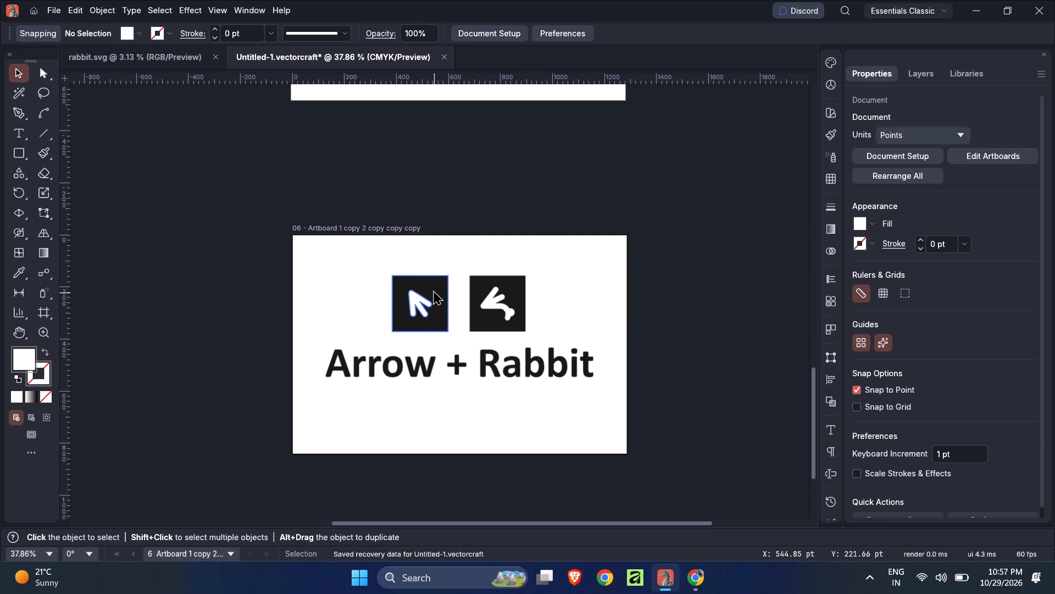
{"action": "left_click", "coordinate": [434, 293]}
{"action": "key", "text": "ctrl+shift+g"}
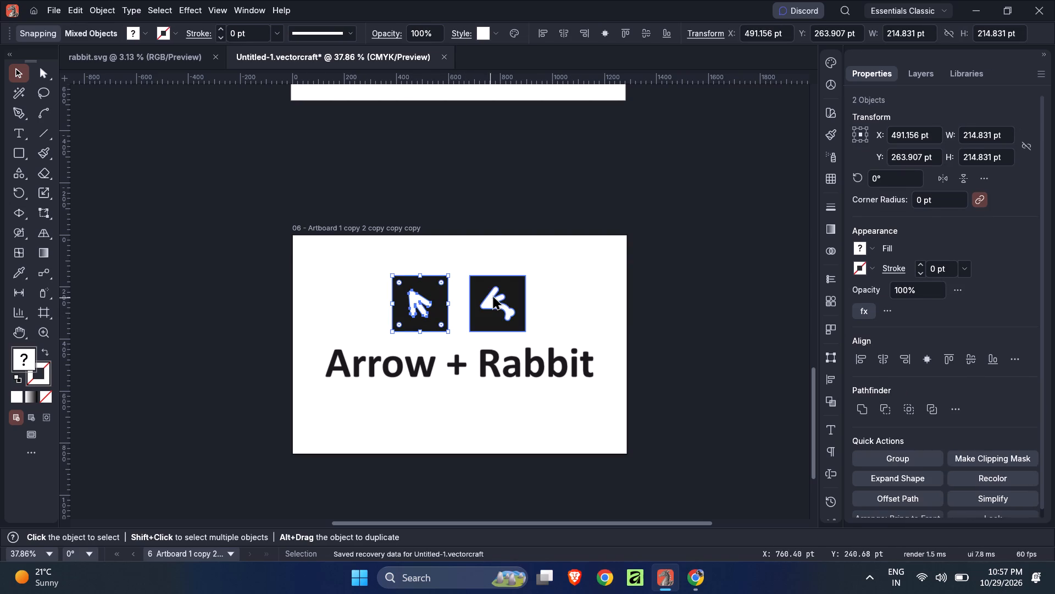
{"action": "left_click", "coordinate": [515, 287]}
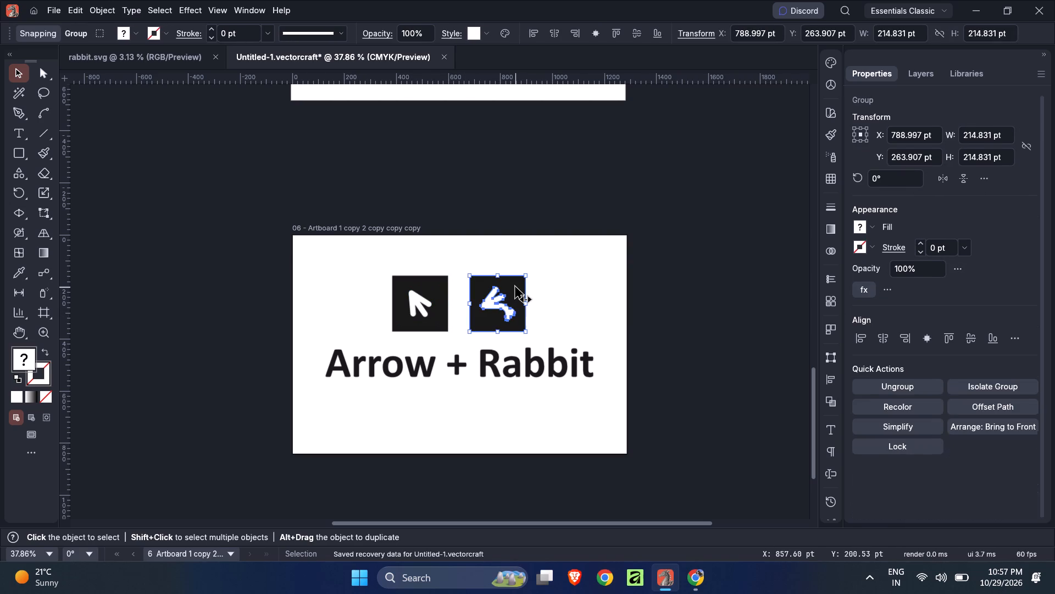
{"action": "key", "text": "ctrl+shift+g"}
{"action": "left_click", "coordinate": [579, 288]}
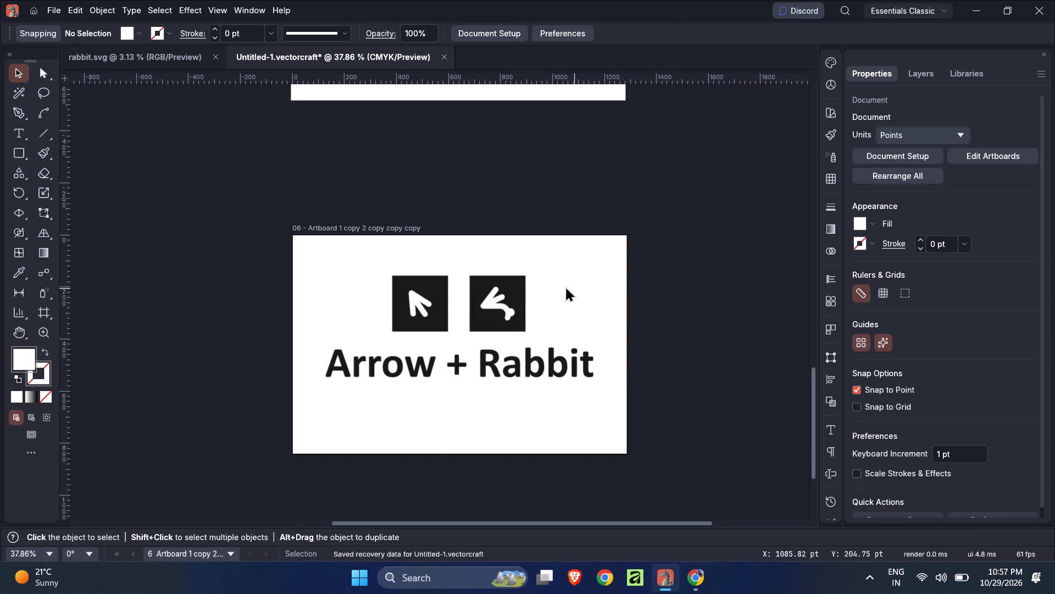
Recolour both square backgrounds with the Eyedropper, sampling the dark blue of the rabbit logo on artboard 03.
{"action": "left_click", "coordinate": [480, 285]}
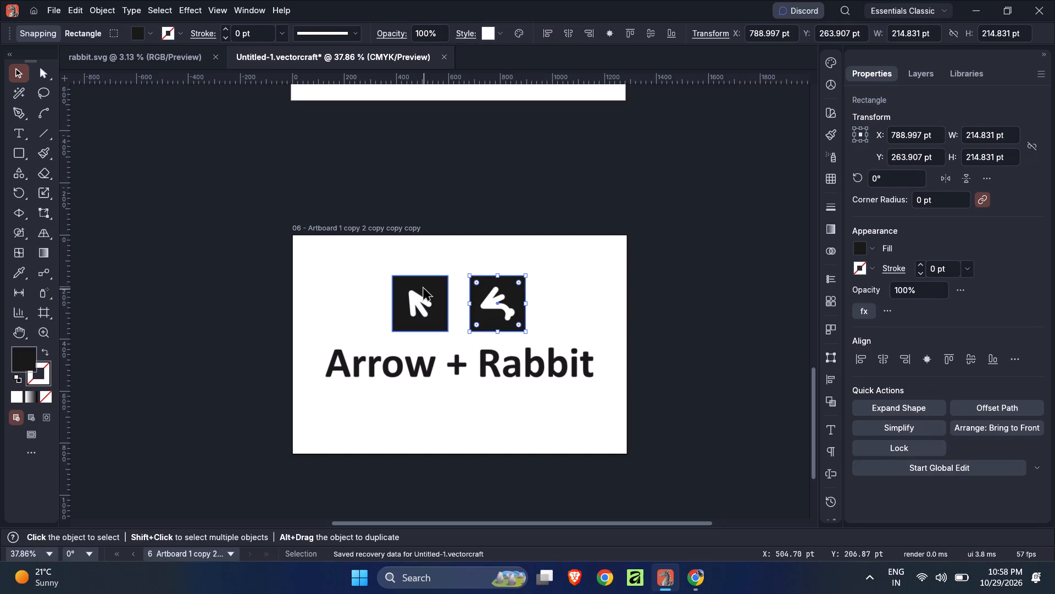
{"action": "left_click", "coordinate": [427, 286], "text": "shift"}
{"action": "scroll", "coordinate": [497, 334], "scroll_direction": "down", "scroll_amount": 4, "text": "ctrl"}
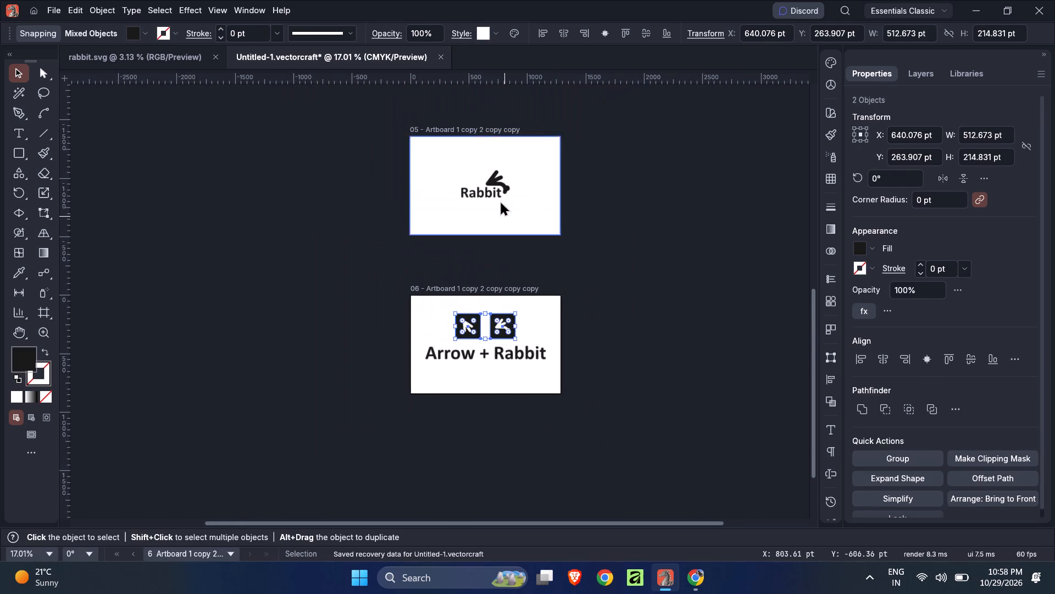
{"action": "scroll", "coordinate": [501, 204], "scroll_direction": "up", "scroll_amount": 1, "text": "ctrl"}
{"action": "scroll", "coordinate": [501, 259], "scroll_direction": "down", "scroll_amount": 4, "text": "ctrl"}
{"action": "scroll", "coordinate": [553, 207], "scroll_direction": "down", "scroll_amount": 3, "text": "ctrl"}
{"action": "scroll", "coordinate": [546, 140], "scroll_direction": "up", "scroll_amount": 3, "text": "ctrl"}
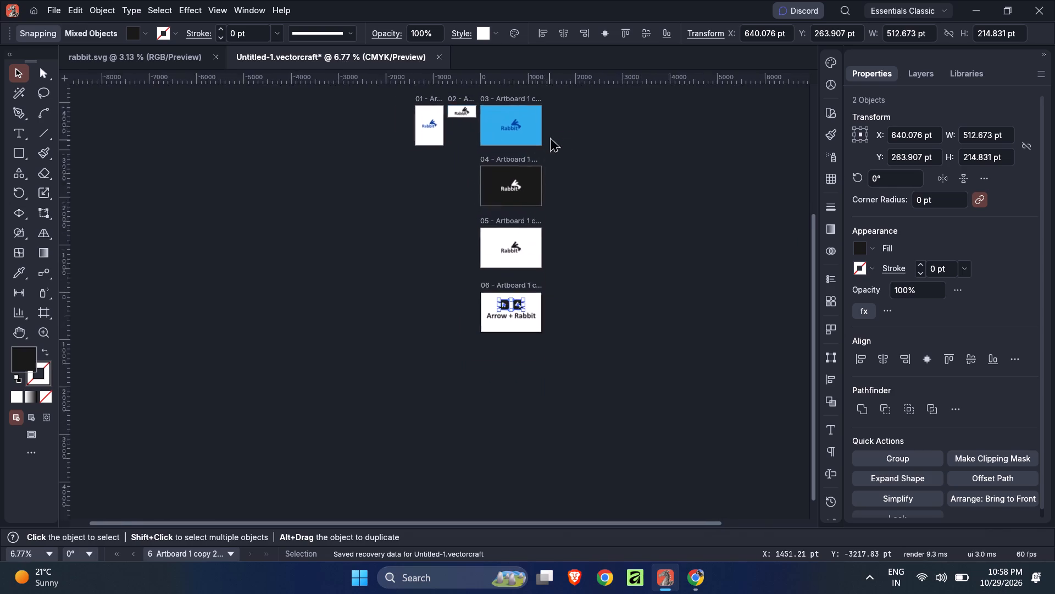
{"action": "key", "text": "i"}
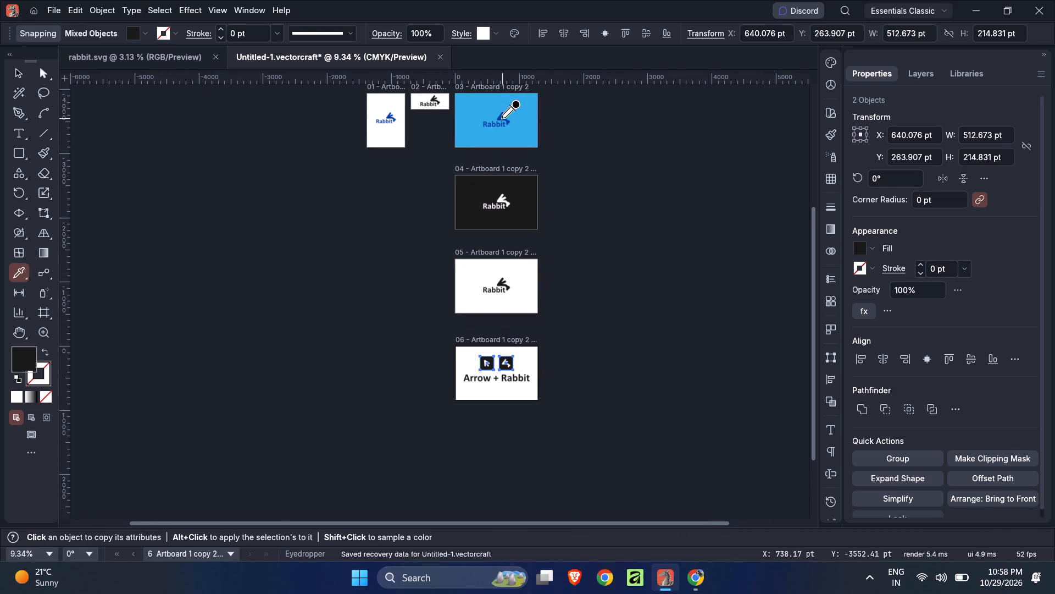
{"action": "left_click", "coordinate": [504, 115]}
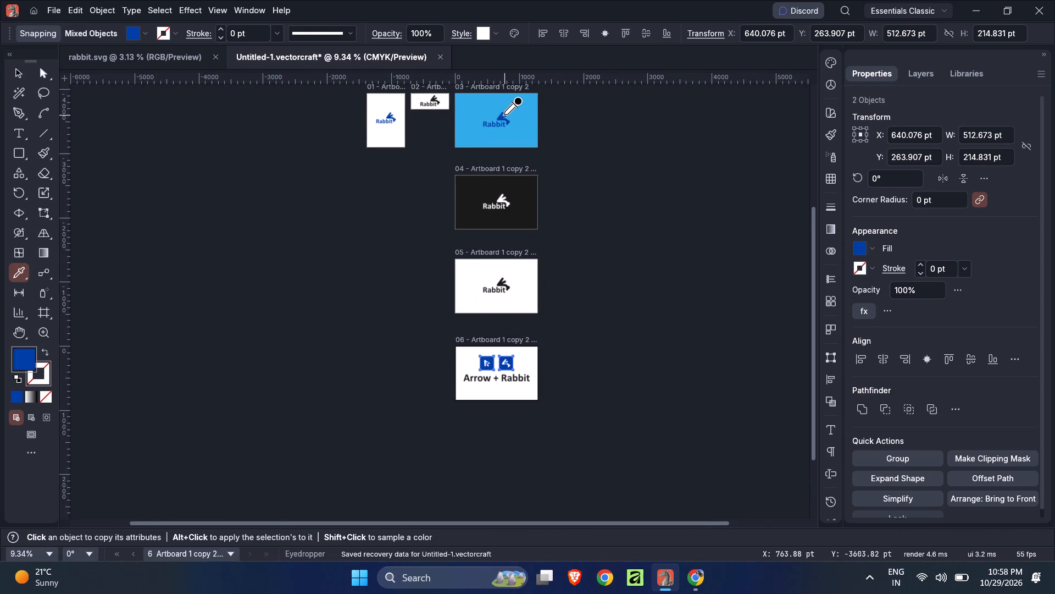
{"action": "left_click", "coordinate": [12, 73]}
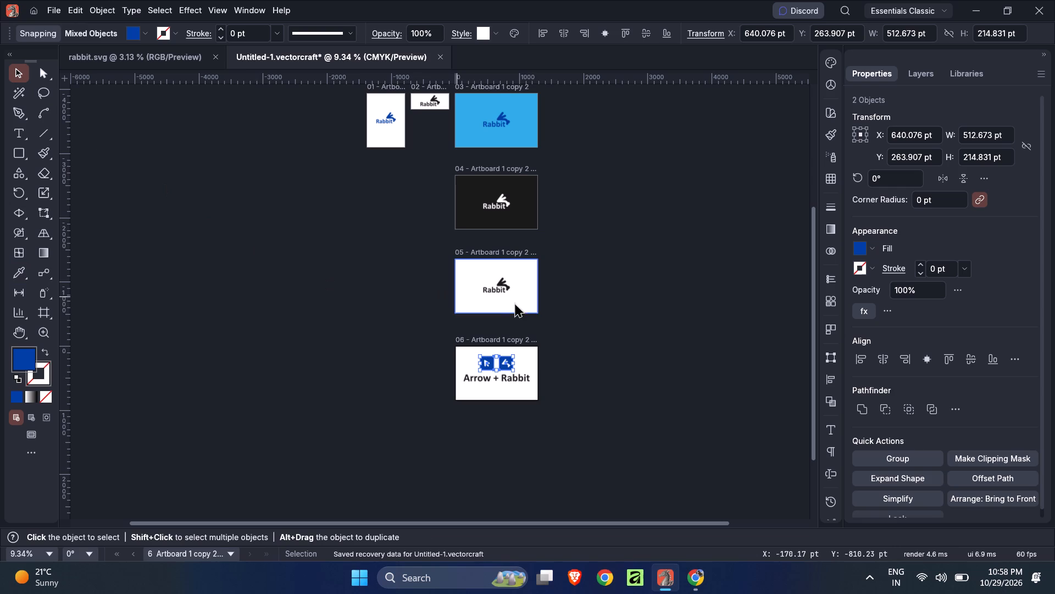
{"action": "left_click", "coordinate": [562, 317]}
Scale the "Arrow + Rabbit" text down about its horizontal centre to about 903 pt wide.
{"action": "scroll", "coordinate": [534, 391], "scroll_direction": "down", "scroll_amount": 2, "text": "ctrl"}
{"action": "scroll", "coordinate": [530, 390], "scroll_direction": "up", "scroll_amount": 1, "text": "ctrl"}
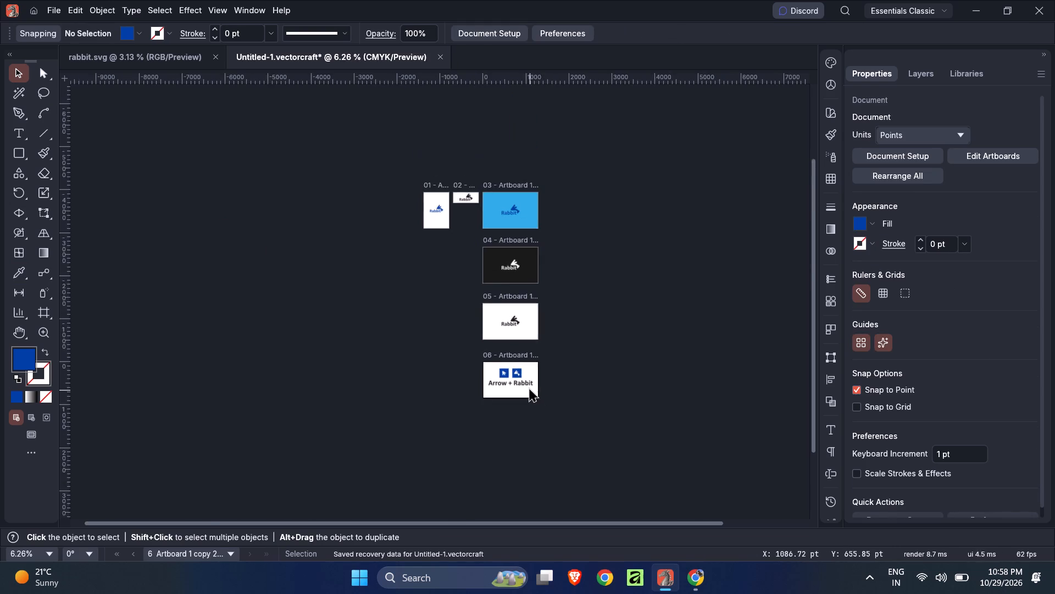
{"action": "scroll", "coordinate": [530, 390], "scroll_direction": "up", "scroll_amount": 10, "text": "ctrl"}
{"action": "left_click", "coordinate": [595, 362]}
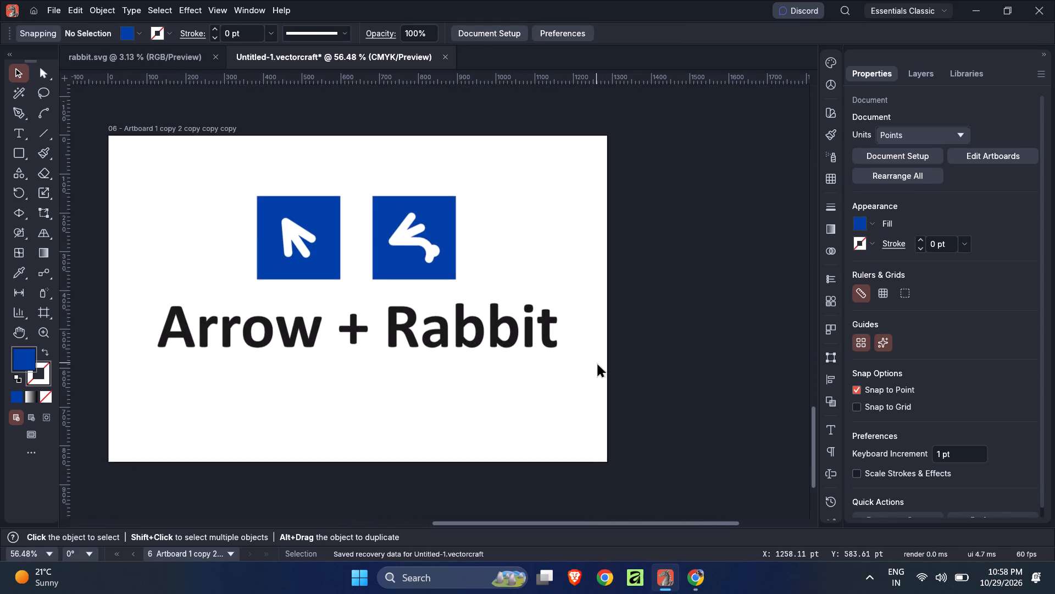
{"action": "left_click_drag", "start_coordinate": [665, 388], "coordinate": [29, 304]}
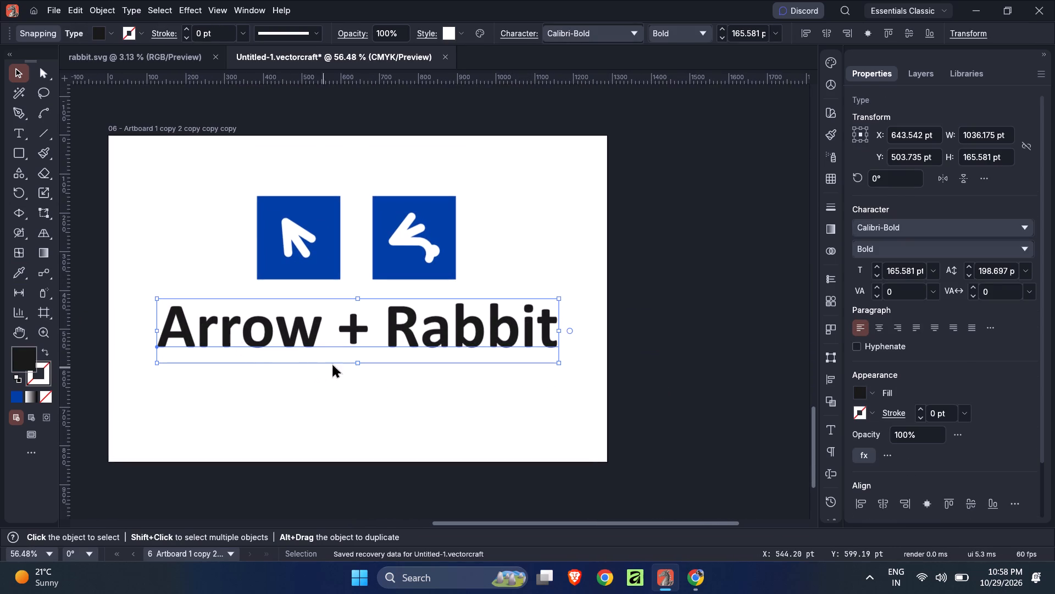
{"action": "left_click_drag", "start_coordinate": [354, 363], "coordinate": [345, 355]}
{"action": "left_click", "coordinate": [664, 323]}
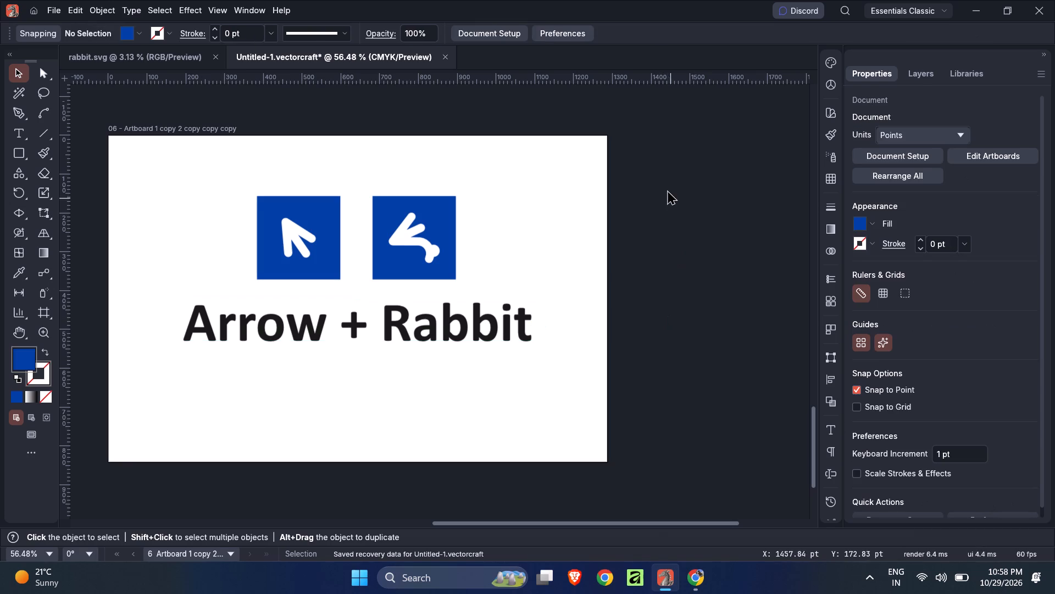
Group the squares, symbols and text on artboard 06 and centre the group horizontally and vertically on the artboard.
{"action": "left_click_drag", "start_coordinate": [668, 191], "coordinate": [118, 411]}
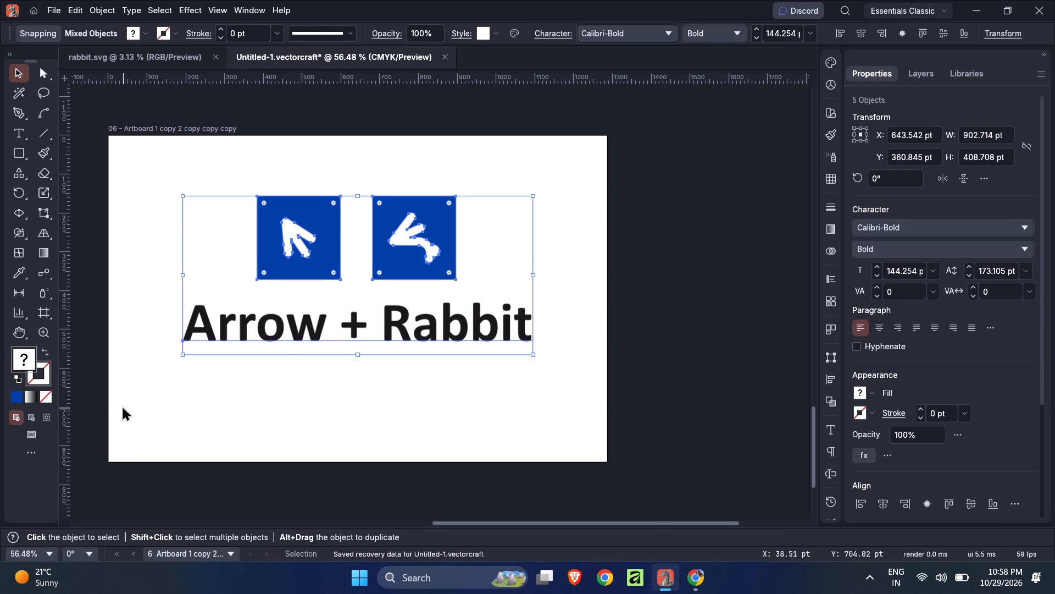
{"action": "key", "text": "ctrl+g"}
{"action": "left_click", "coordinate": [853, 35]}
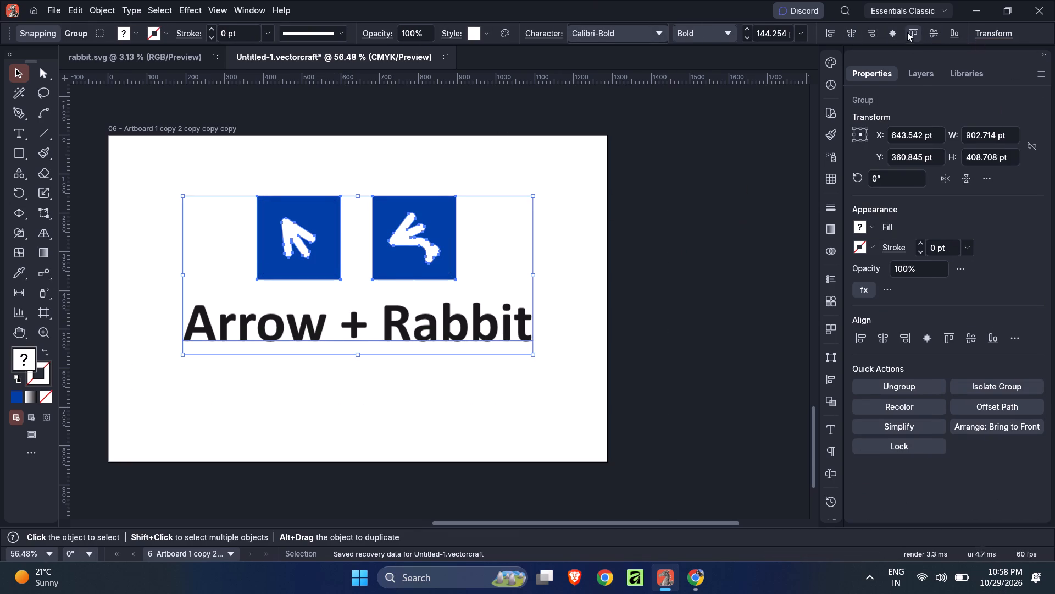
{"action": "left_click", "coordinate": [939, 31]}
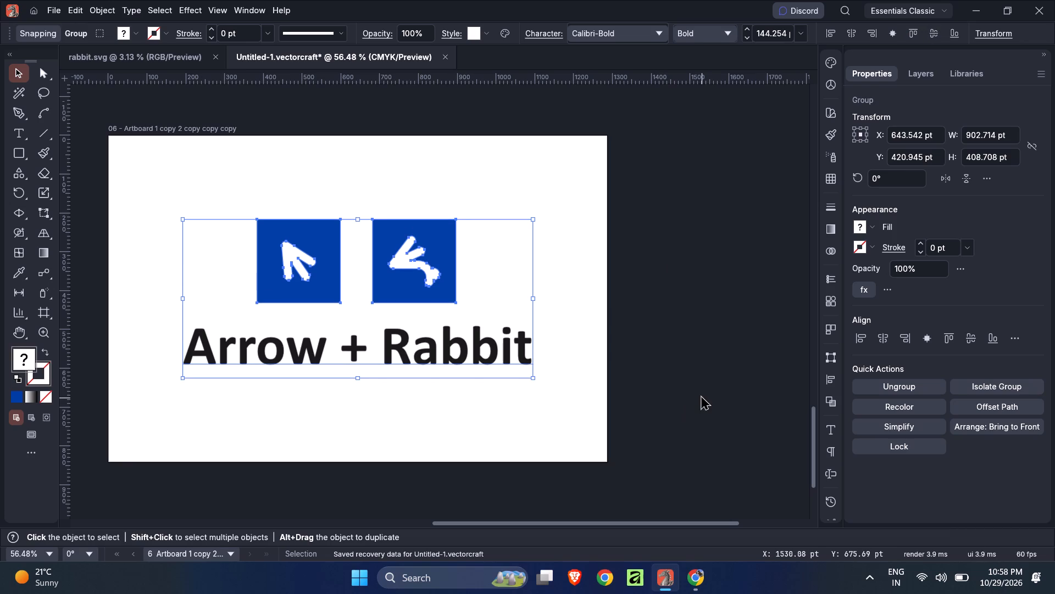
Change the fill of artboard 03's light blue background rectangle to yellow E7DF2F, trying out different hues behind the logo.
{"action": "scroll", "coordinate": [596, 395], "scroll_direction": "down", "scroll_amount": 8, "text": "ctrl"}
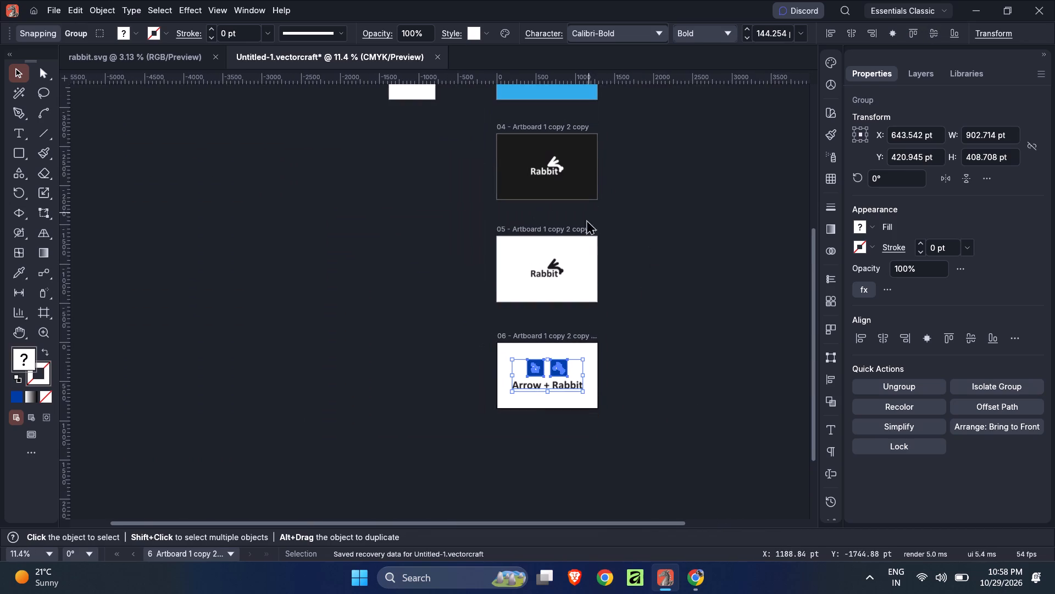
{"action": "scroll", "coordinate": [592, 255], "scroll_direction": "down", "scroll_amount": 4, "text": "ctrl"}
{"action": "scroll", "coordinate": [596, 153], "scroll_direction": "up", "scroll_amount": 8, "text": "ctrl"}
{"action": "left_click", "coordinate": [587, 242]}
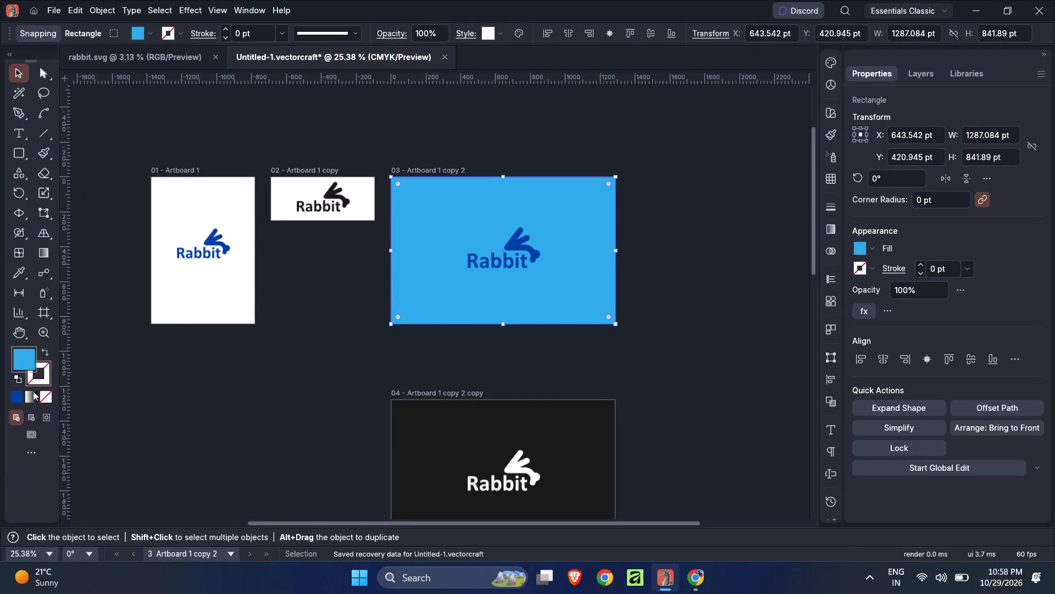
{"action": "left_click", "coordinate": [21, 361]}
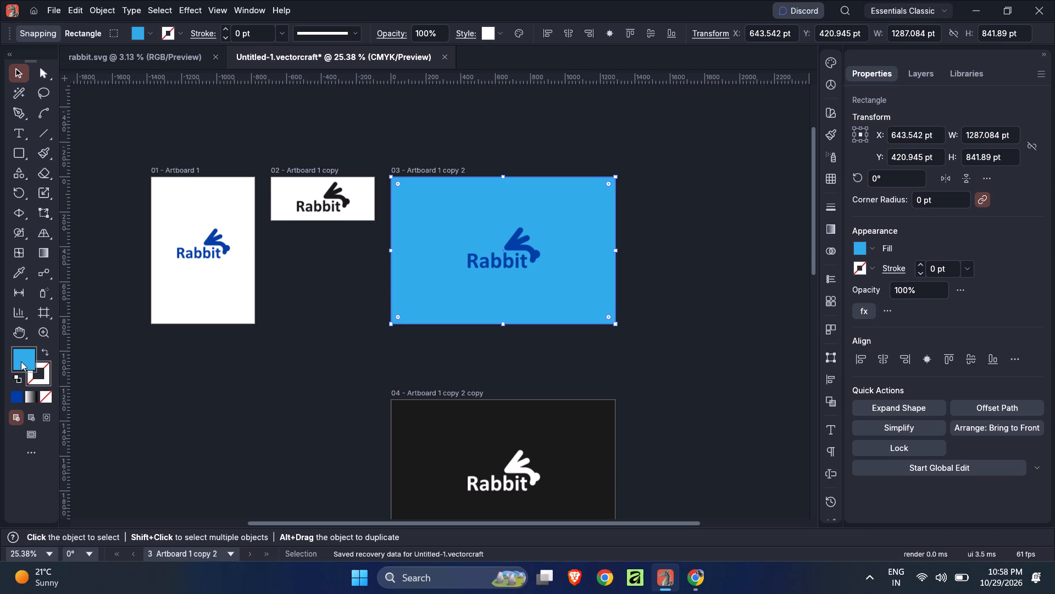
{"action": "left_click", "coordinate": [21, 361]}
{"action": "triple_click", "coordinate": [21, 360]}
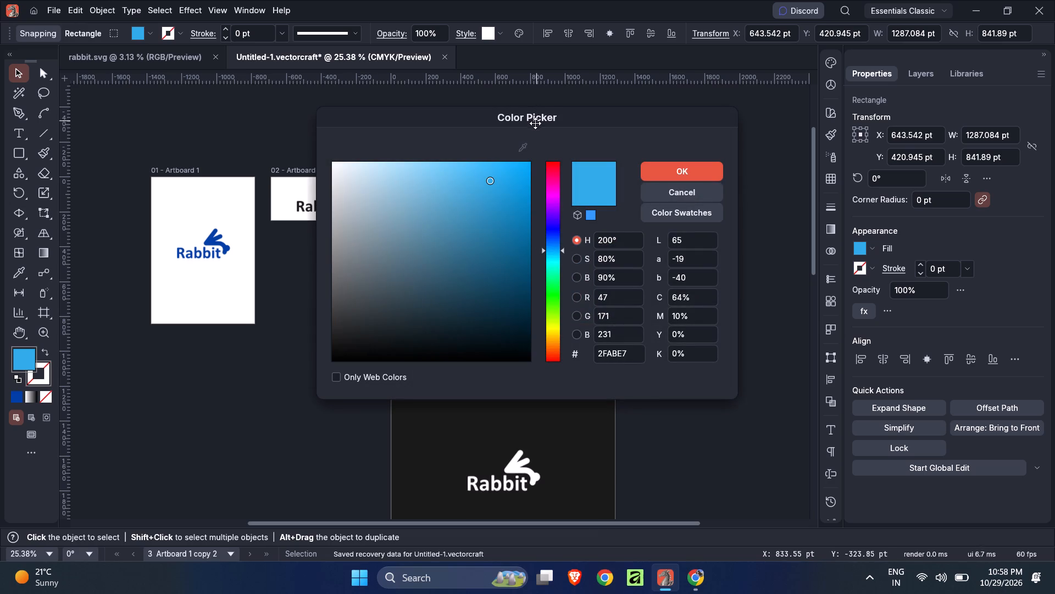
{"action": "left_click_drag", "start_coordinate": [554, 116], "coordinate": [893, 150]}
{"action": "left_click", "coordinate": [869, 212]}
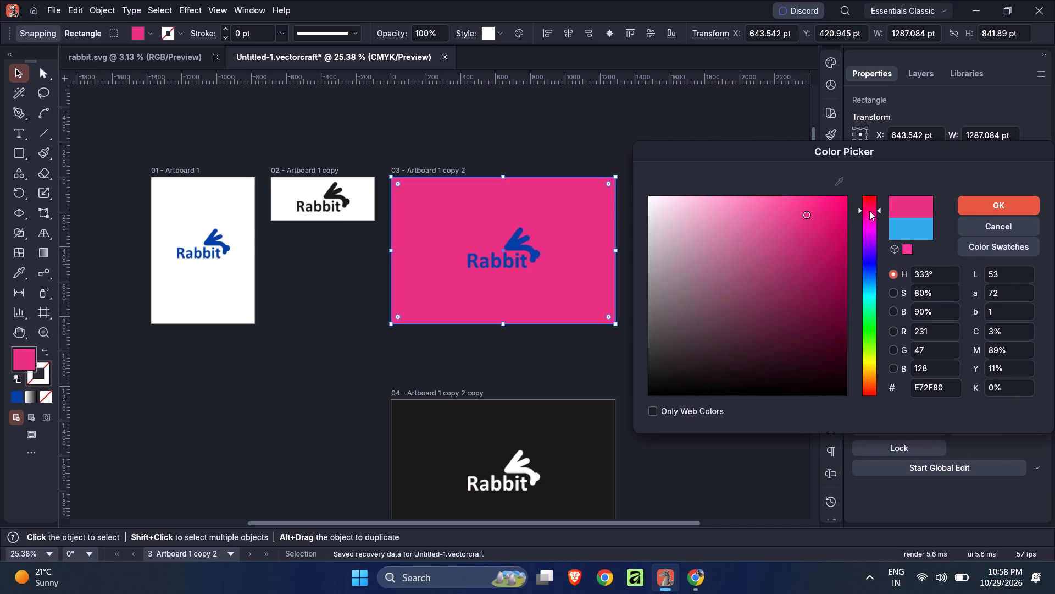
{"action": "left_click_drag", "start_coordinate": [872, 206], "coordinate": [886, 264]}
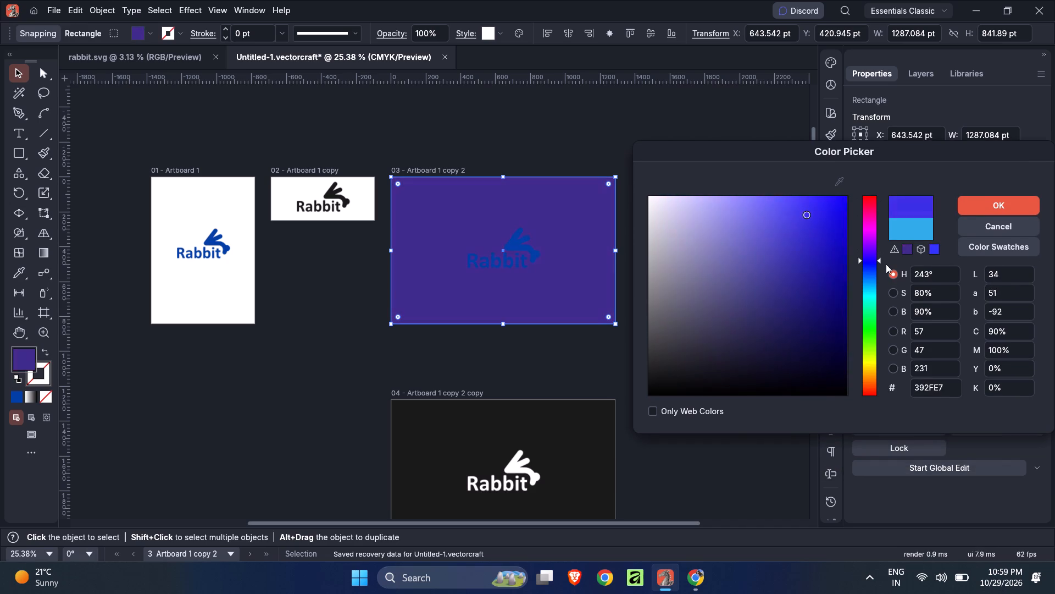
{"action": "left_click_drag", "start_coordinate": [886, 264], "coordinate": [865, 315]}
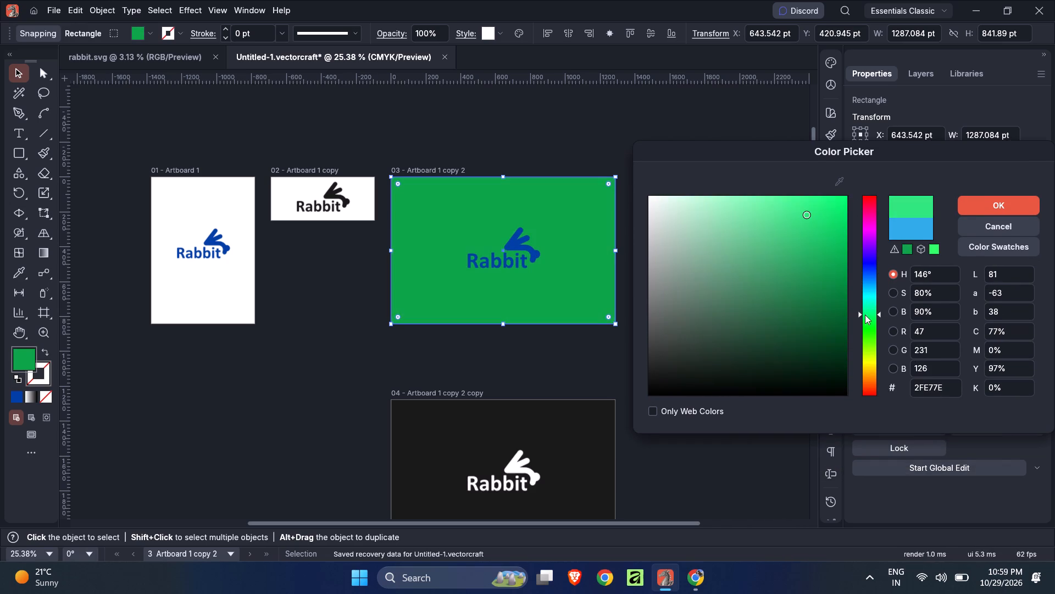
{"action": "left_click_drag", "start_coordinate": [865, 315], "coordinate": [858, 274]}
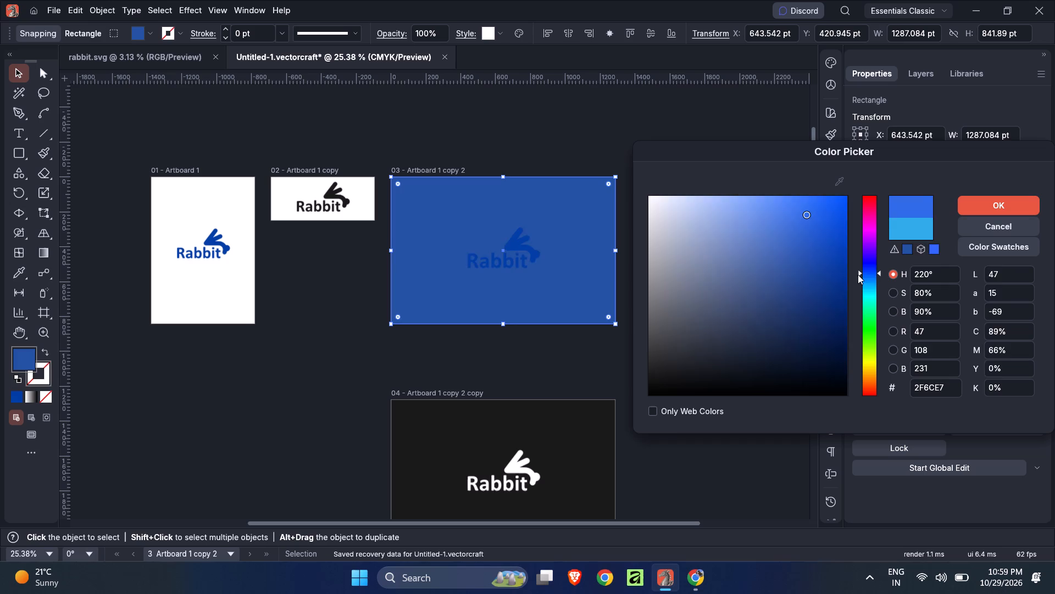
{"action": "left_click_drag", "start_coordinate": [858, 274], "coordinate": [864, 359]}
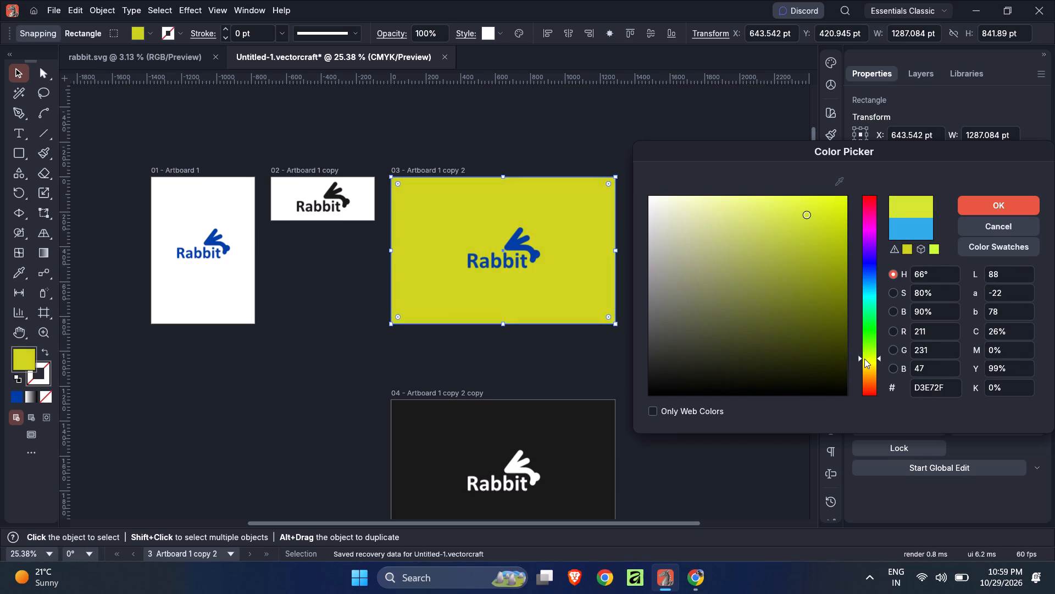
{"action": "left_click_drag", "start_coordinate": [864, 359], "coordinate": [863, 358]}
{"action": "left_click_drag", "start_coordinate": [863, 358], "coordinate": [861, 409]}
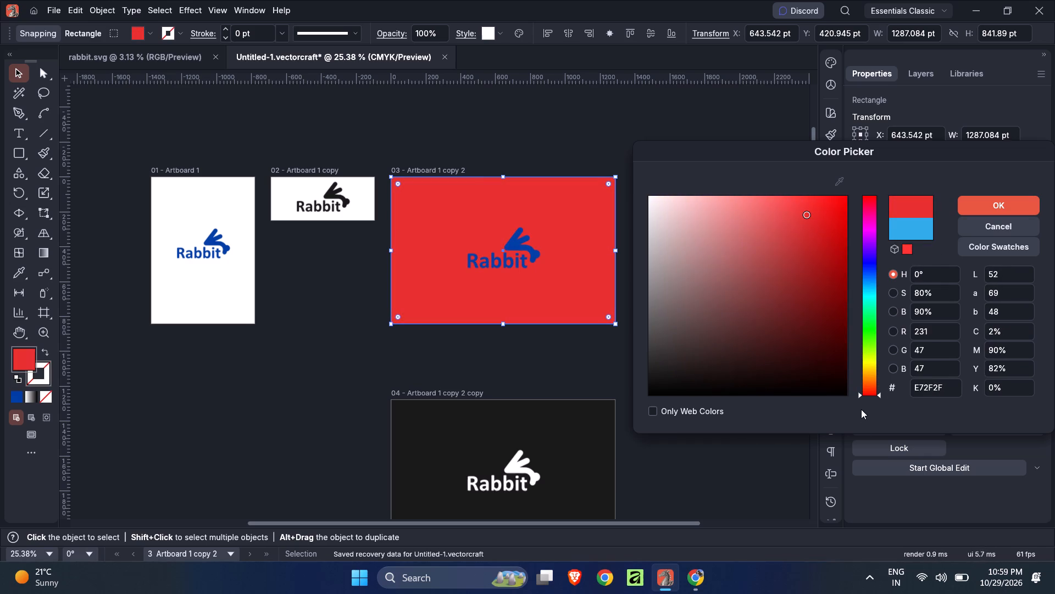
{"action": "left_click_drag", "start_coordinate": [861, 409], "coordinate": [841, 359]}
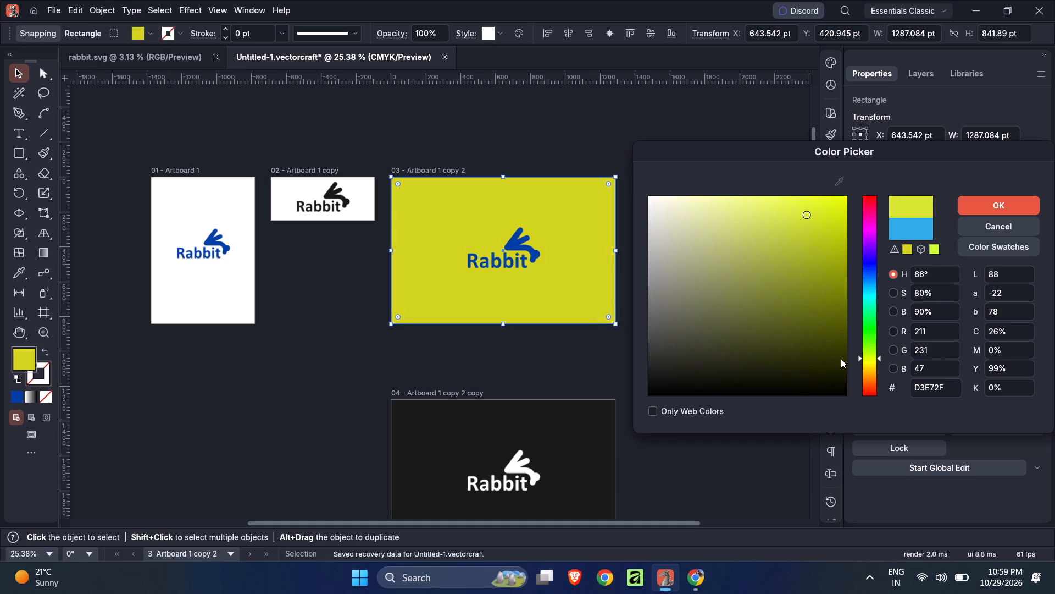
{"action": "left_click_drag", "start_coordinate": [841, 359], "coordinate": [845, 294]}
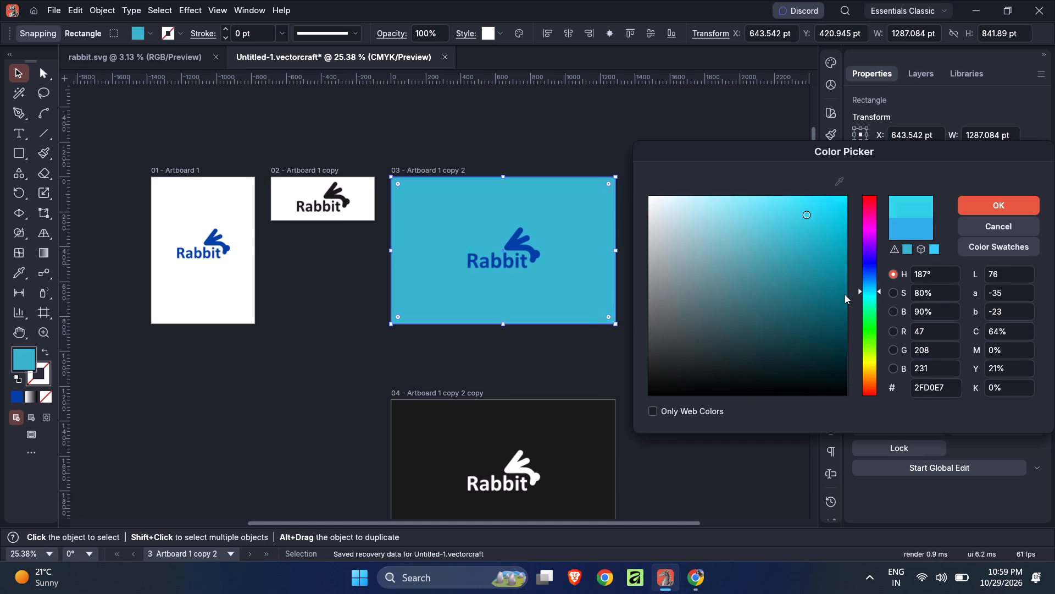
{"action": "left_click_drag", "start_coordinate": [845, 294], "coordinate": [874, 416]}
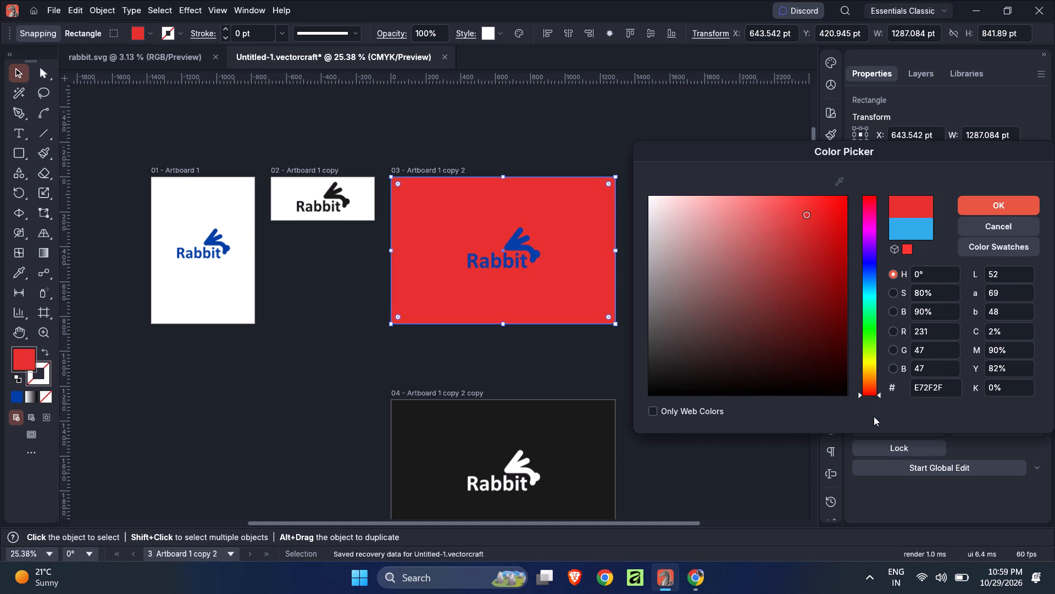
{"action": "left_click_drag", "start_coordinate": [874, 416], "coordinate": [857, 345]}
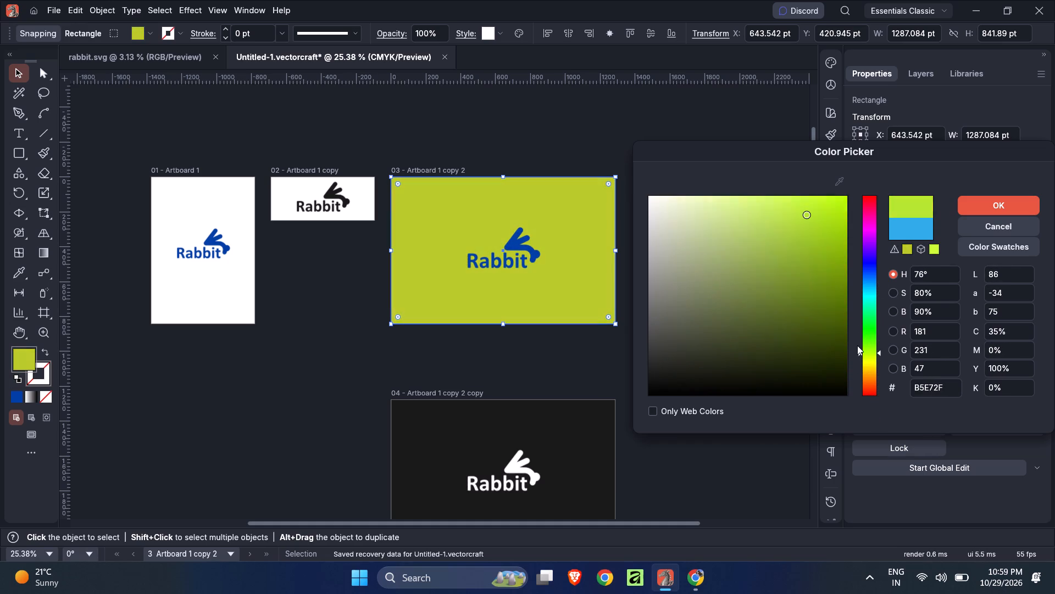
{"action": "left_click_drag", "start_coordinate": [857, 345], "coordinate": [866, 364]}
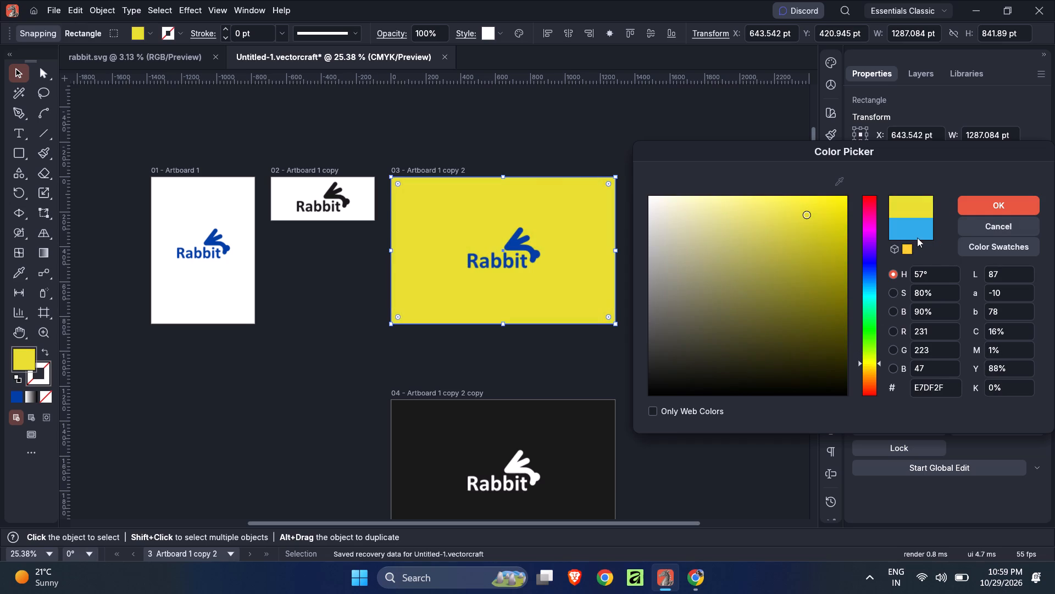
{"action": "left_click", "coordinate": [1019, 199]}
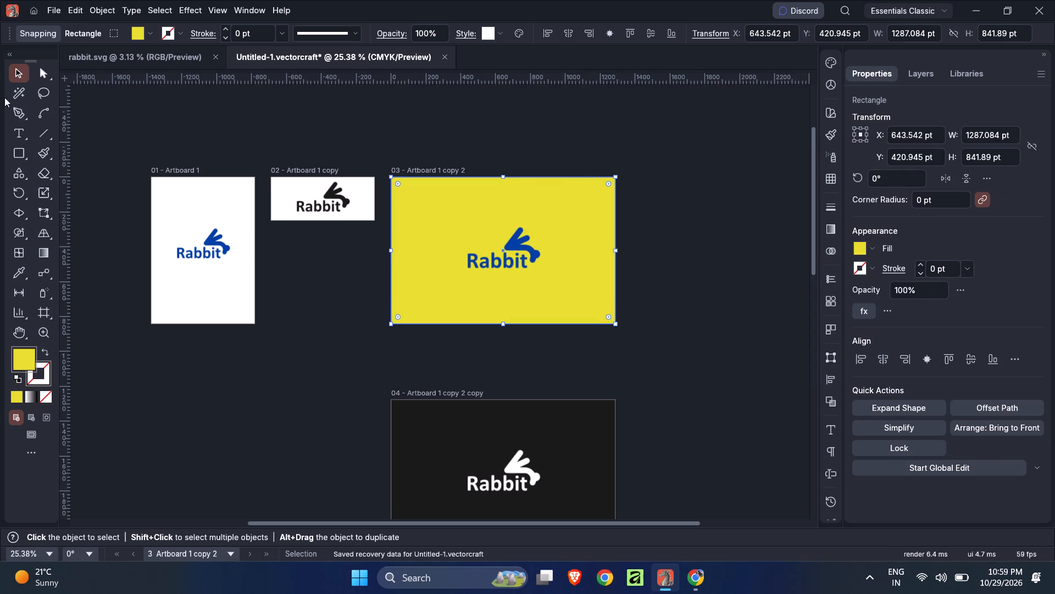
Delete the first two artboards, "Artboard 1" and "Artboard 1 copy", using the Artboard tool.
{"action": "left_click", "coordinate": [290, 172]}
{"action": "left_click", "coordinate": [291, 172]}
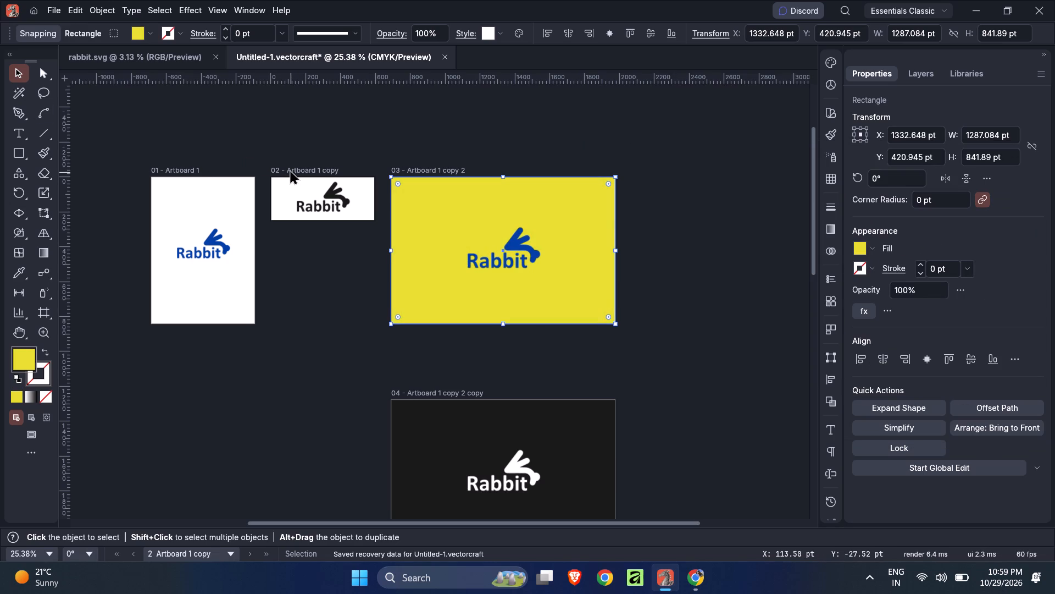
{"action": "left_click", "coordinate": [297, 172]}
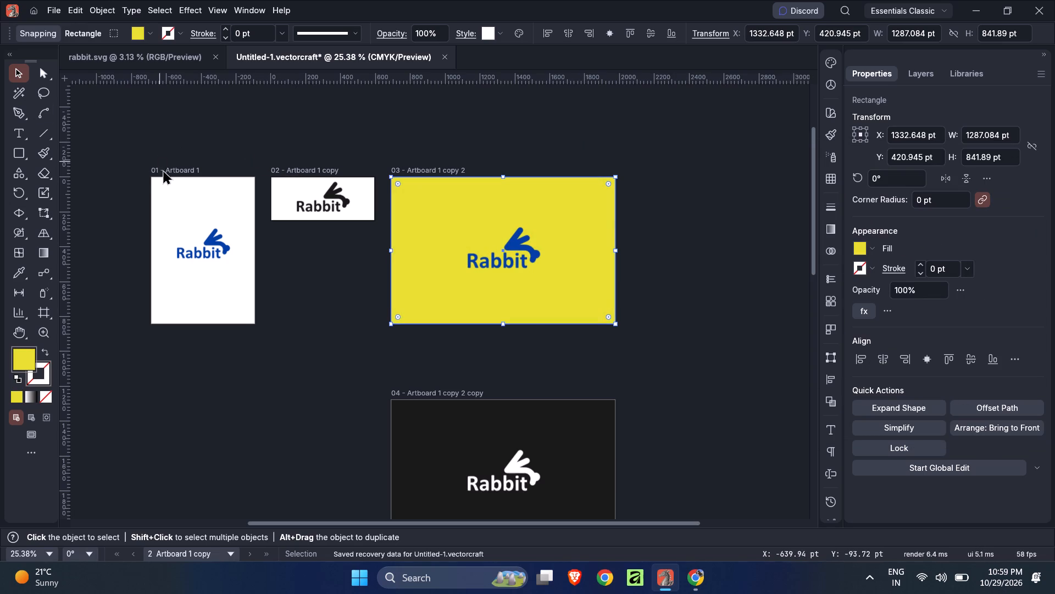
{"action": "left_click", "coordinate": [167, 174]}
{"action": "key", "text": "shift+o"}
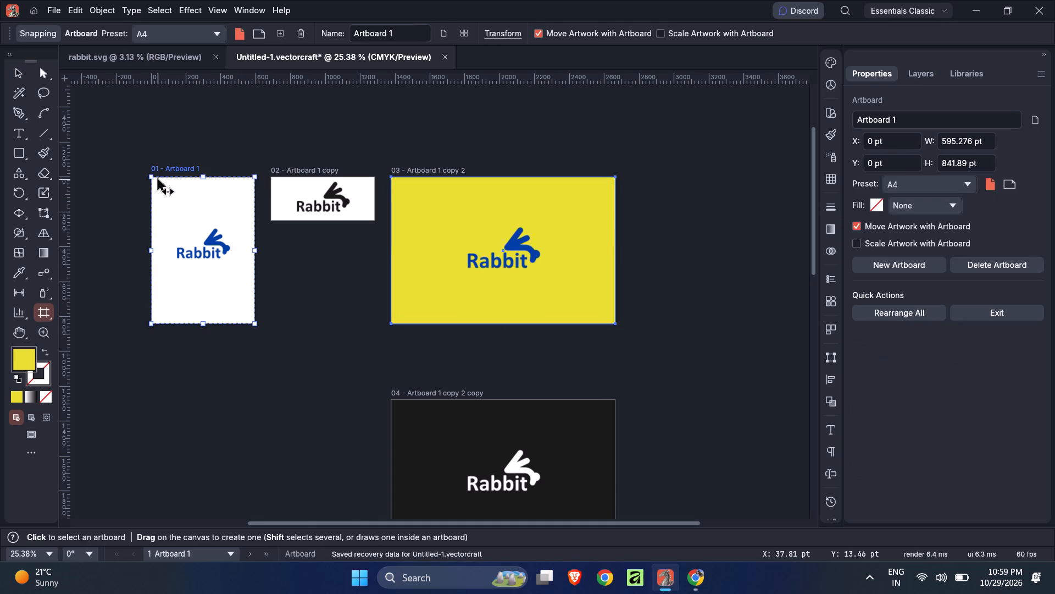
{"action": "key", "text": "BackSpace"}
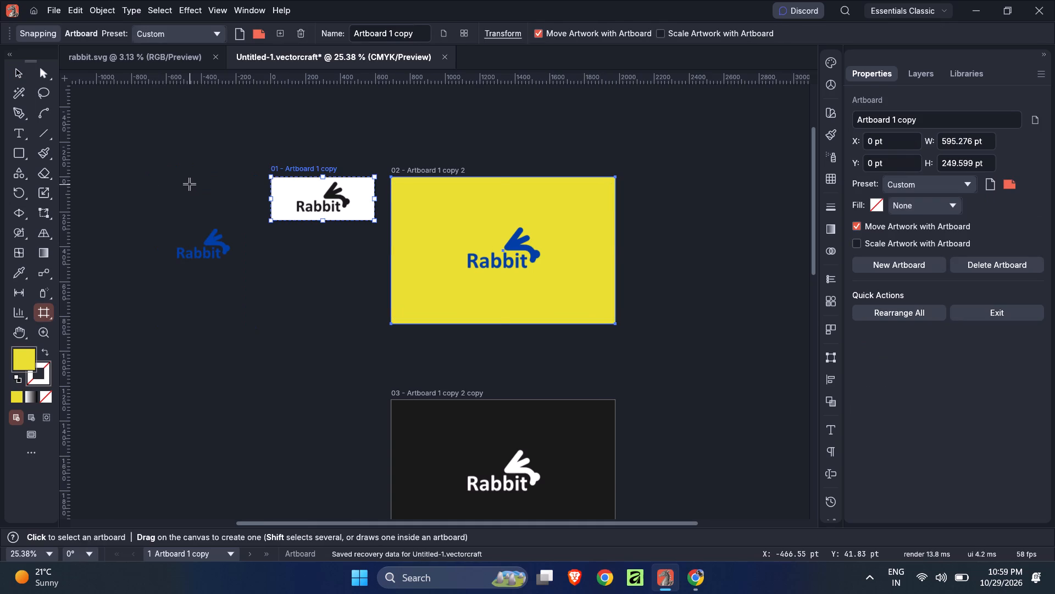
{"action": "key", "text": "BackSpace"}
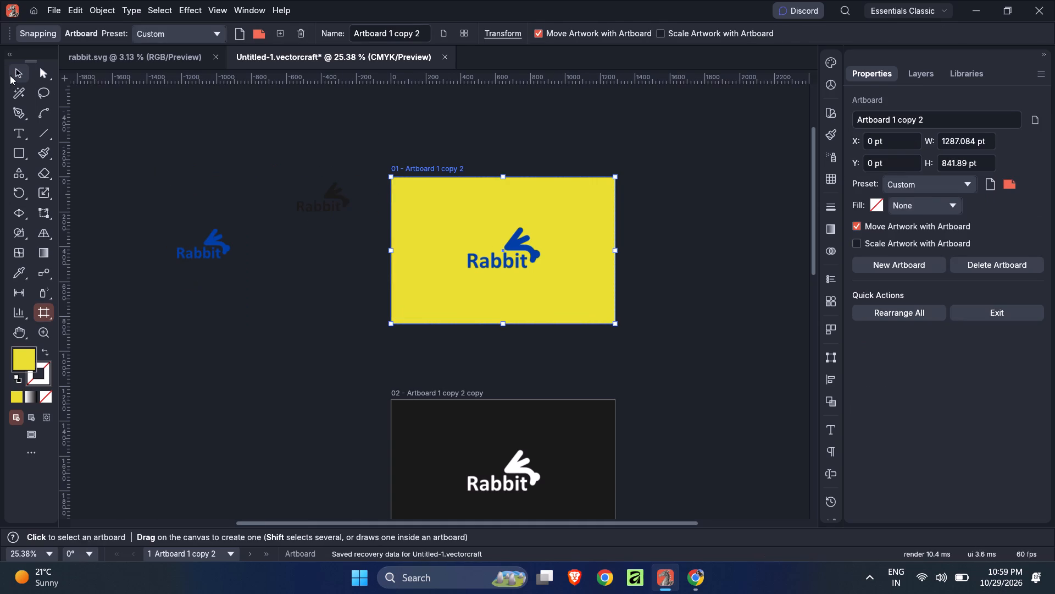
Delete the blue and black Rabbit logos left on the canvas beside the yellow artboard.
{"action": "left_click", "coordinate": [14, 75]}
{"action": "left_click", "coordinate": [347, 172]}
{"action": "left_click_drag", "start_coordinate": [349, 168], "coordinate": [214, 277]}
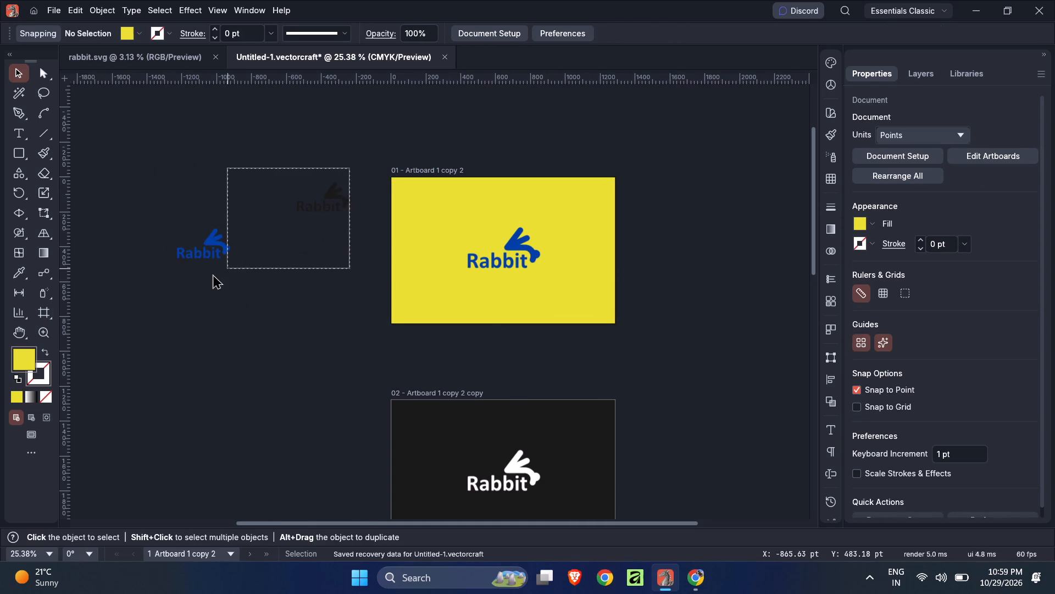
{"action": "left_click_drag", "start_coordinate": [214, 277], "coordinate": [173, 308]}
{"action": "key", "text": "Delete"}
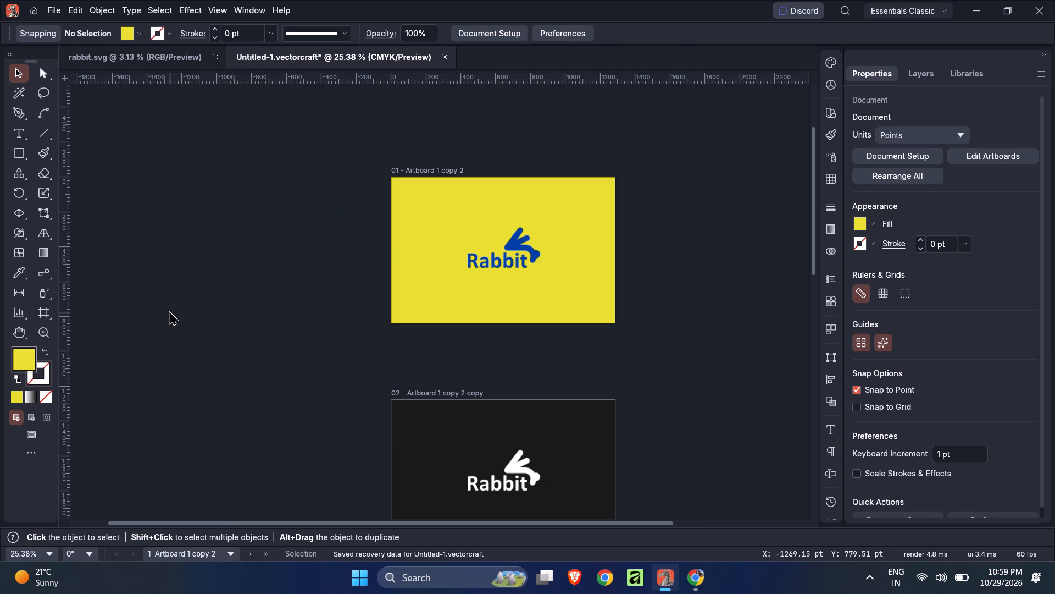
Rename the yellow artboard "Artboard 1 copy 2" as "Rabbit_logo".
{"action": "key", "text": "ctrl+0"}
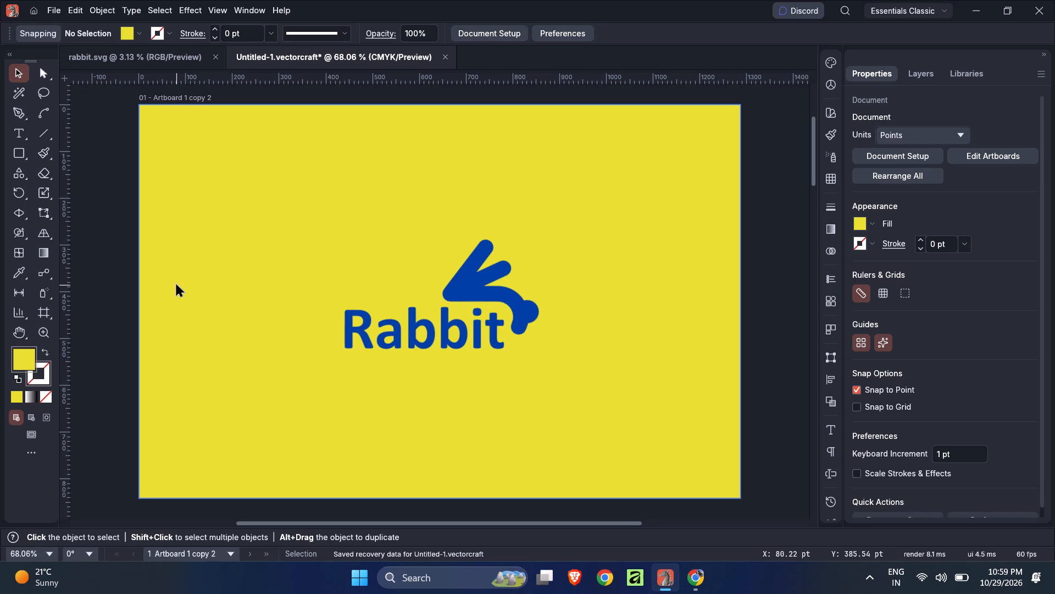
{"action": "scroll", "coordinate": [339, 275], "scroll_direction": "down", "scroll_amount": 2, "text": "ctrl"}
{"action": "scroll", "coordinate": [723, 195], "scroll_direction": "down", "scroll_amount": 4, "text": "ctrl"}
{"action": "scroll", "coordinate": [687, 212], "scroll_direction": "up", "scroll_amount": 6}
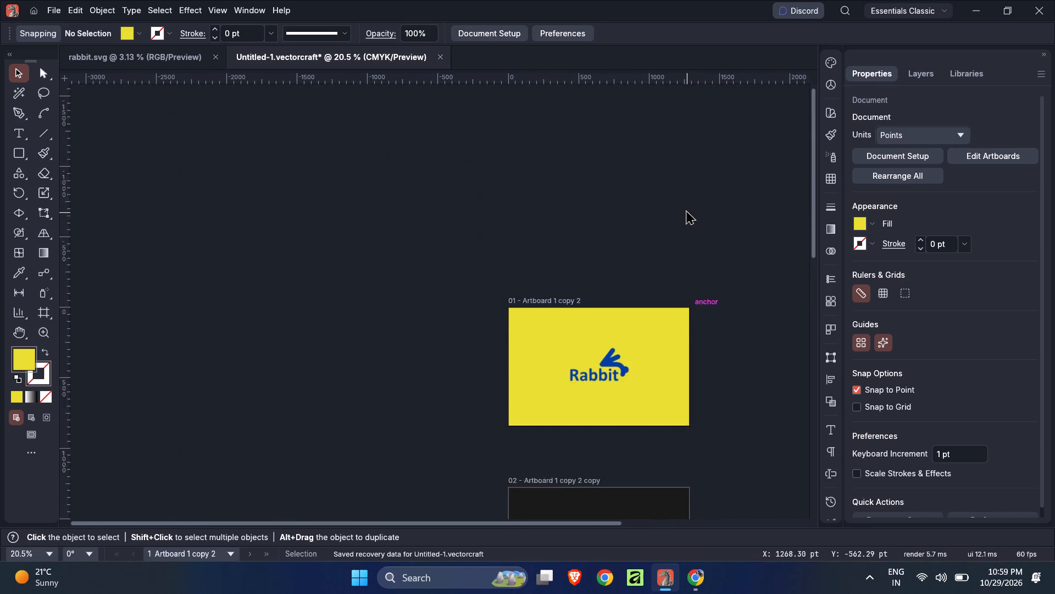
{"action": "scroll", "coordinate": [687, 212], "scroll_direction": "down", "scroll_amount": 20}
{"action": "scroll", "coordinate": [687, 212], "scroll_direction": "down", "scroll_amount": 3}
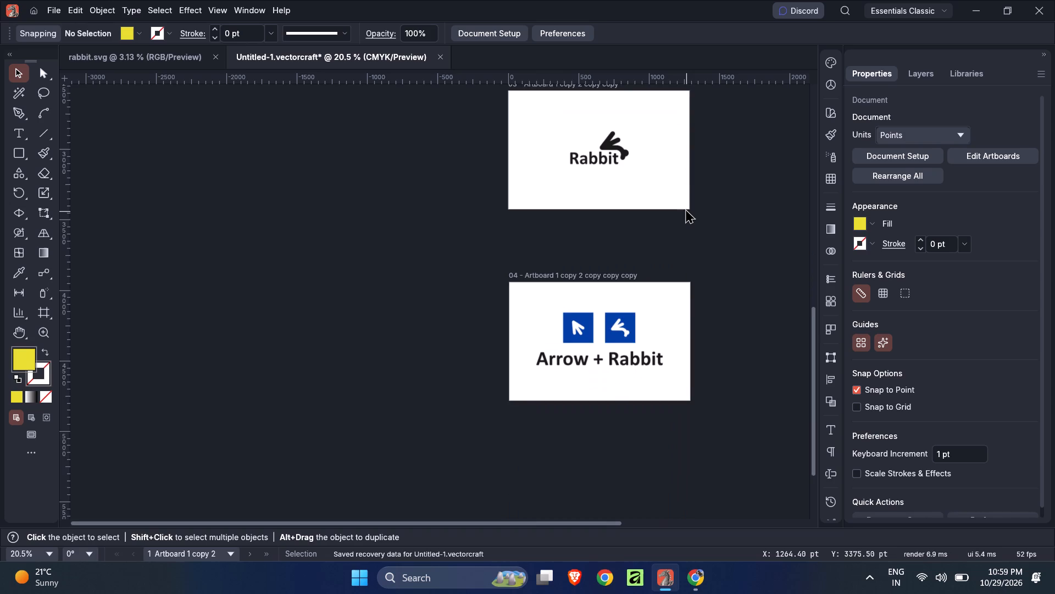
{"action": "scroll", "coordinate": [686, 211], "scroll_direction": "up", "scroll_amount": 17}
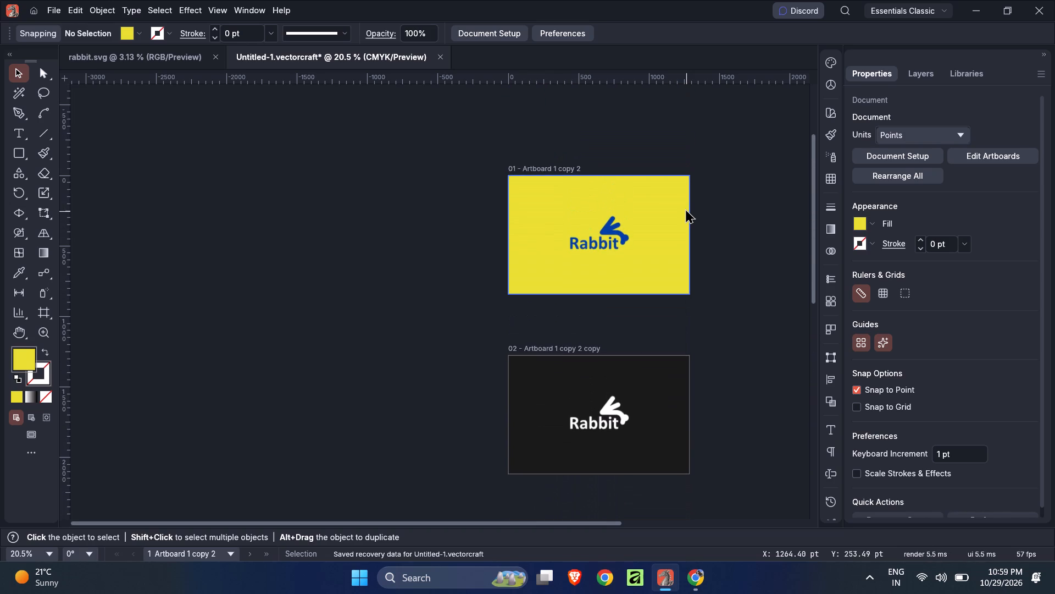
{"action": "left_click", "coordinate": [561, 169]}
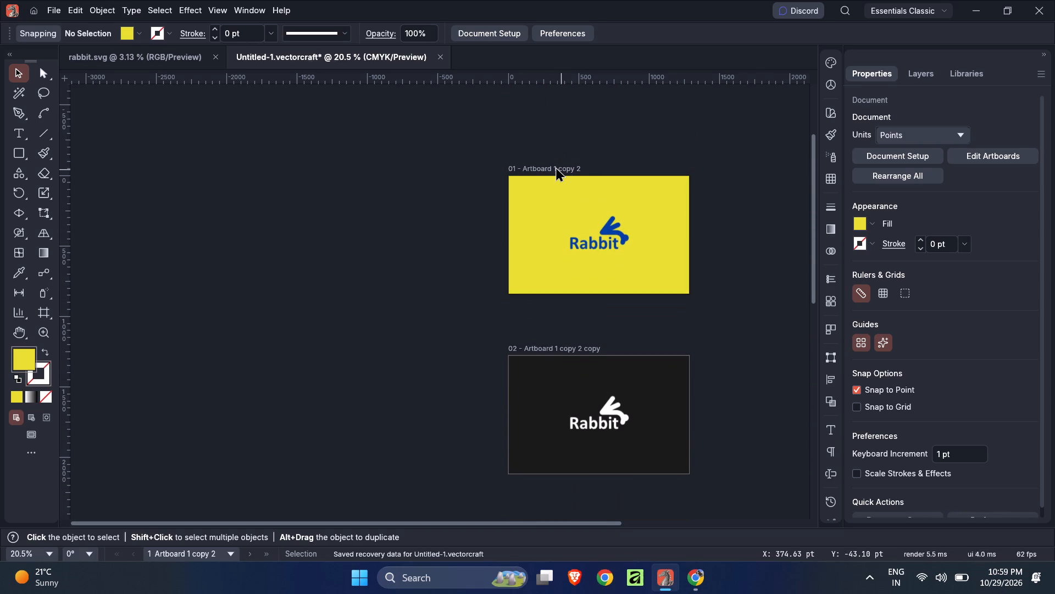
{"action": "left_click", "coordinate": [557, 169]}
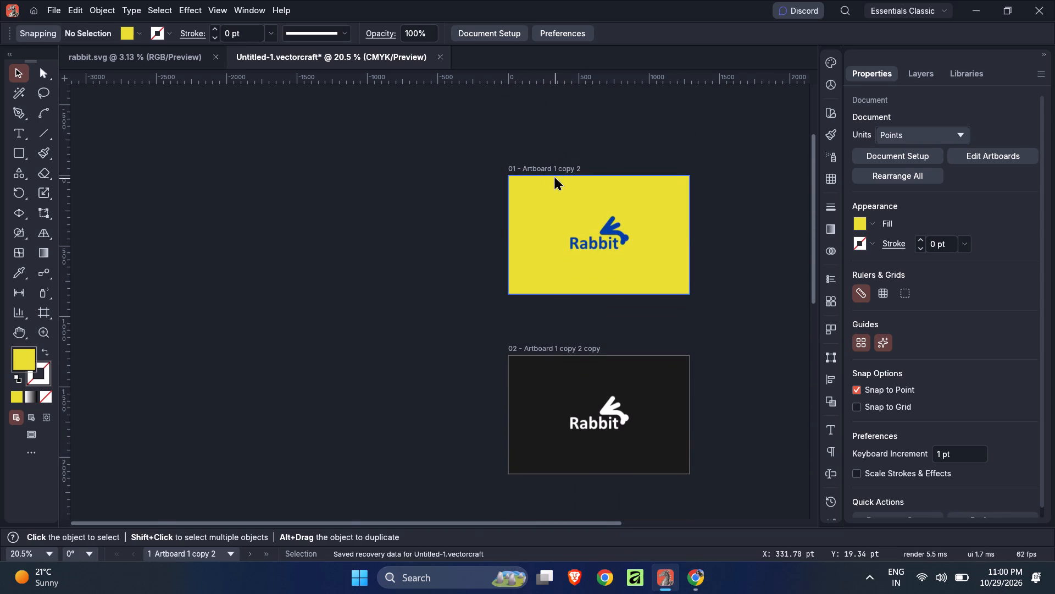
{"action": "key", "text": "shift+o"}
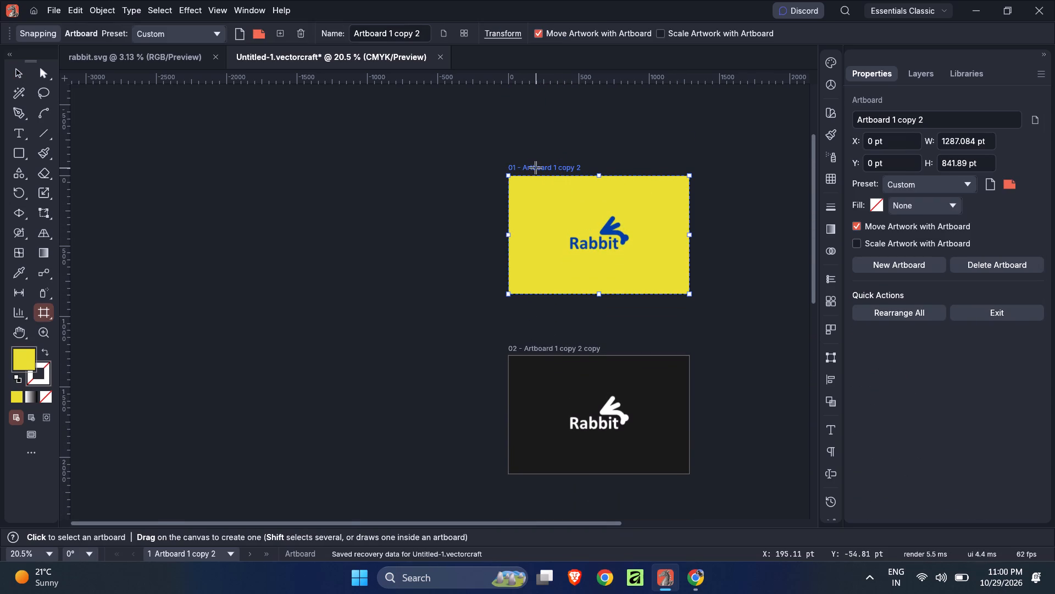
{"action": "left_click", "coordinate": [536, 168]}
{"action": "left_click", "coordinate": [415, 33]}
{"action": "key", "text": "ctrl+a"}
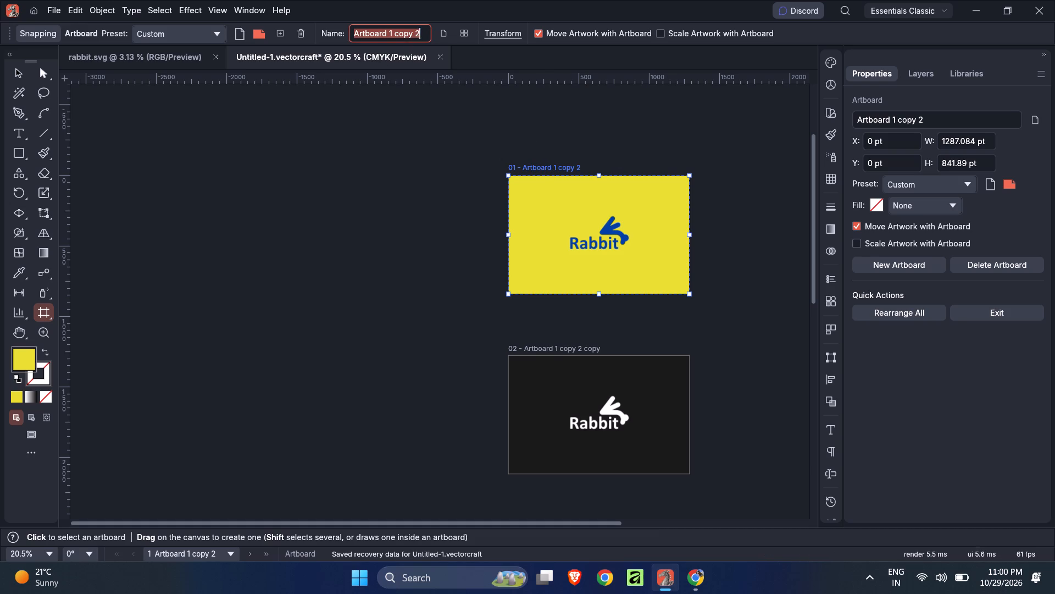
{"action": "type", "text": "Rabbit"}
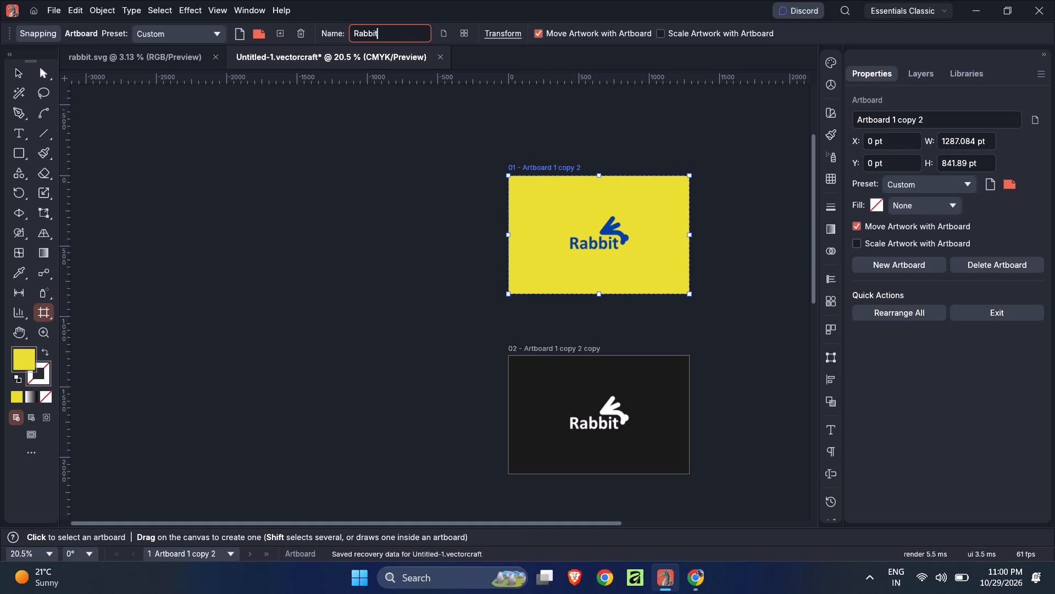
{"action": "type", "text": "_logo"}
{"action": "key", "text": "Return"}
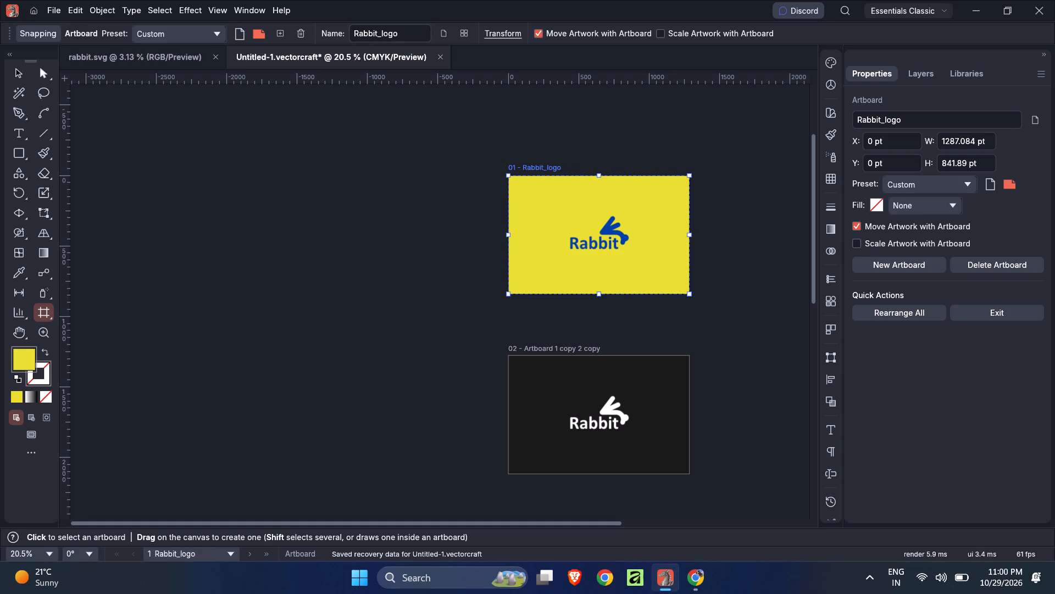
Rename the black artboard "Artboard 1 copy 2 copy" as "rabbit_logo".
{"action": "left_click", "coordinate": [550, 350]}
{"action": "scroll", "coordinate": [550, 349], "scroll_direction": "down", "scroll_amount": 4}
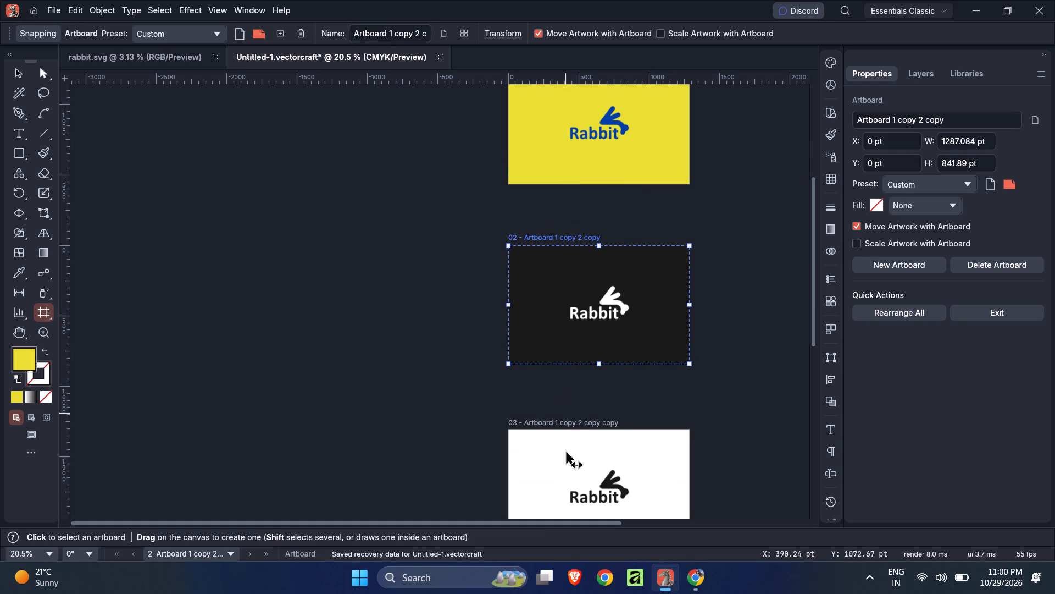
{"action": "left_click", "coordinate": [546, 444], "text": "shift"}
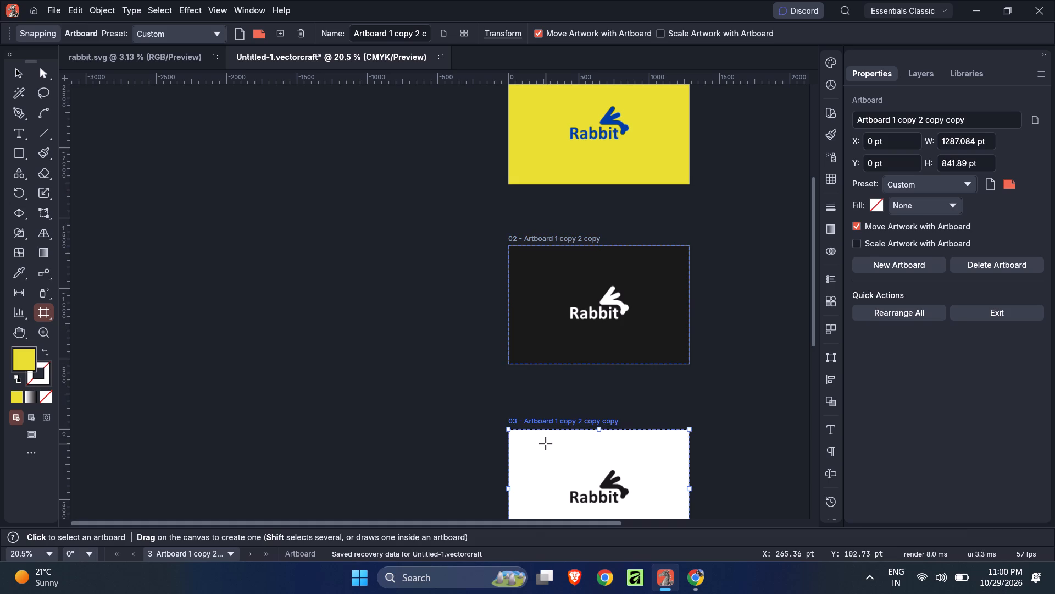
{"action": "left_click", "coordinate": [553, 426], "text": "shift"}
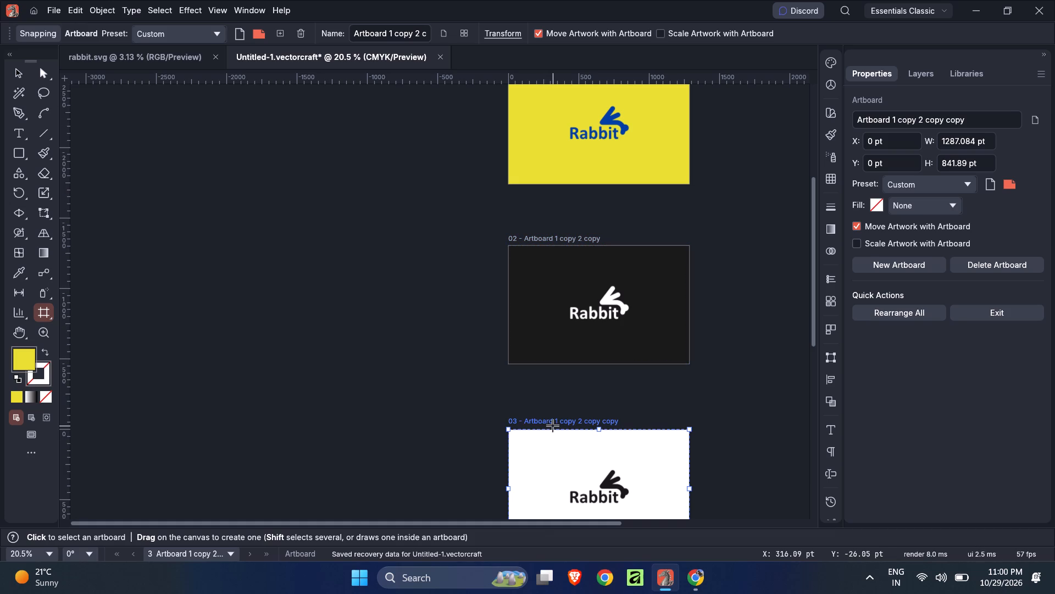
{"action": "left_click", "coordinate": [544, 237]}
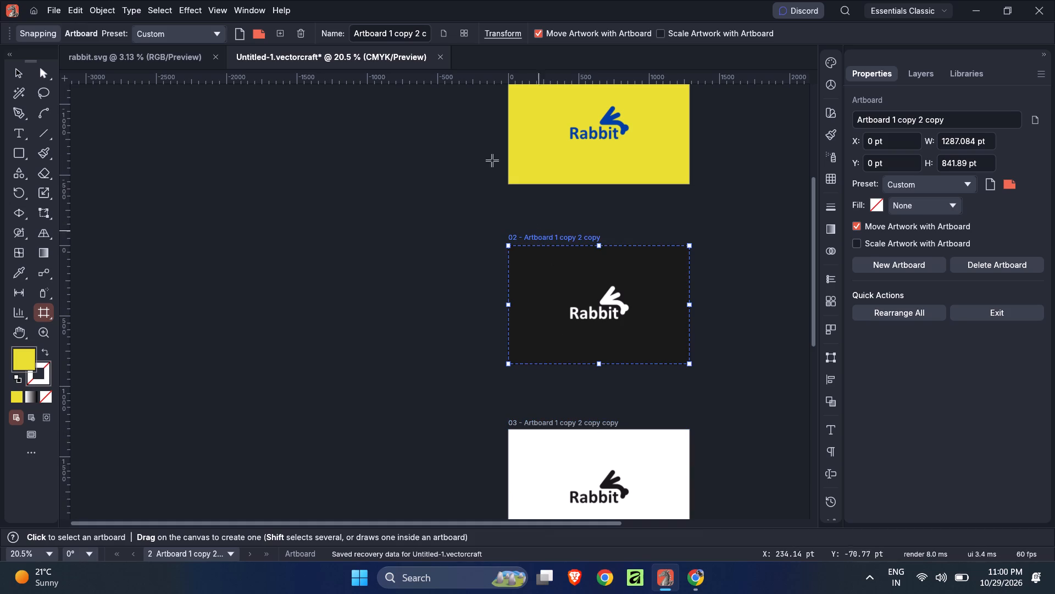
{"action": "left_click", "coordinate": [390, 35]}
{"action": "key", "text": "ctrl+a"}
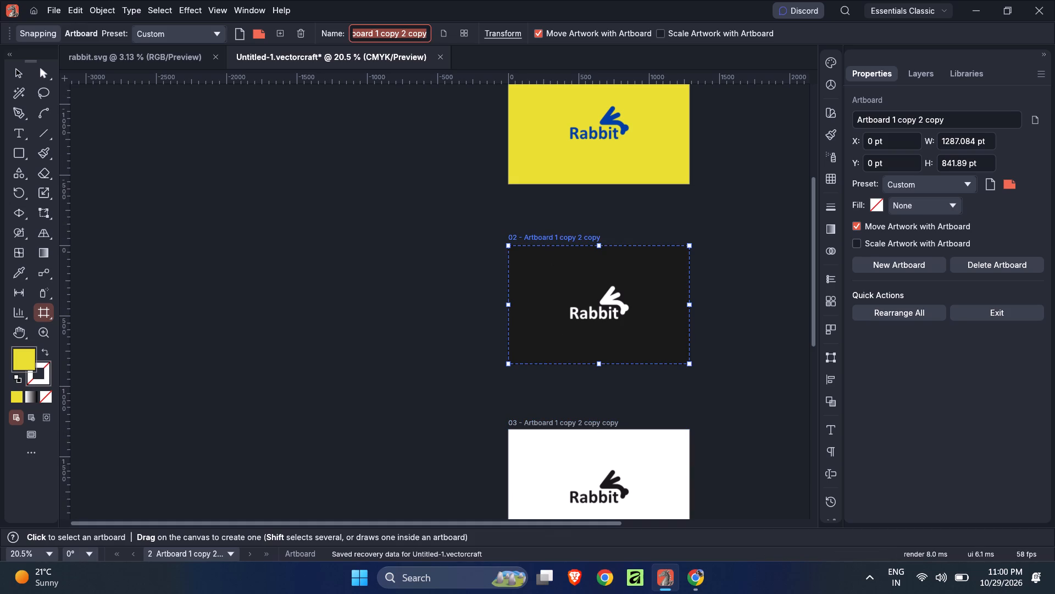
{"action": "type", "text": "rabbit"}
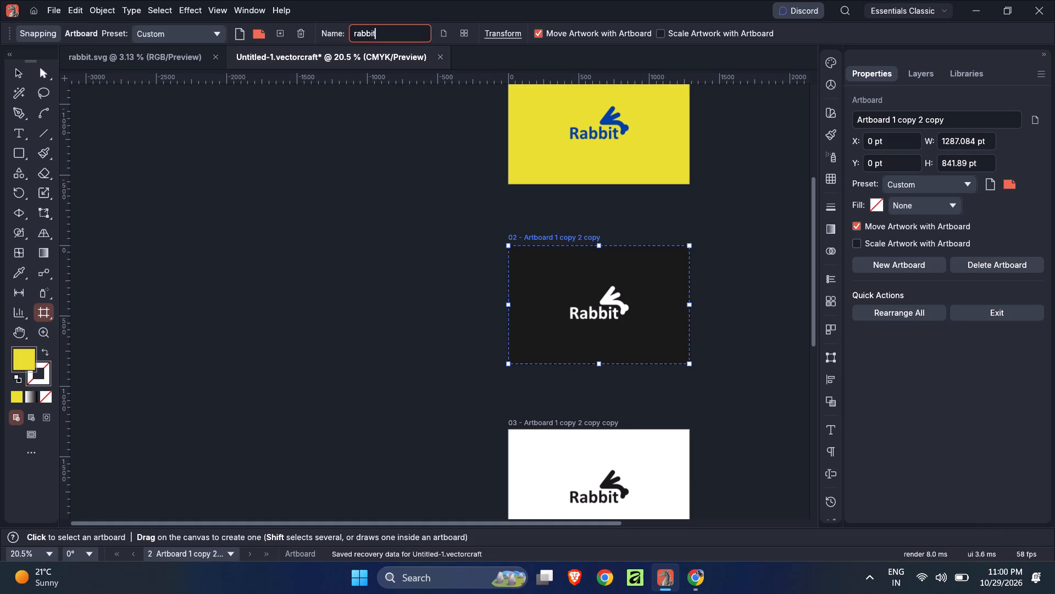
{"action": "type", "text": "_logo"}
{"action": "key", "text": "Return"}
Rename the white artboard with the black Rabbit logo, "Artboard 1 copy 2 copy copy", as "rabbit logo".
{"action": "scroll", "coordinate": [392, 45], "scroll_direction": "down", "scroll_amount": 3}
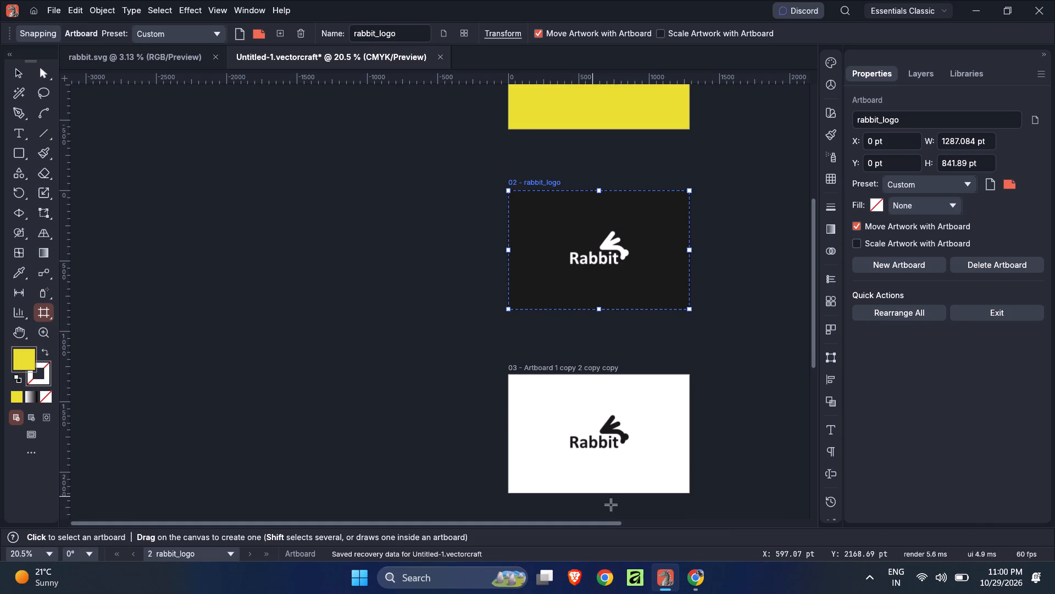
{"action": "left_click", "coordinate": [538, 365]}
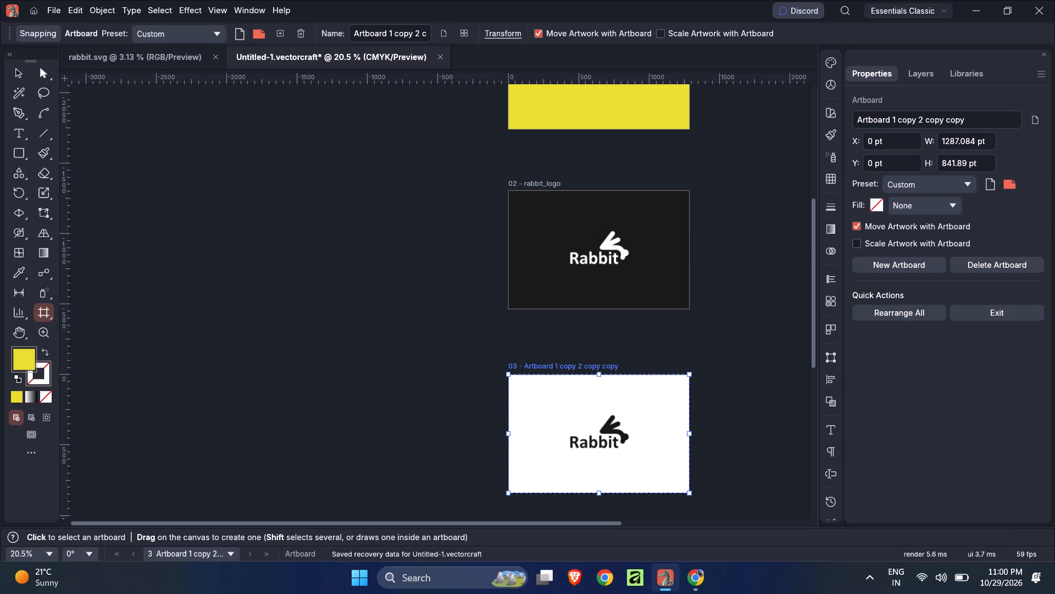
{"action": "left_click", "coordinate": [415, 31]}
{"action": "key", "text": "ctrl+a"}
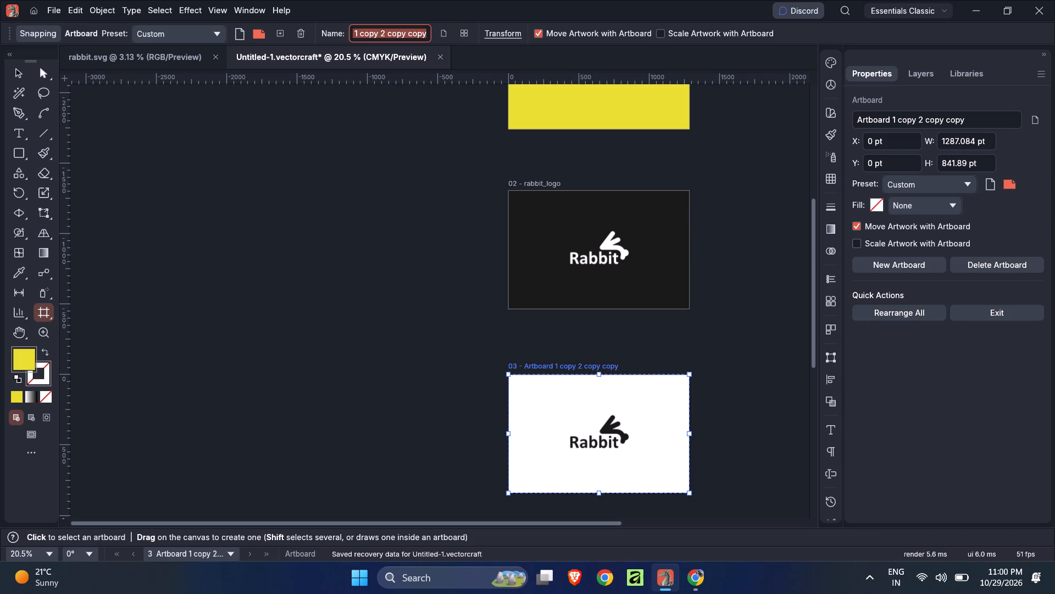
{"action": "type", "text": "rabbit logo"}
{"action": "key", "text": "Return"}
Rename the "Arrow + Rabbit" concept artboard as "Meaning".
{"action": "scroll", "coordinate": [415, 35], "scroll_direction": "down", "scroll_amount": 4}
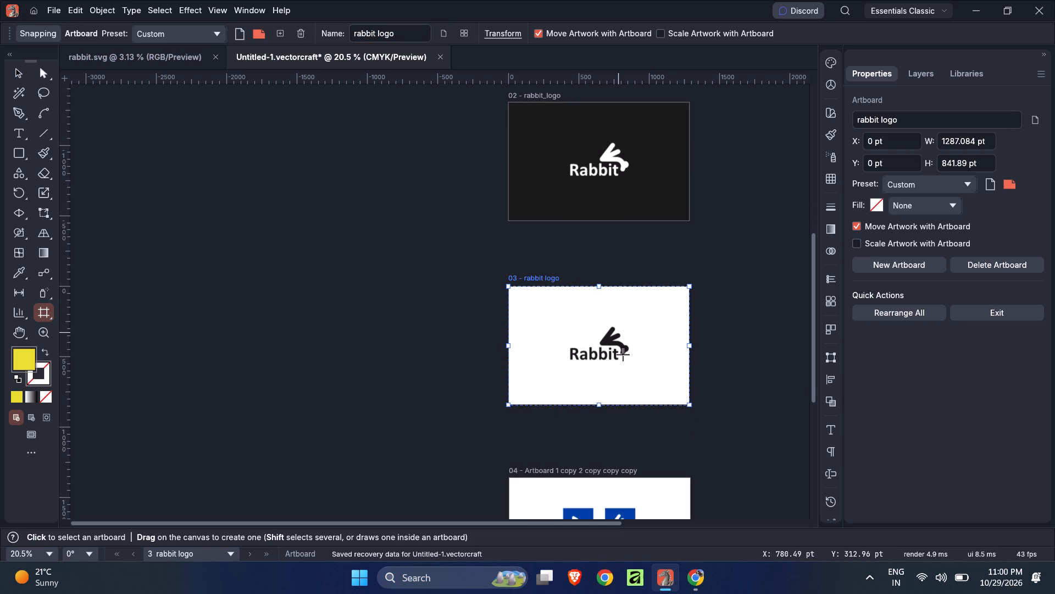
{"action": "scroll", "coordinate": [626, 360], "scroll_direction": "down", "scroll_amount": 4}
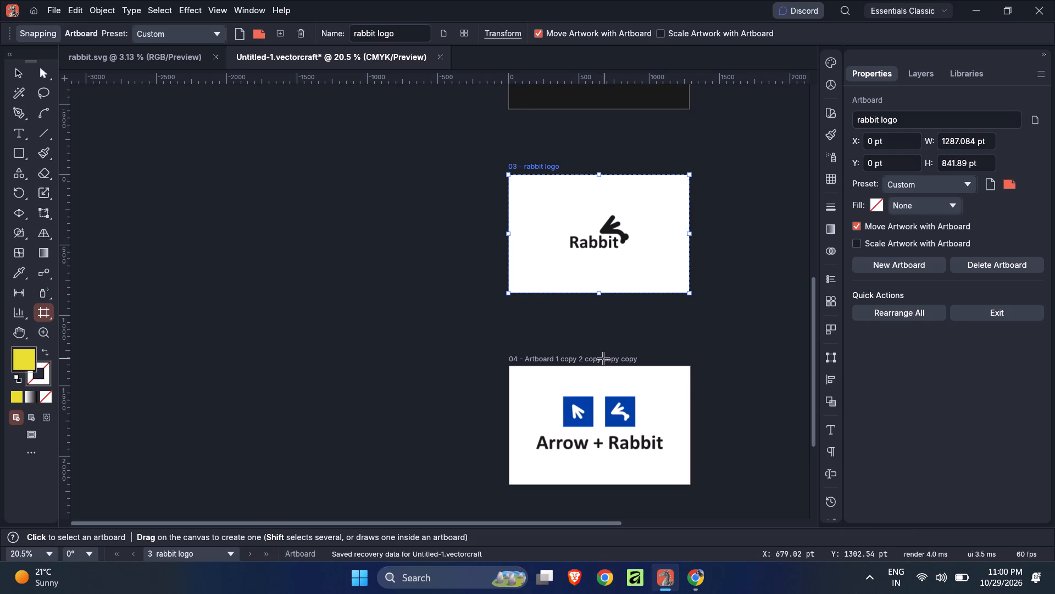
{"action": "left_click", "coordinate": [596, 364]}
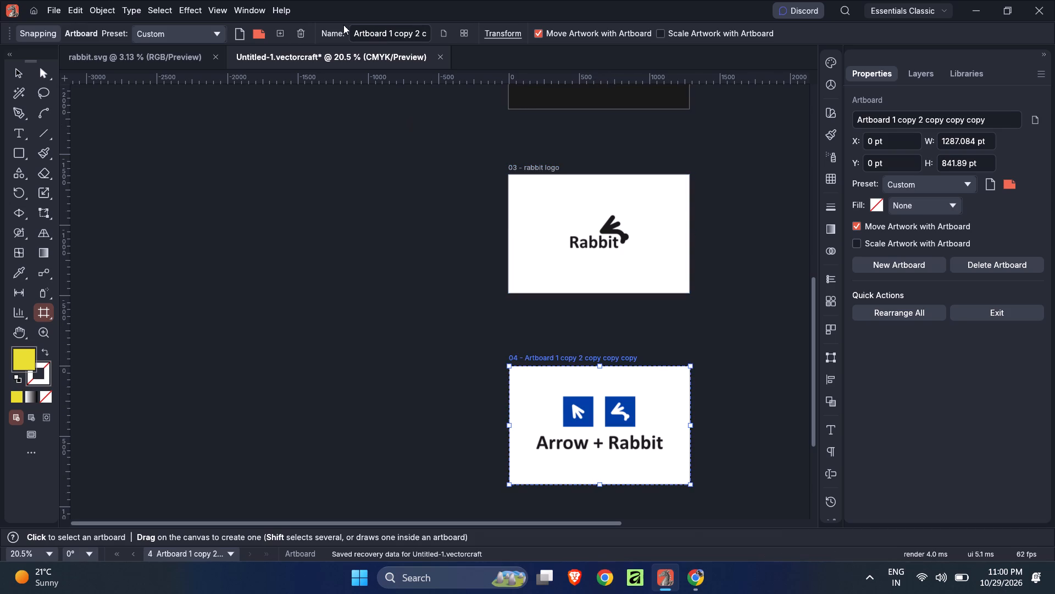
{"action": "left_click", "coordinate": [391, 30]}
{"action": "key", "text": "ctrl+a"}
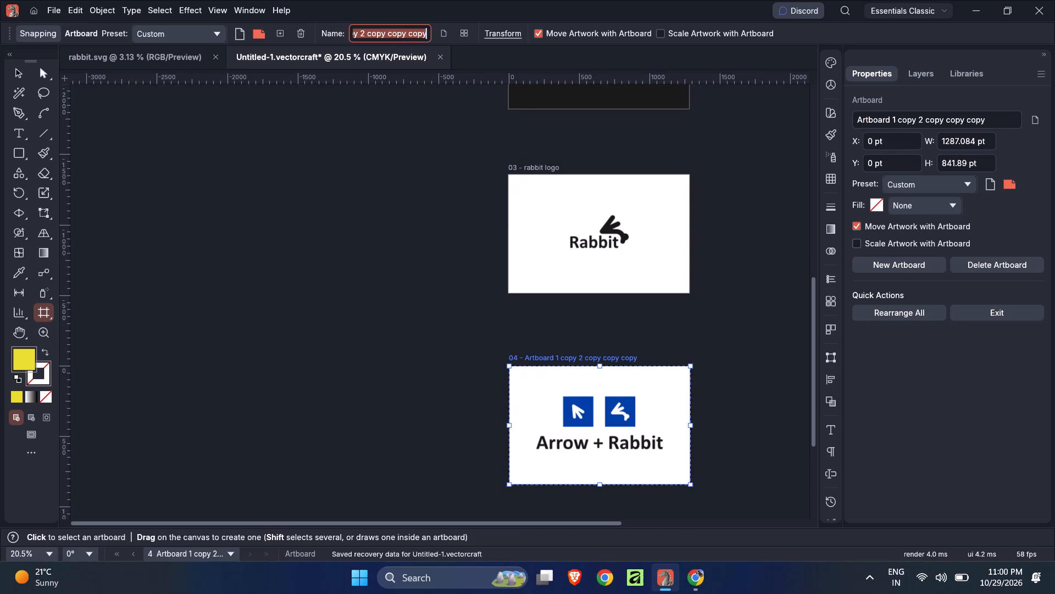
{"action": "type", "text": "Mea"}
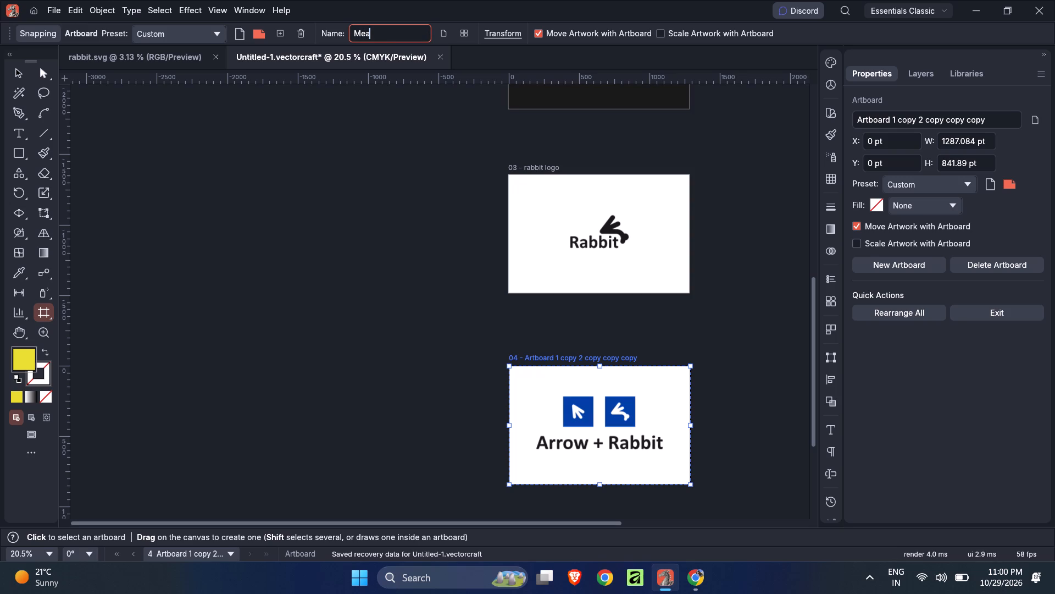
{"action": "type", "text": "ning"}
{"action": "key", "text": "Return"}
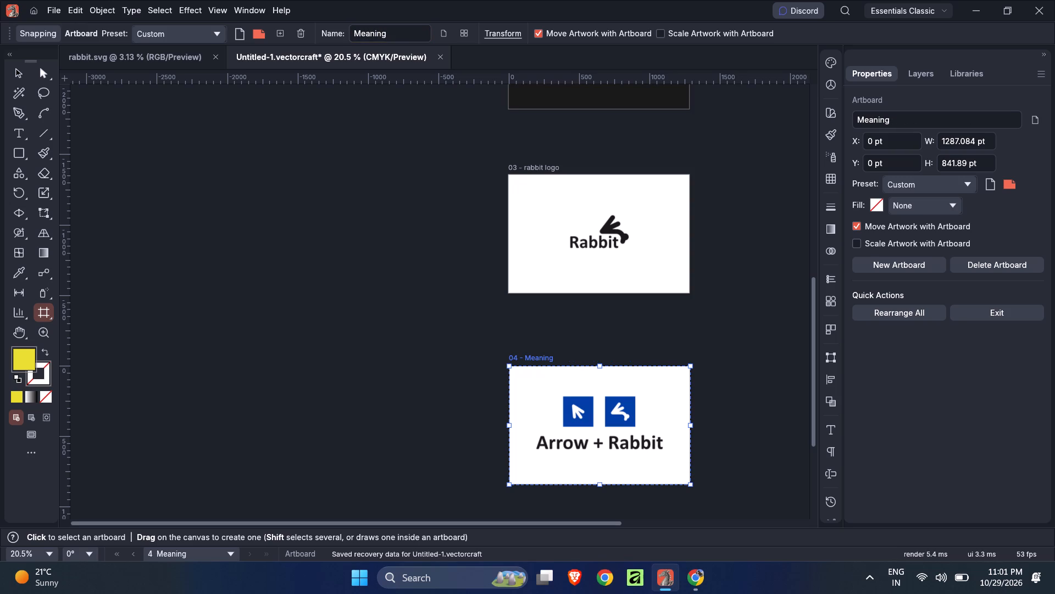
Leave artboard editing for the Selection tool, clear the selection and save the document.
{"action": "scroll", "coordinate": [560, 218], "scroll_direction": "down", "scroll_amount": 2}
{"action": "scroll", "coordinate": [668, 377], "scroll_direction": "up", "scroll_amount": 17}
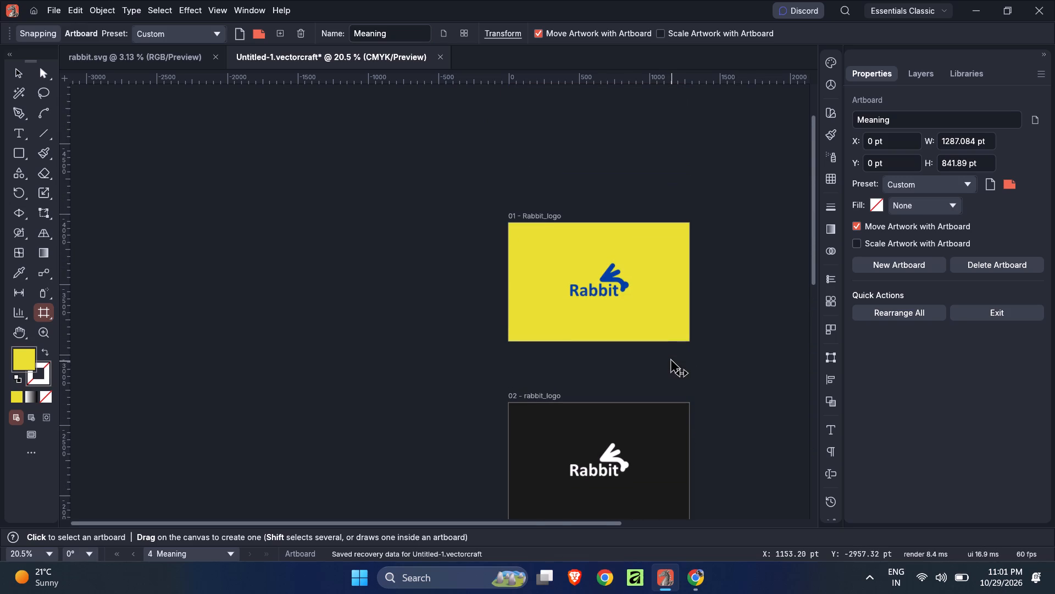
{"action": "left_click", "coordinate": [15, 71]}
{"action": "left_click", "coordinate": [227, 158]}
{"action": "key", "text": "ctrl+s"}
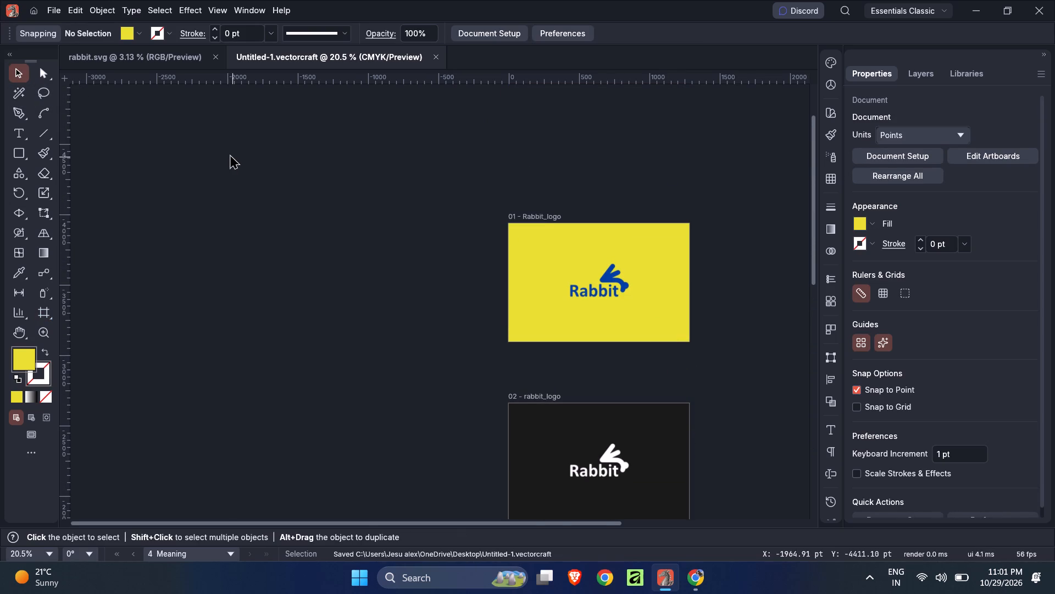
Check the four artboards and export them all for screens as 1x PNG files to the Desktop folder.
{"action": "scroll", "coordinate": [580, 153], "scroll_direction": "down", "scroll_amount": 5}
{"action": "scroll", "coordinate": [625, 153], "scroll_direction": "down", "scroll_amount": 14}
{"action": "scroll", "coordinate": [626, 154], "scroll_direction": "up", "scroll_amount": 1}
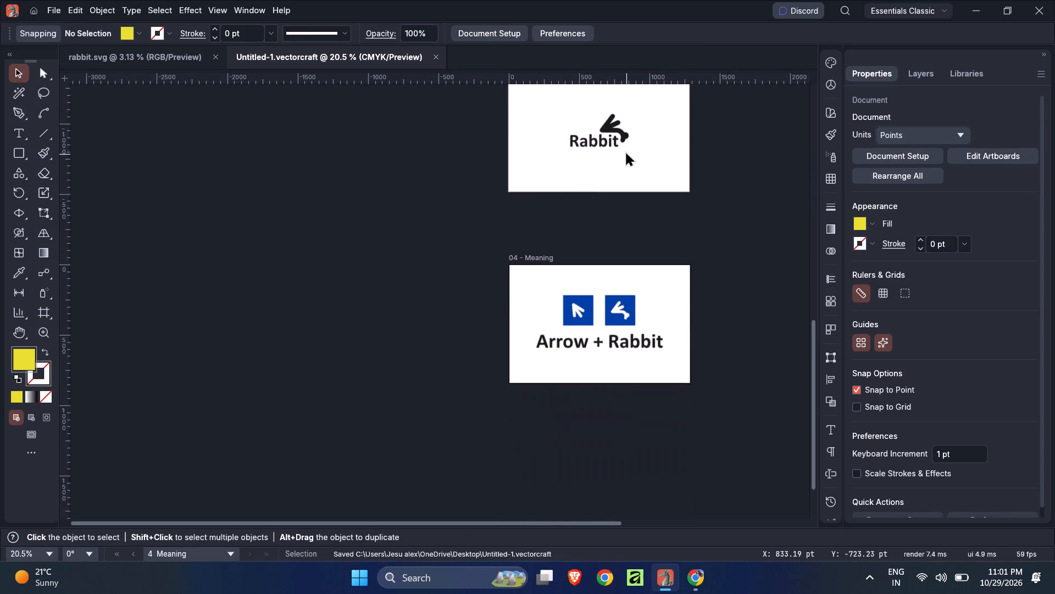
{"action": "scroll", "coordinate": [626, 154], "scroll_direction": "up", "scroll_amount": 5}
{"action": "scroll", "coordinate": [628, 155], "scroll_direction": "down", "scroll_amount": 5}
{"action": "scroll", "coordinate": [624, 157], "scroll_direction": "up", "scroll_amount": 7}
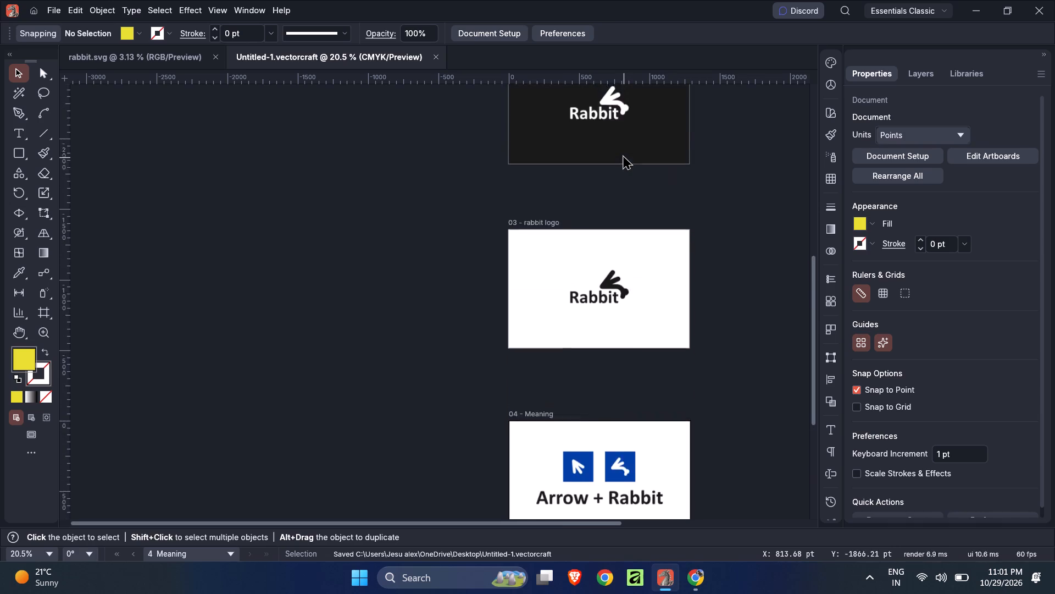
{"action": "scroll", "coordinate": [624, 157], "scroll_direction": "up", "scroll_amount": 9}
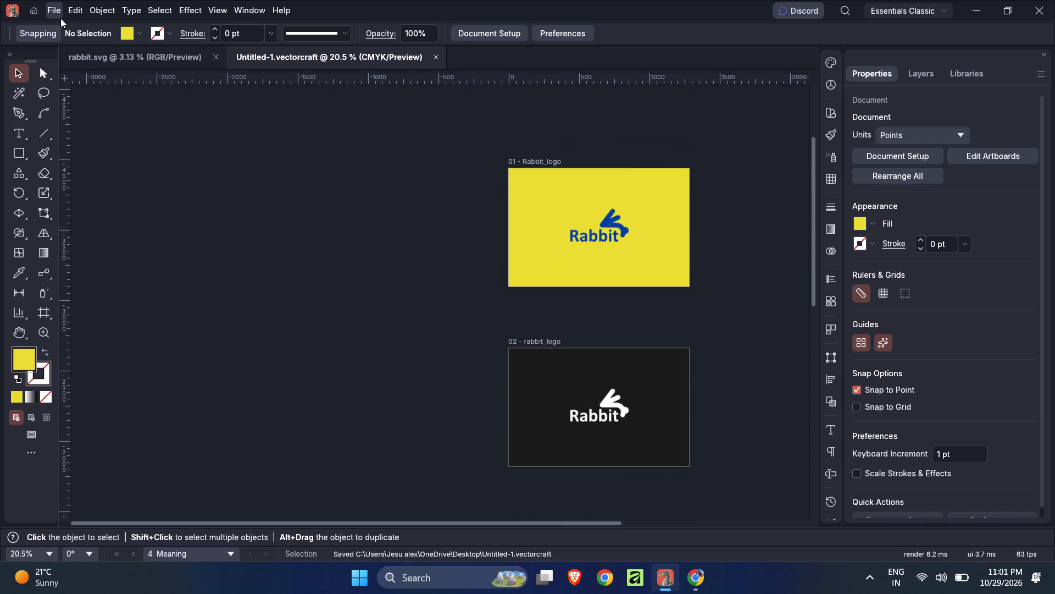
{"action": "left_click", "coordinate": [56, 12]}
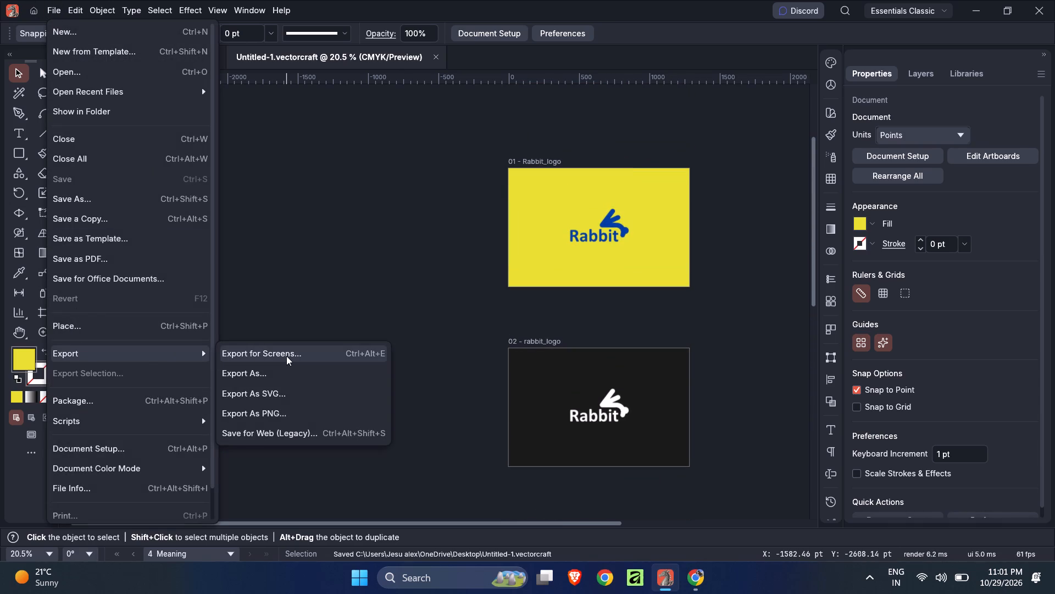
{"action": "left_click", "coordinate": [287, 356]}
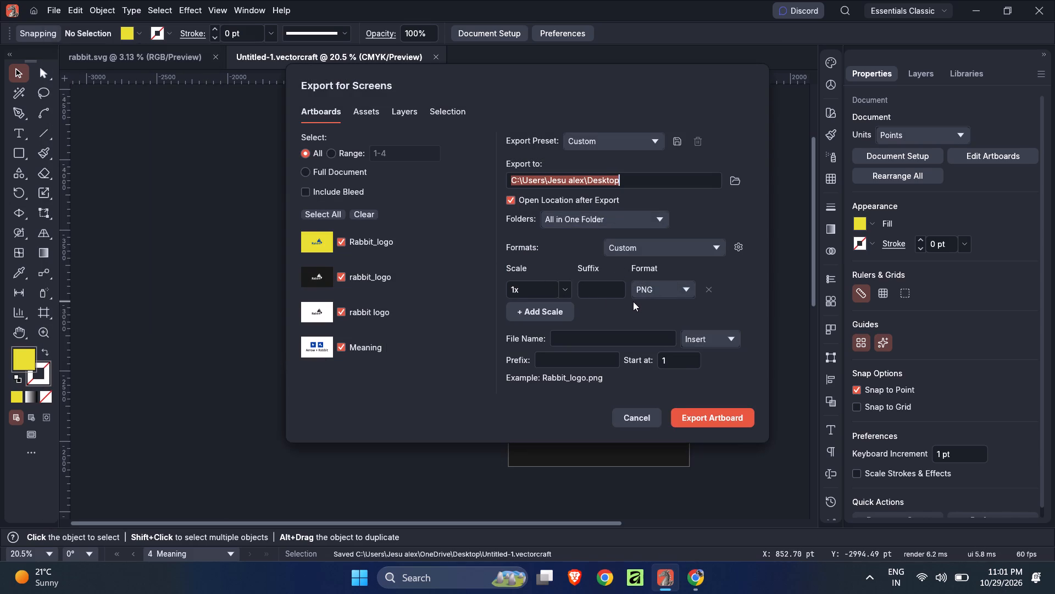
{"action": "left_click", "coordinate": [724, 414]}
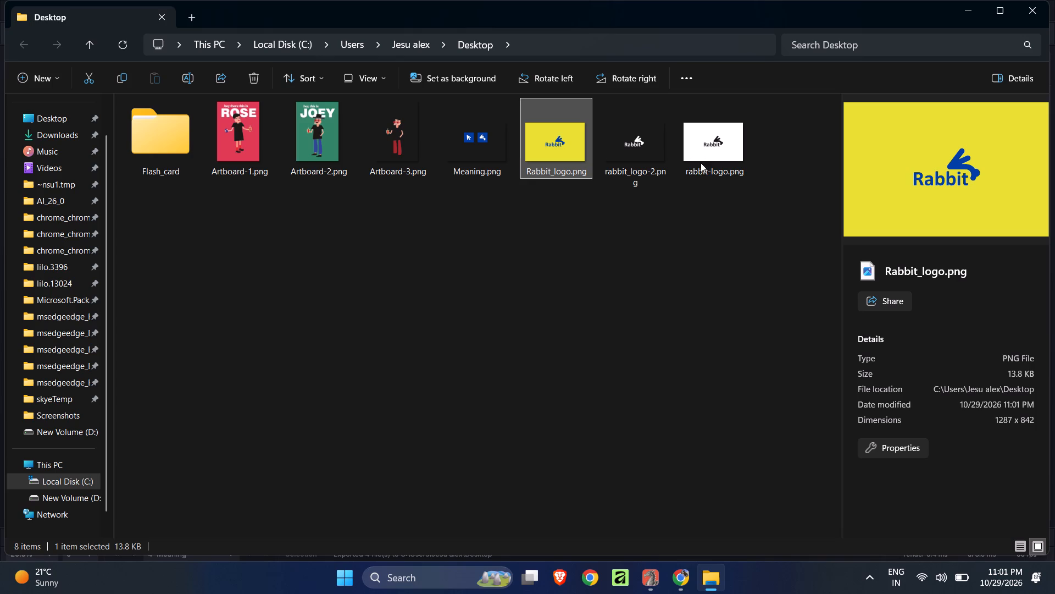
Return to the vector editor and export all four artboards for screens again as 1x JPG 100 files to the Desktop folder.
{"action": "key", "text": "alt+Tab"}
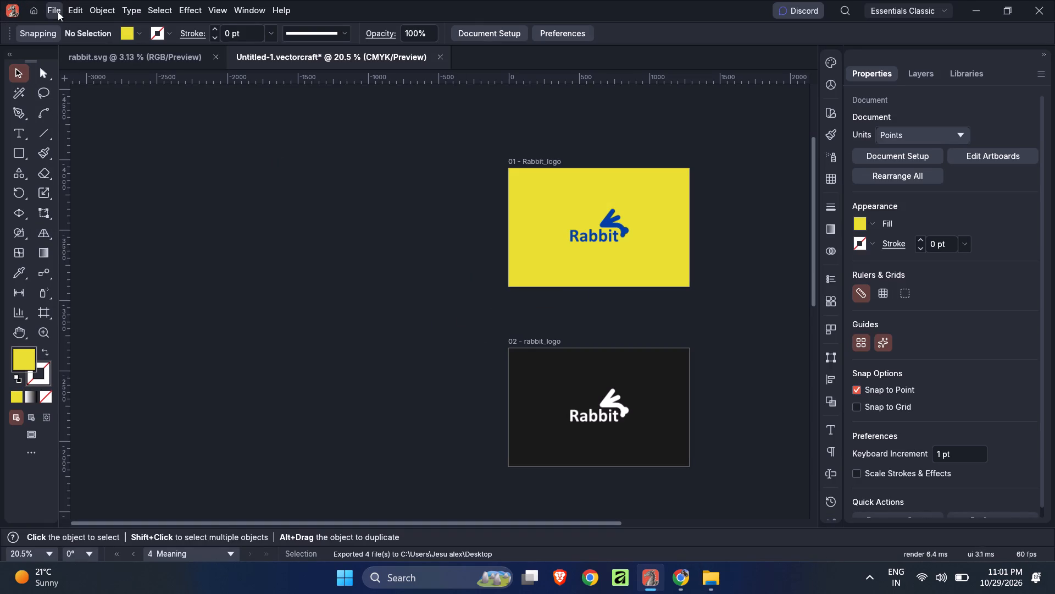
{"action": "left_click", "coordinate": [58, 12]}
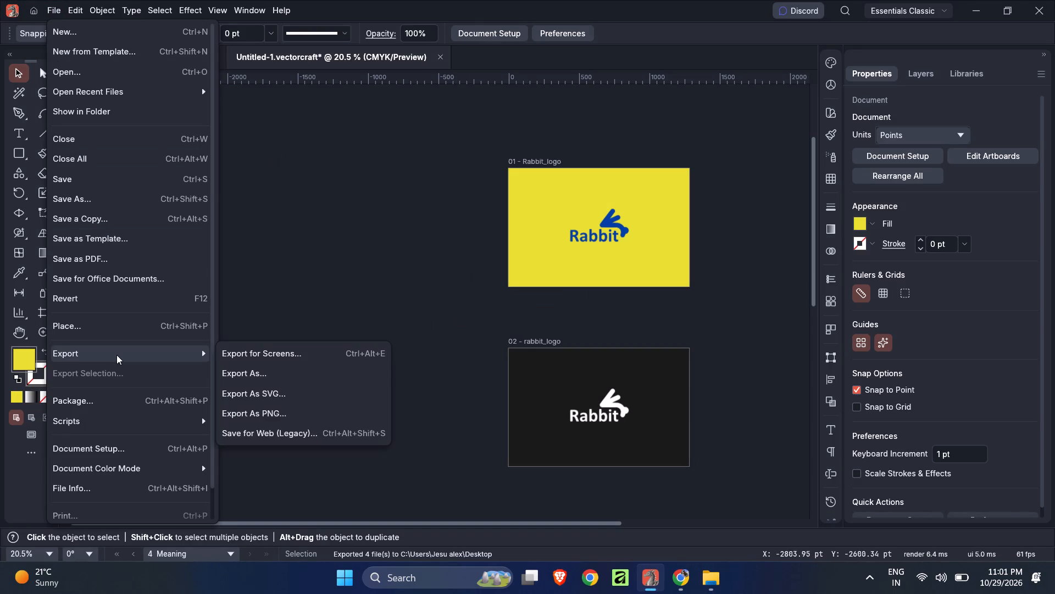
{"action": "left_click", "coordinate": [321, 353]}
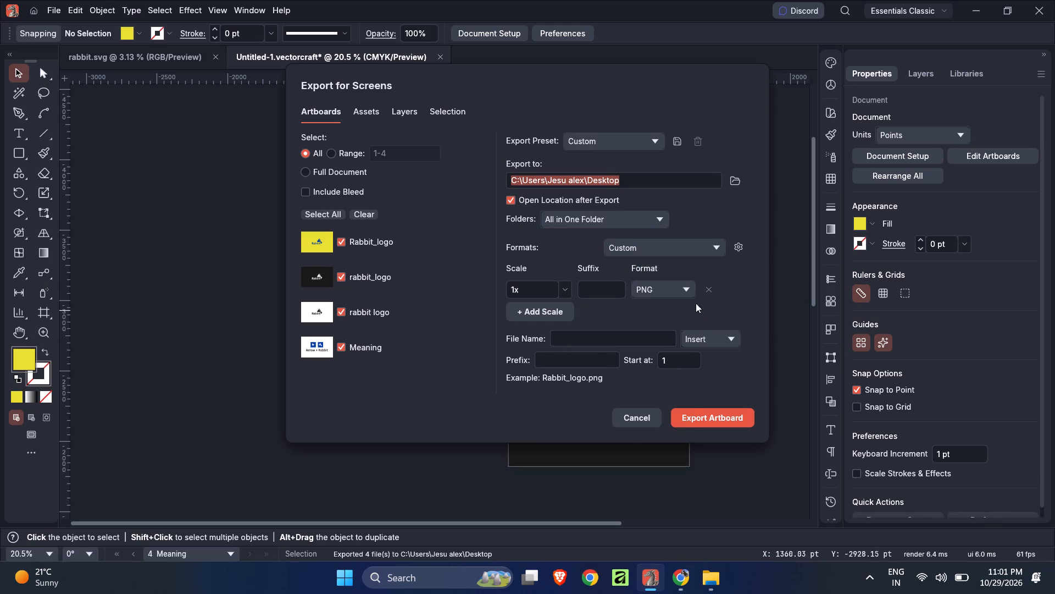
{"action": "left_click", "coordinate": [675, 287]}
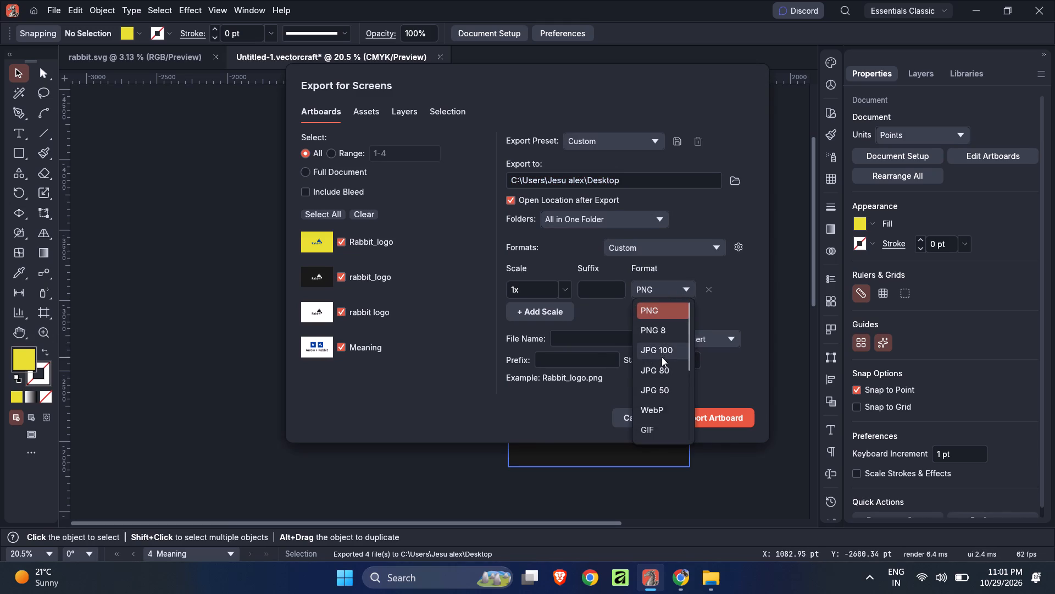
{"action": "left_click", "coordinate": [658, 350]}
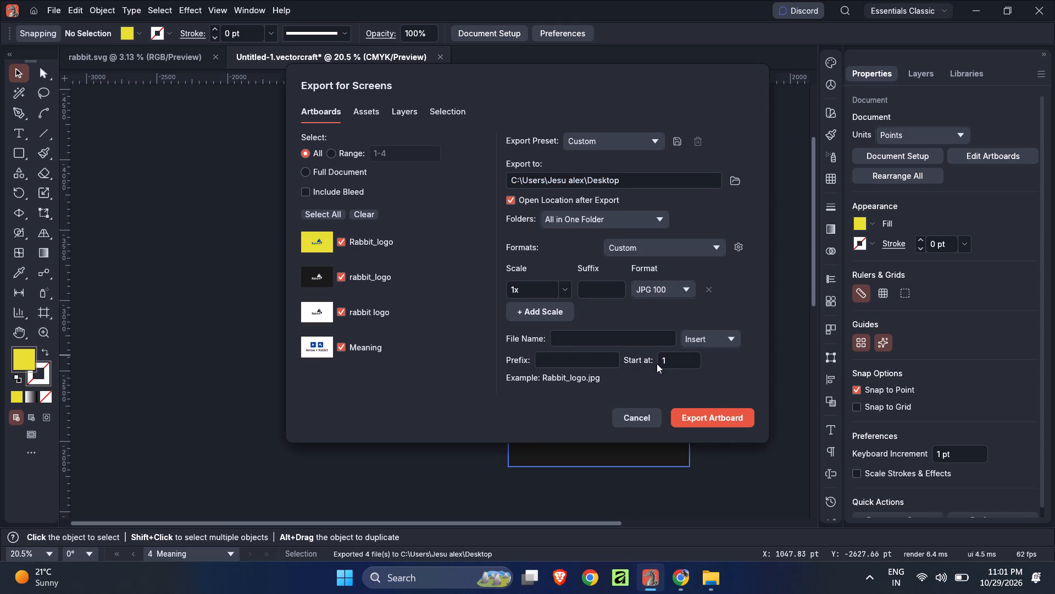
{"action": "left_click", "coordinate": [692, 414]}
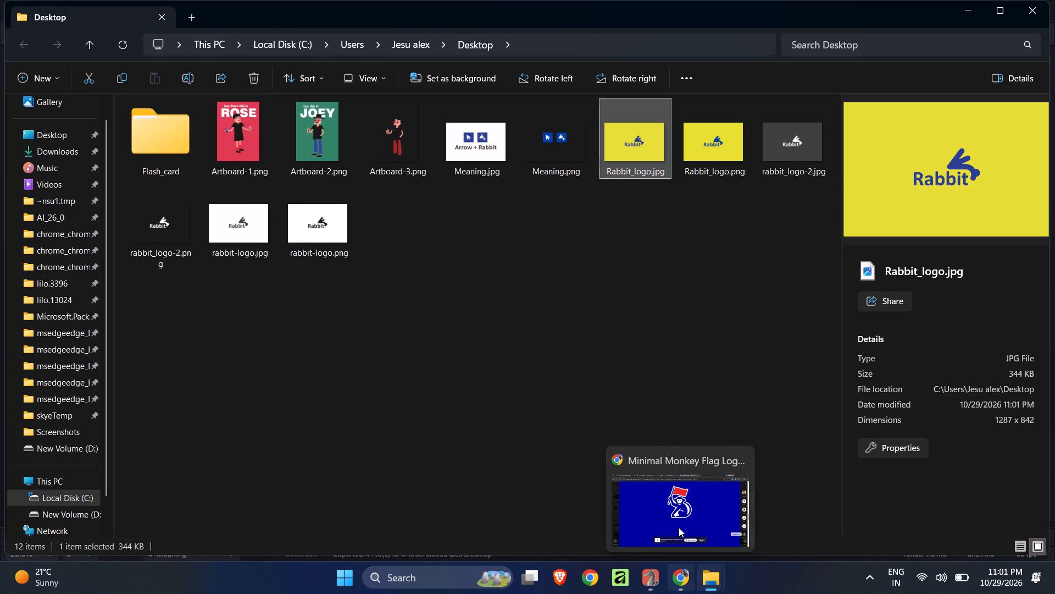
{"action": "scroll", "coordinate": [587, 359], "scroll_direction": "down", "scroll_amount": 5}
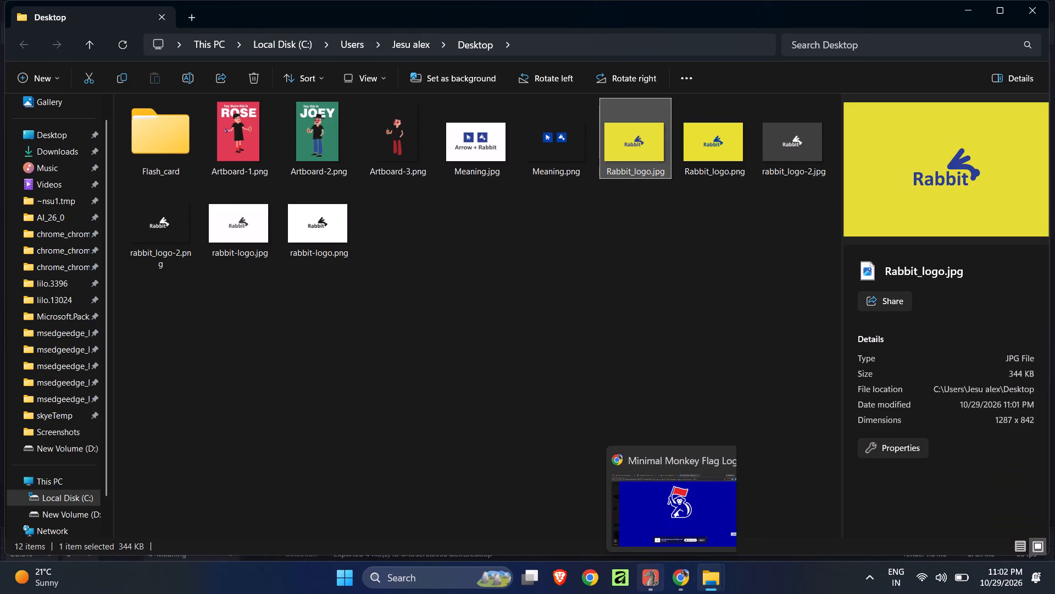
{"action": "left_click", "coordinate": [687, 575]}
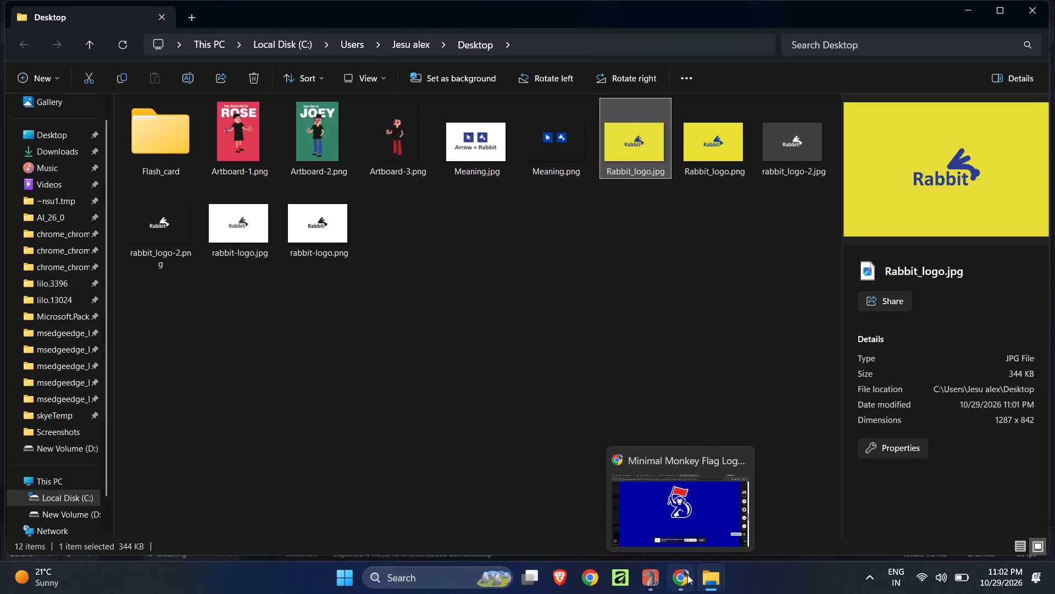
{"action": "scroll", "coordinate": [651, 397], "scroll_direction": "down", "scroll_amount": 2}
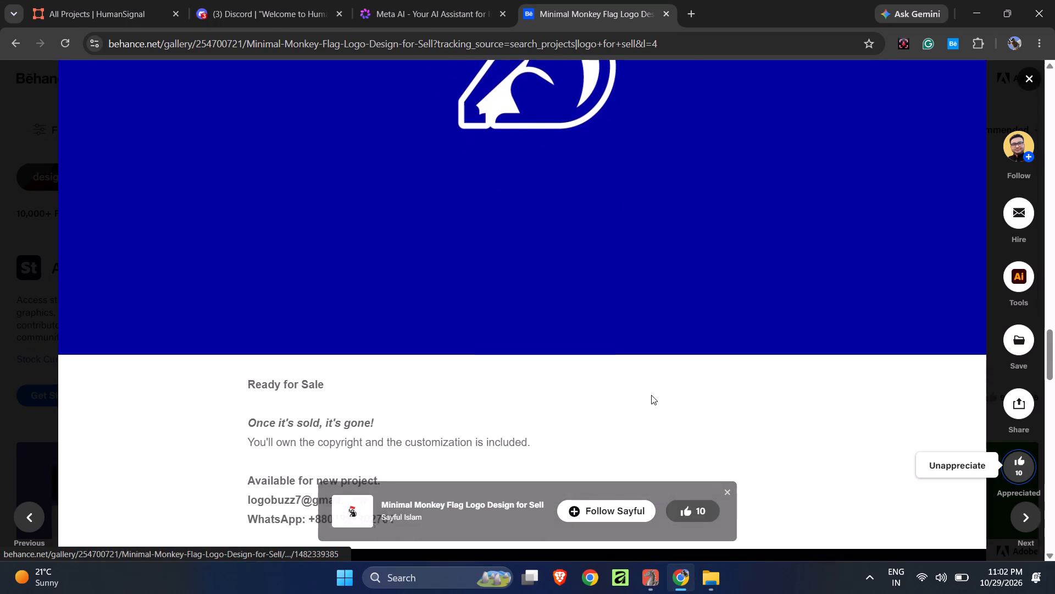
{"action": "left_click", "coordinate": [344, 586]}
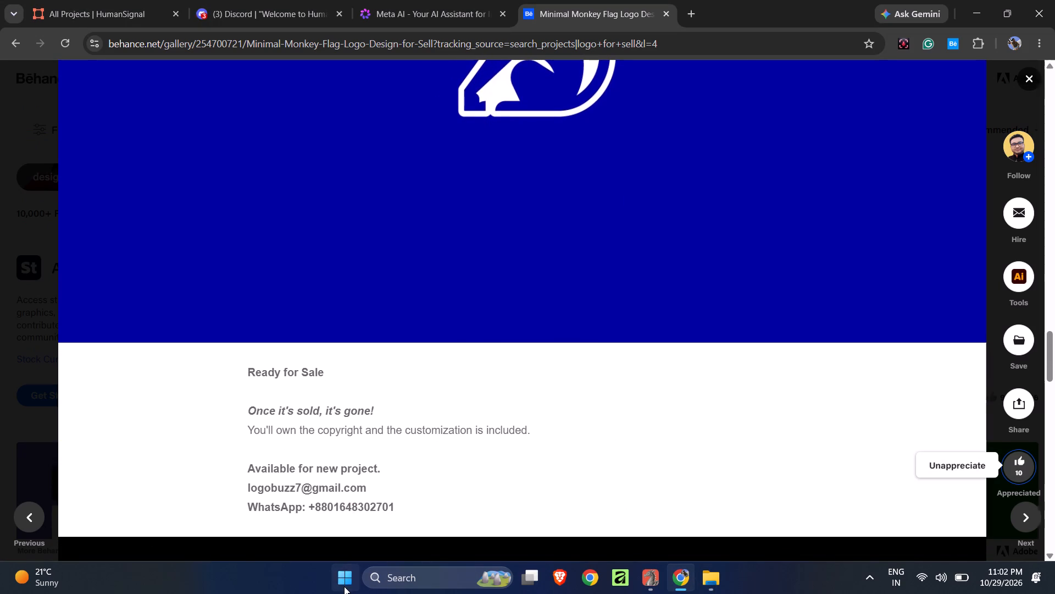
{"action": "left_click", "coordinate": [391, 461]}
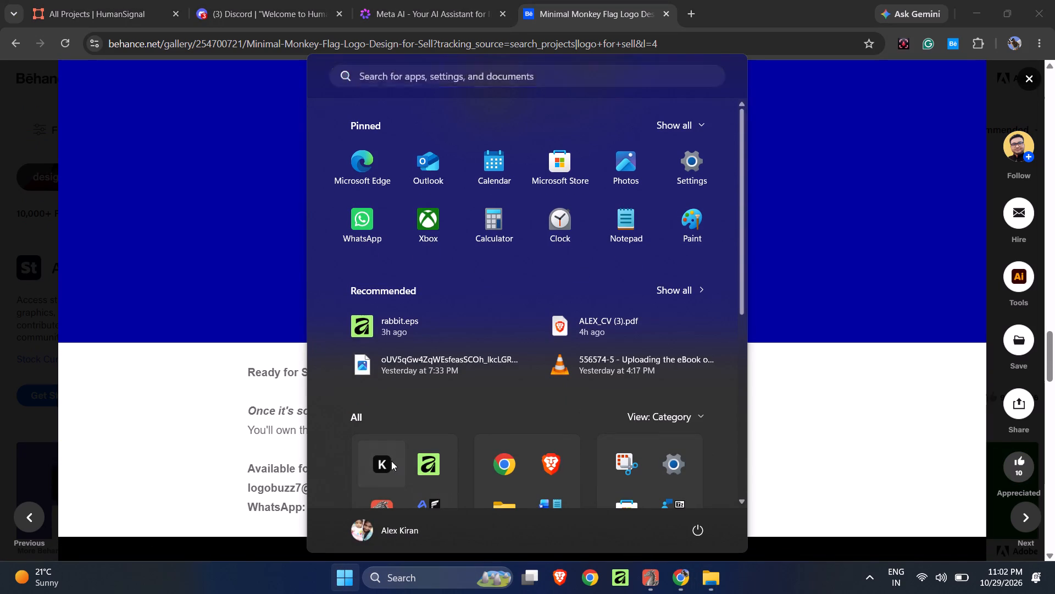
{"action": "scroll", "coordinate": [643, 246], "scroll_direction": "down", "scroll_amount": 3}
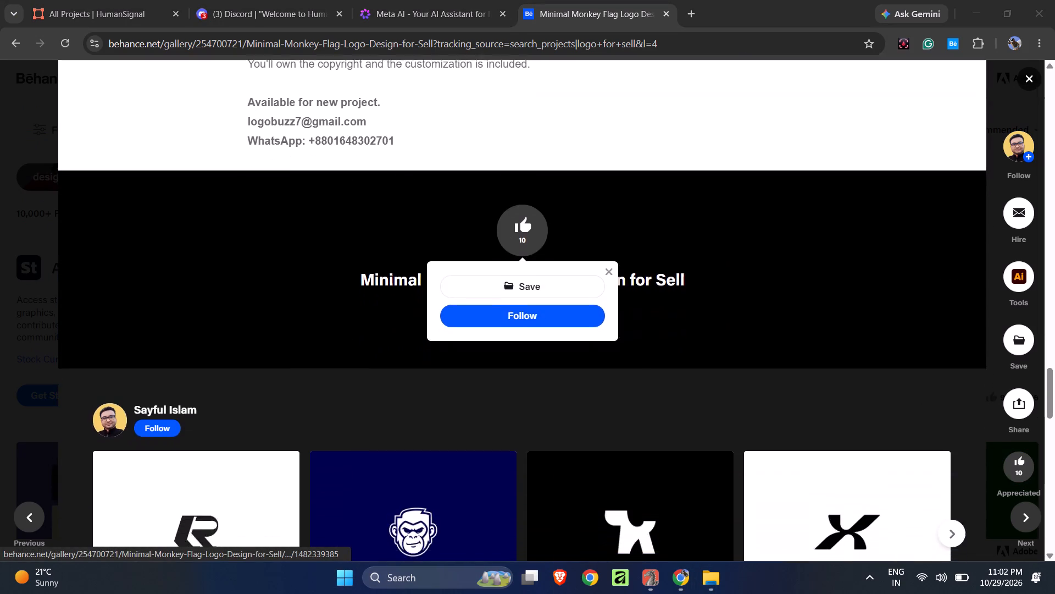
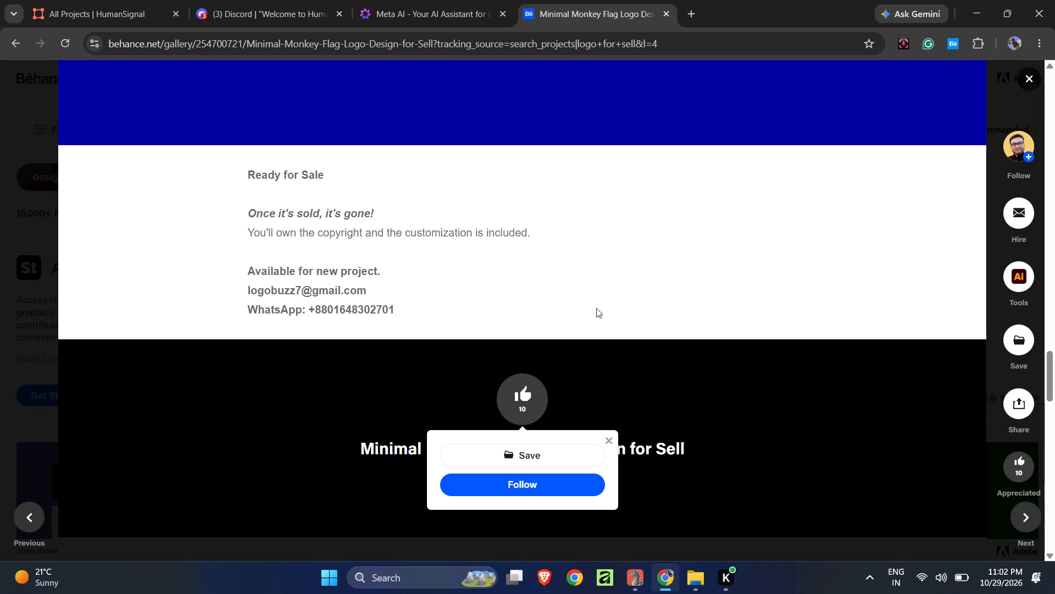
In the browser, review the Minimal Monkey Flag logo project and copy its description from "Ready for Sale" through the WhatsApp contact line.
{"action": "scroll", "coordinate": [509, 241], "scroll_direction": "up", "scroll_amount": 8}
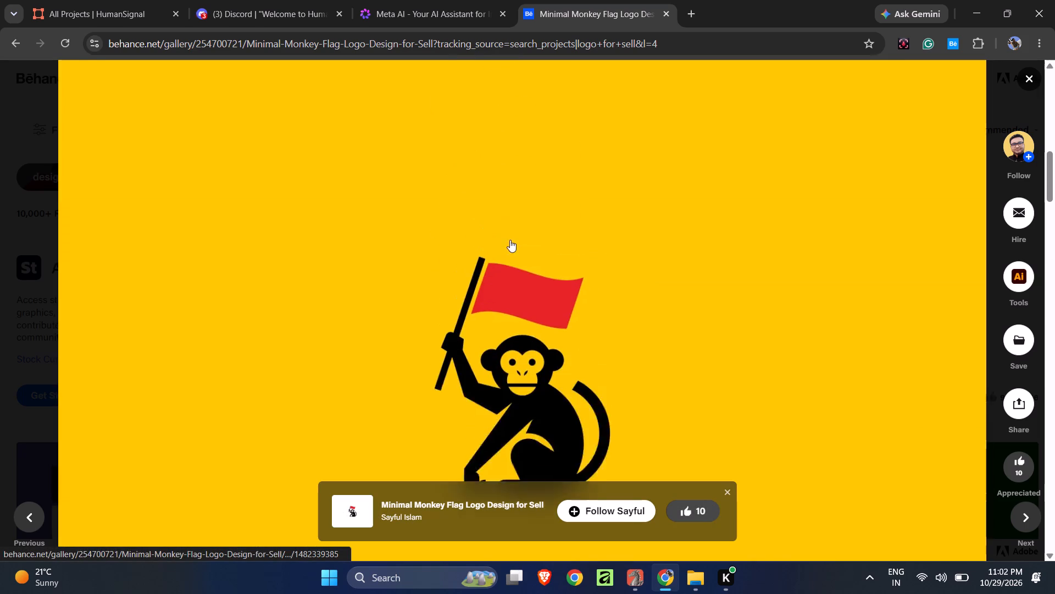
{"action": "scroll", "coordinate": [510, 240], "scroll_direction": "down", "scroll_amount": 9}
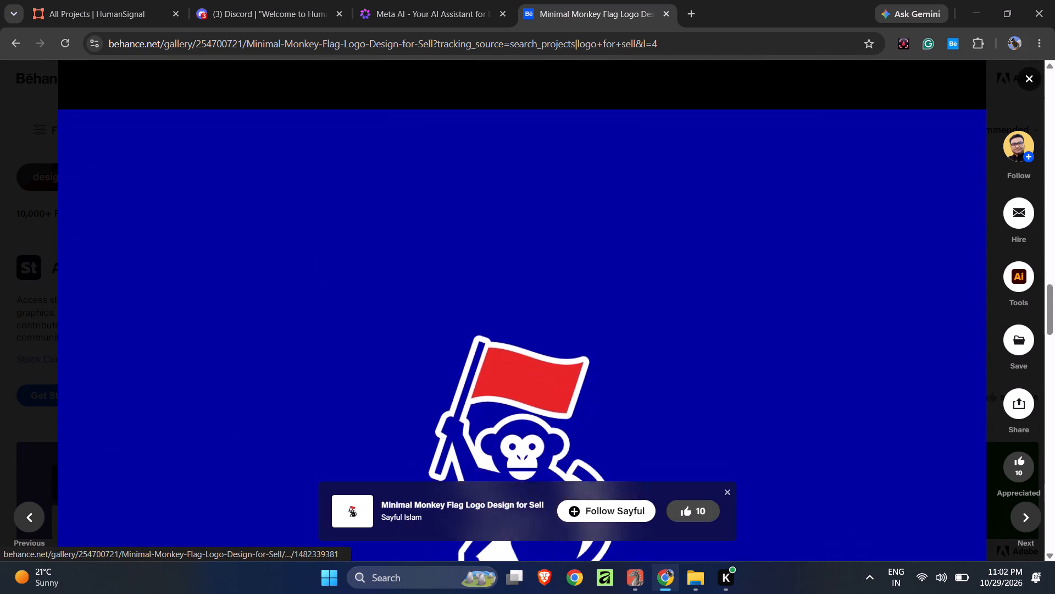
{"action": "scroll", "coordinate": [510, 240], "scroll_direction": "down", "scroll_amount": 3}
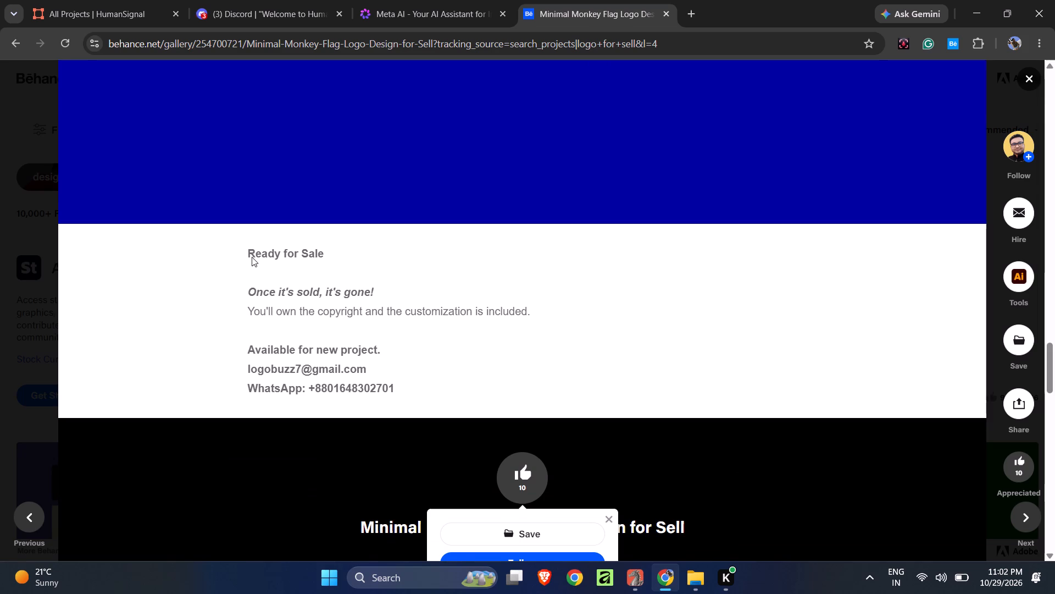
{"action": "left_click_drag", "start_coordinate": [246, 252], "coordinate": [453, 392]}
{"action": "key", "text": "ctrl+c"}
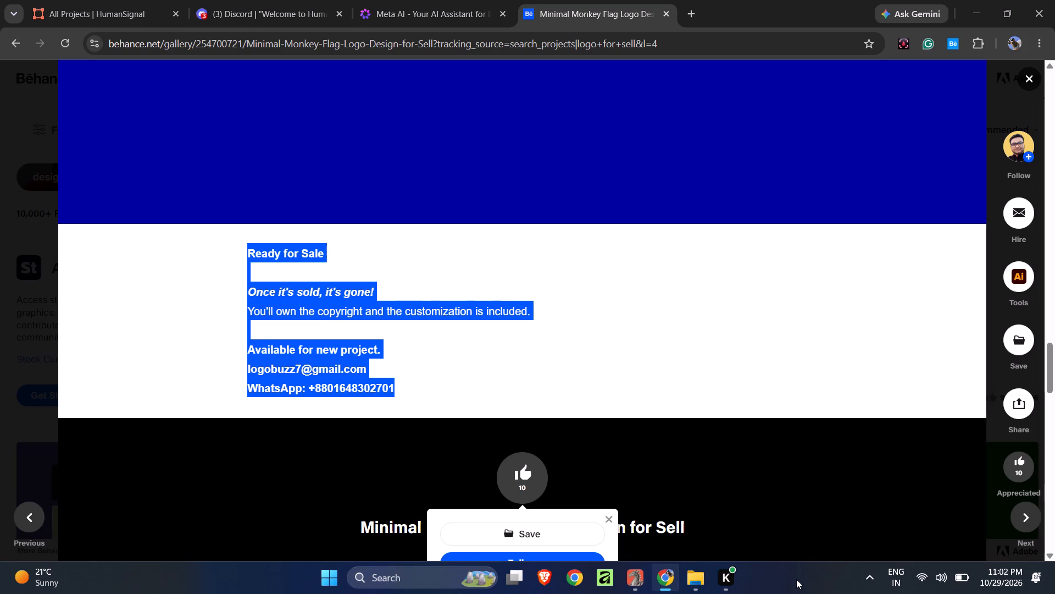
Open Notepad and replace all of its existing text with the copied "Ready for Sale" project description.
{"action": "key", "text": "super+r"}
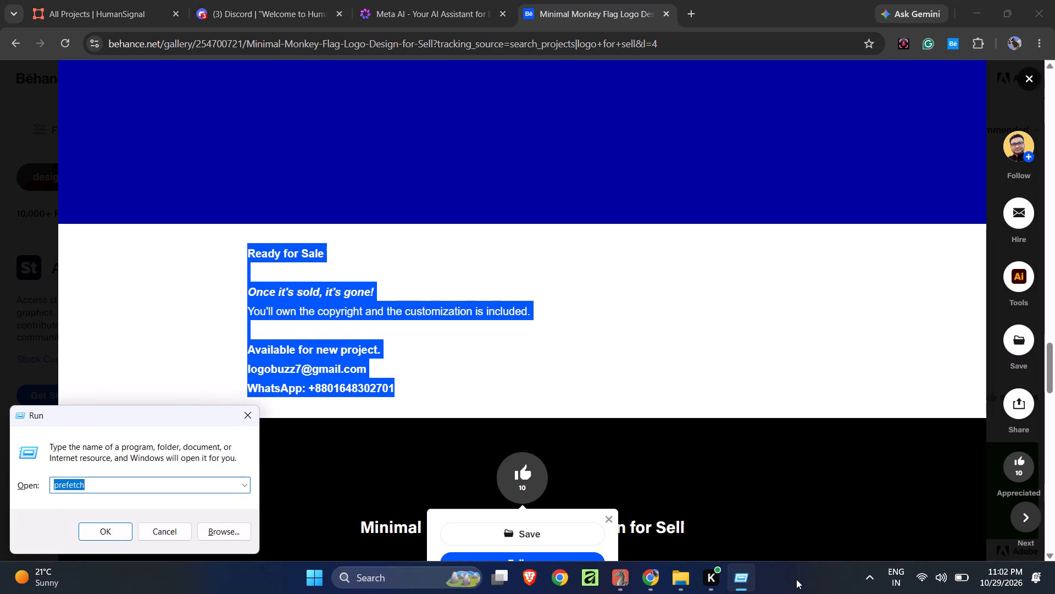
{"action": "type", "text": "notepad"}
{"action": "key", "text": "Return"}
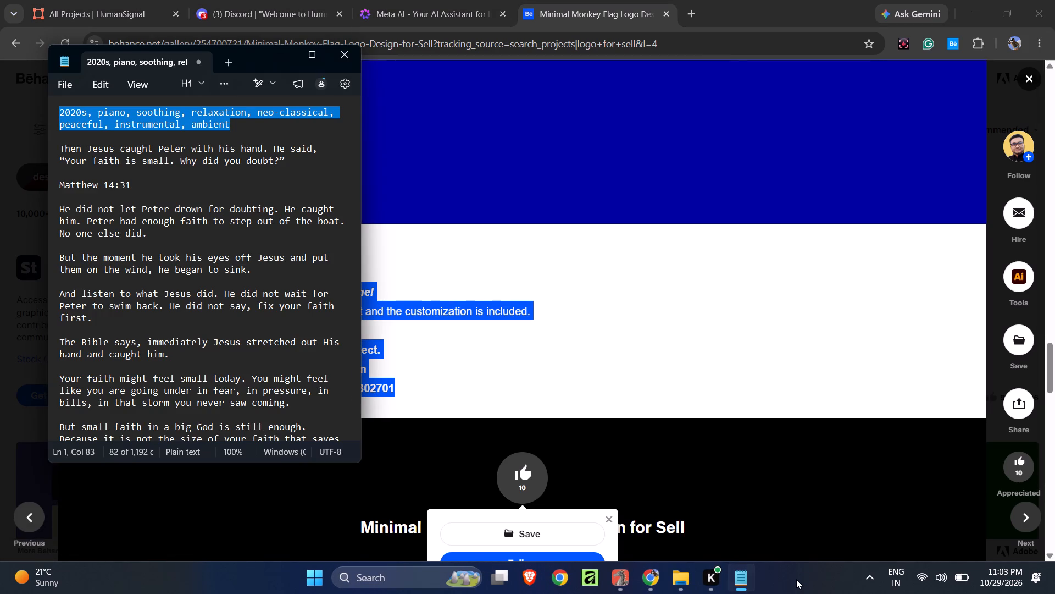
{"action": "left_click", "coordinate": [247, 378]}
{"action": "key", "text": "ctrl+a"}
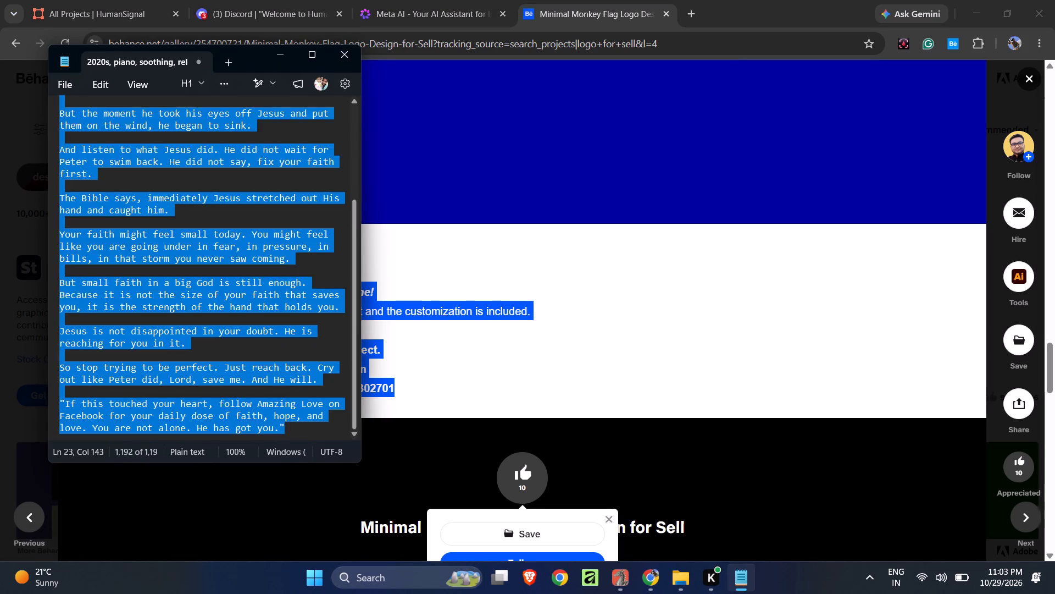
{"action": "key", "text": "ctrl+v"}
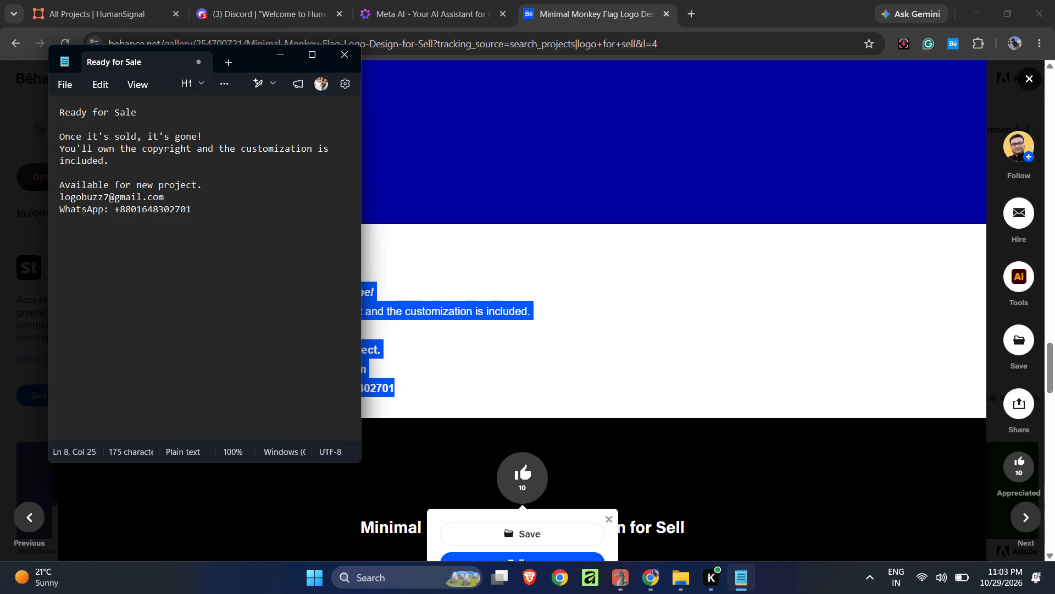
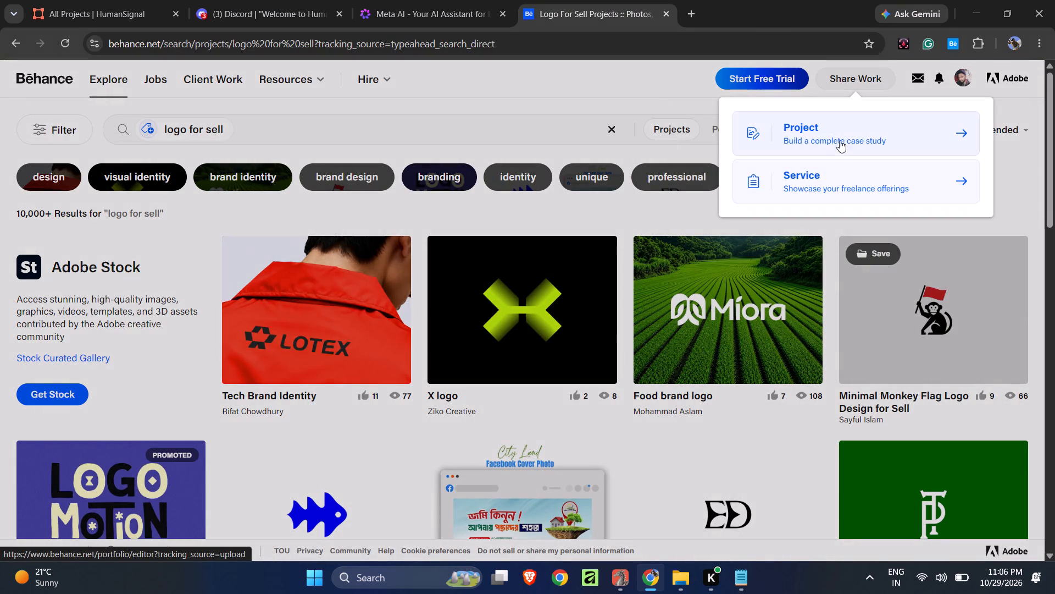
{"action": "left_click", "coordinate": [841, 129]}
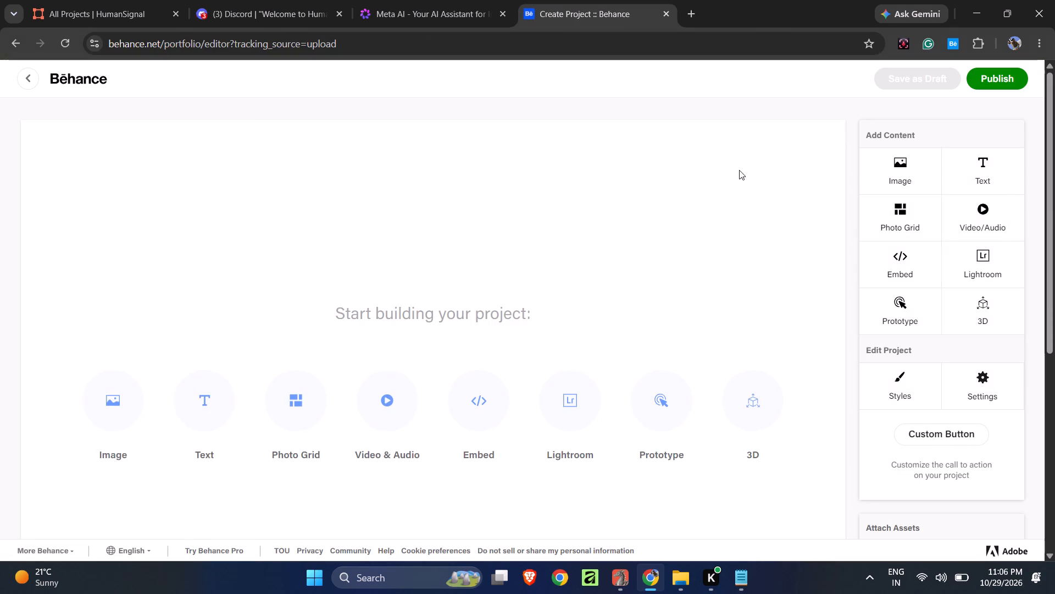
Start an image upload for the new project, look through the Downloads and Desktop folders for the Rabbit presentation images, and cancel.
{"action": "left_click", "coordinate": [115, 405]}
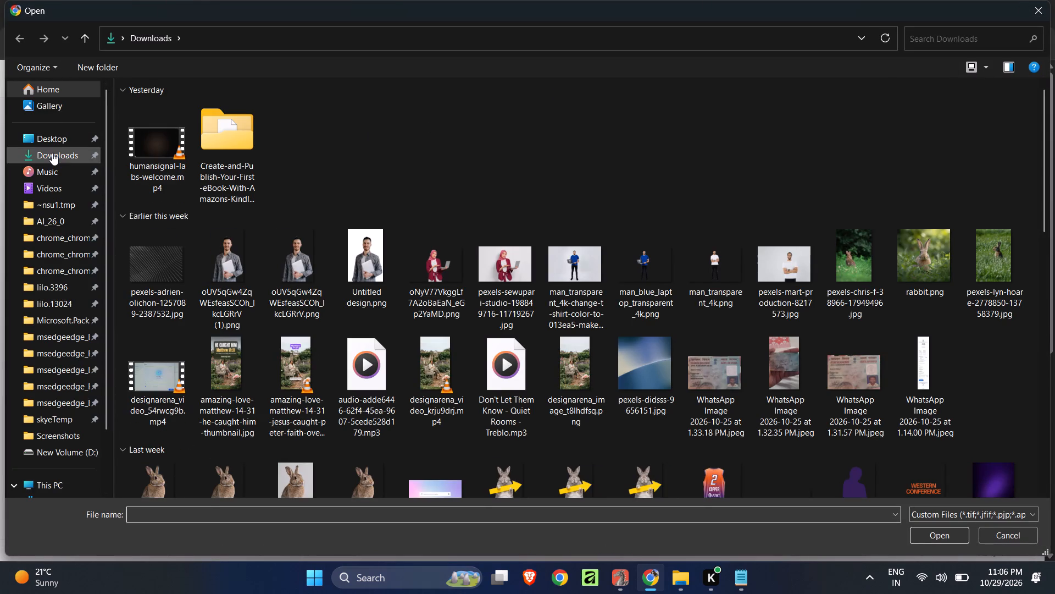
{"action": "left_click", "coordinate": [52, 153]}
{"action": "left_click", "coordinate": [53, 153]}
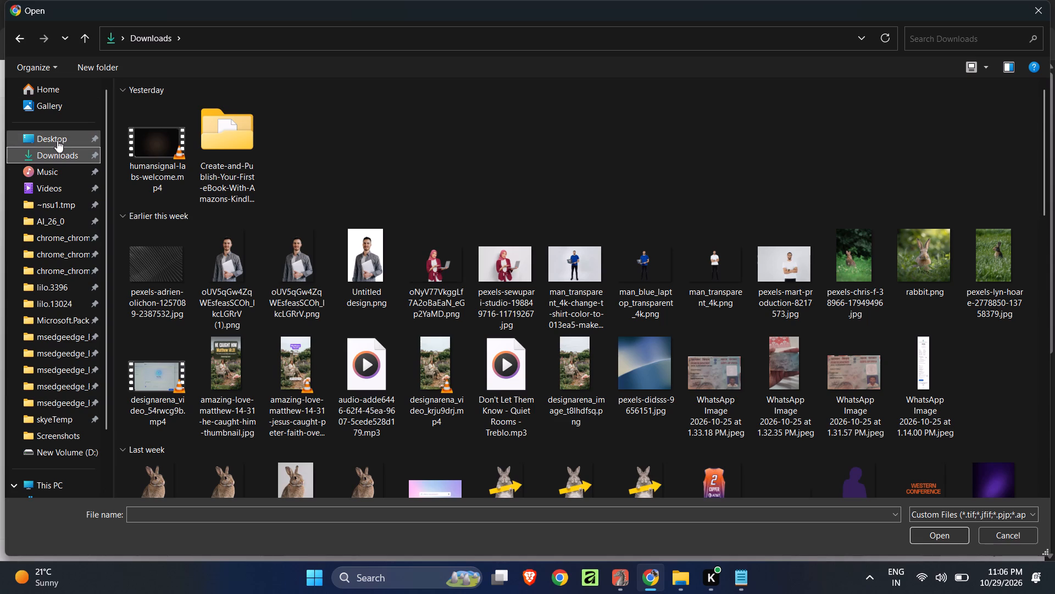
{"action": "left_click", "coordinate": [62, 138]}
{"action": "left_click", "coordinate": [60, 152]}
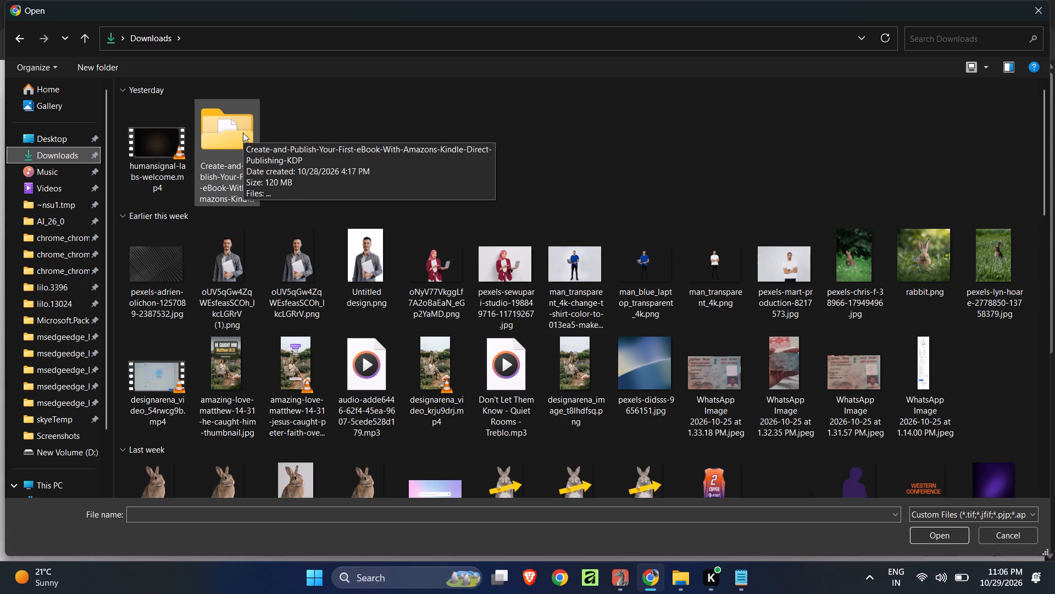
{"action": "scroll", "coordinate": [476, 185], "scroll_direction": "down", "scroll_amount": 7}
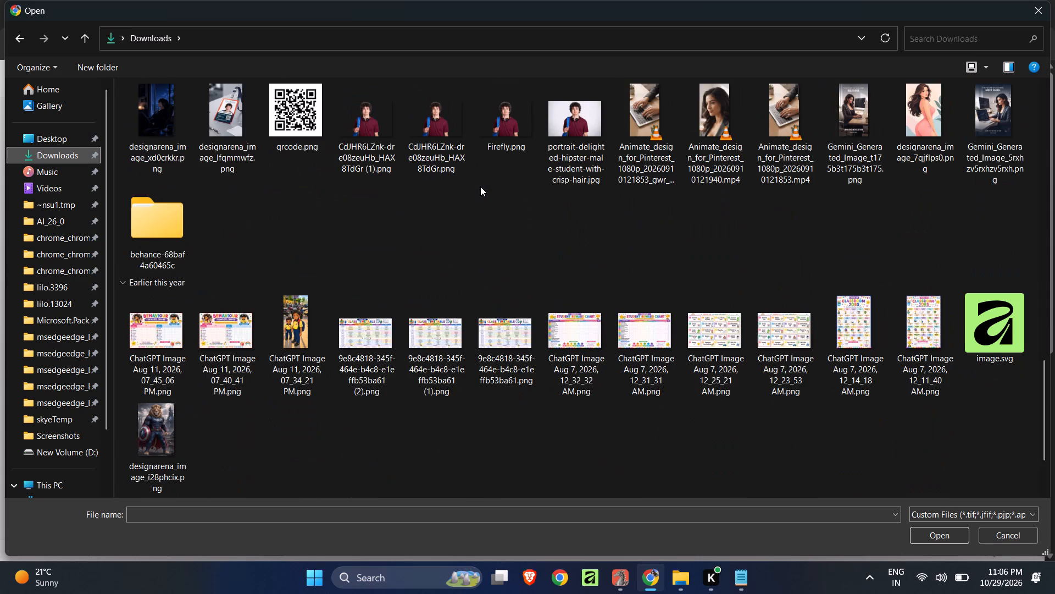
{"action": "scroll", "coordinate": [480, 186], "scroll_direction": "down", "scroll_amount": 5}
{"action": "scroll", "coordinate": [480, 186], "scroll_direction": "up", "scroll_amount": 4}
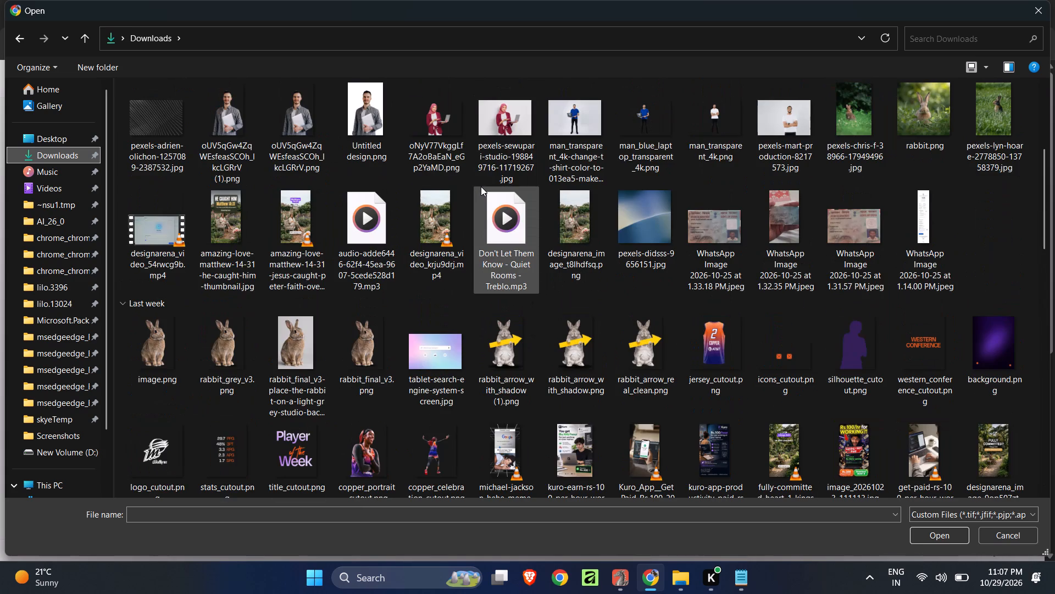
{"action": "scroll", "coordinate": [481, 186], "scroll_direction": "up", "scroll_amount": 3}
{"action": "scroll", "coordinate": [481, 186], "scroll_direction": "down", "scroll_amount": 1}
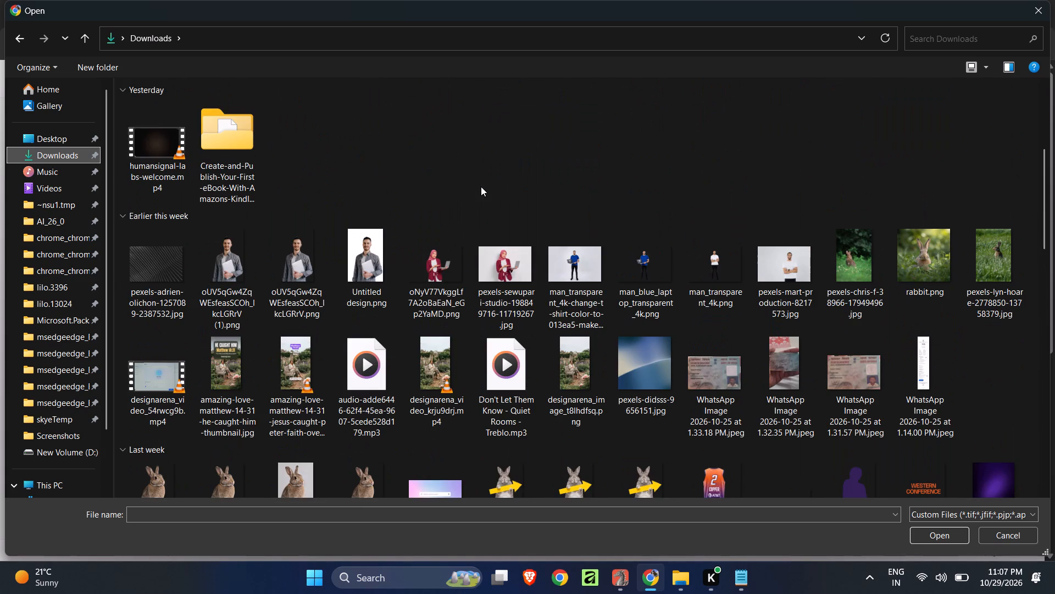
{"action": "scroll", "coordinate": [481, 186], "scroll_direction": "down", "scroll_amount": 3}
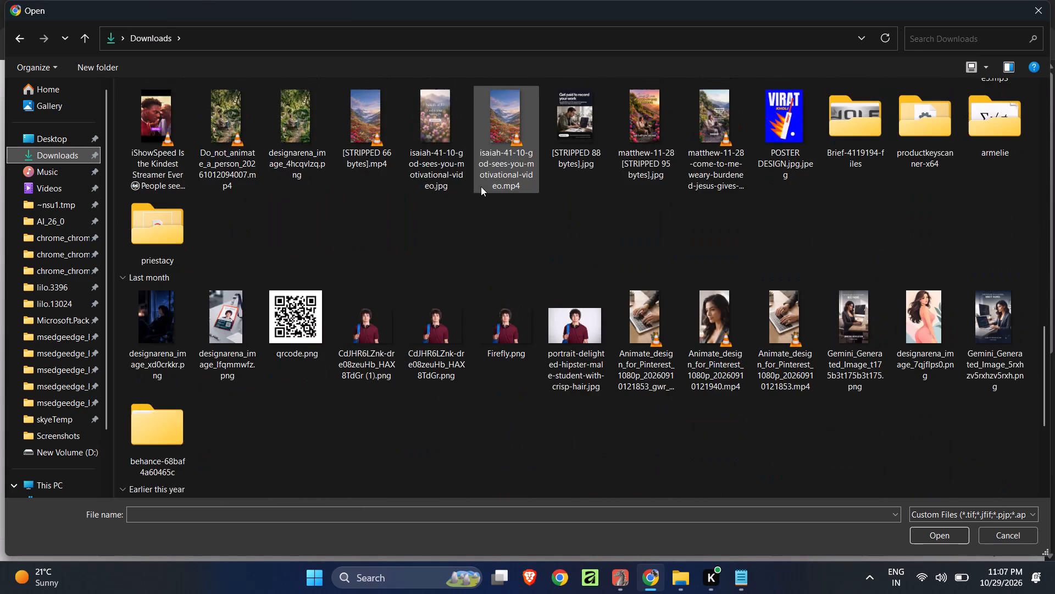
{"action": "scroll", "coordinate": [481, 186], "scroll_direction": "down", "scroll_amount": 3}
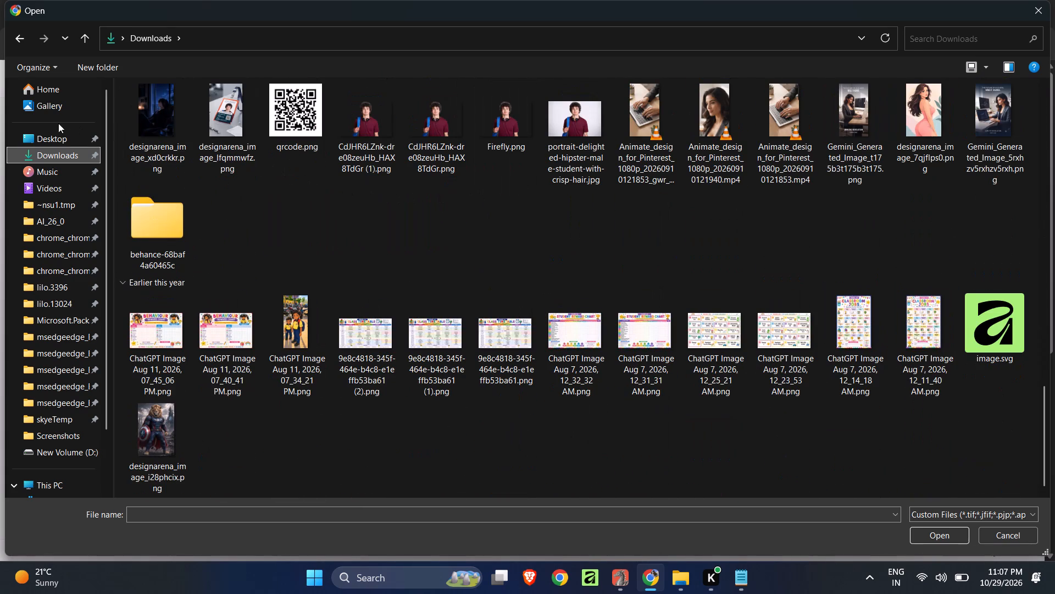
{"action": "left_click", "coordinate": [36, 141]}
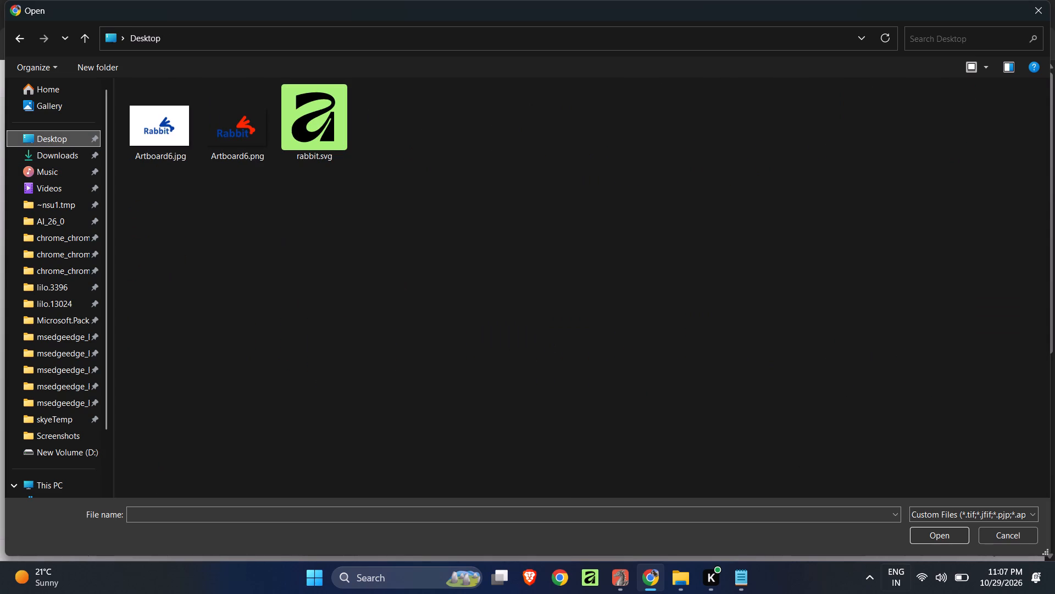
{"action": "left_click", "coordinate": [1009, 532]}
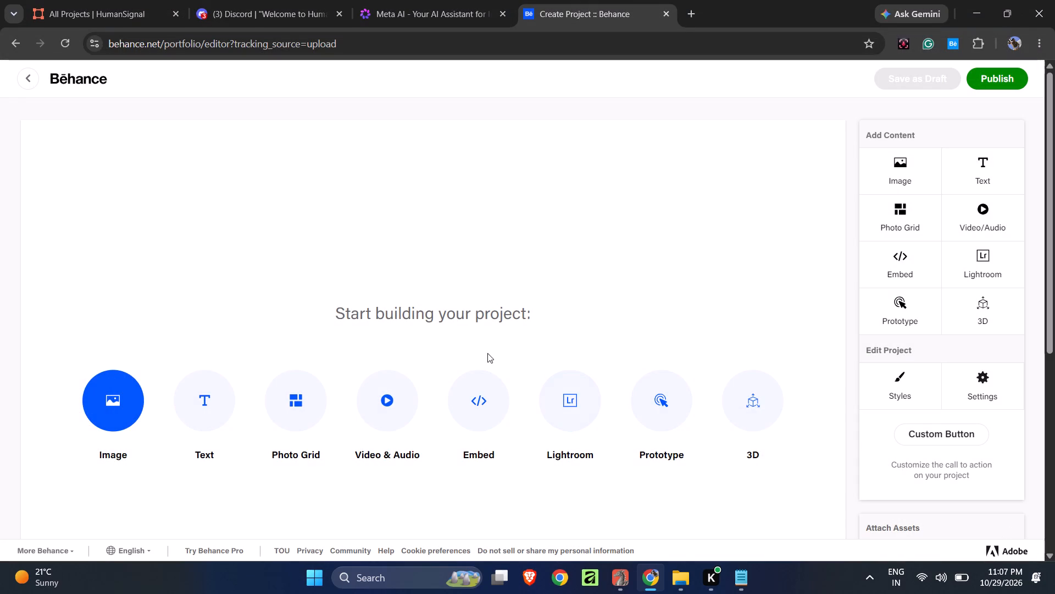
Look through the Downloads folder in File Explorer for the exported Rabbit presentation images.
{"action": "key", "text": "super+d"}
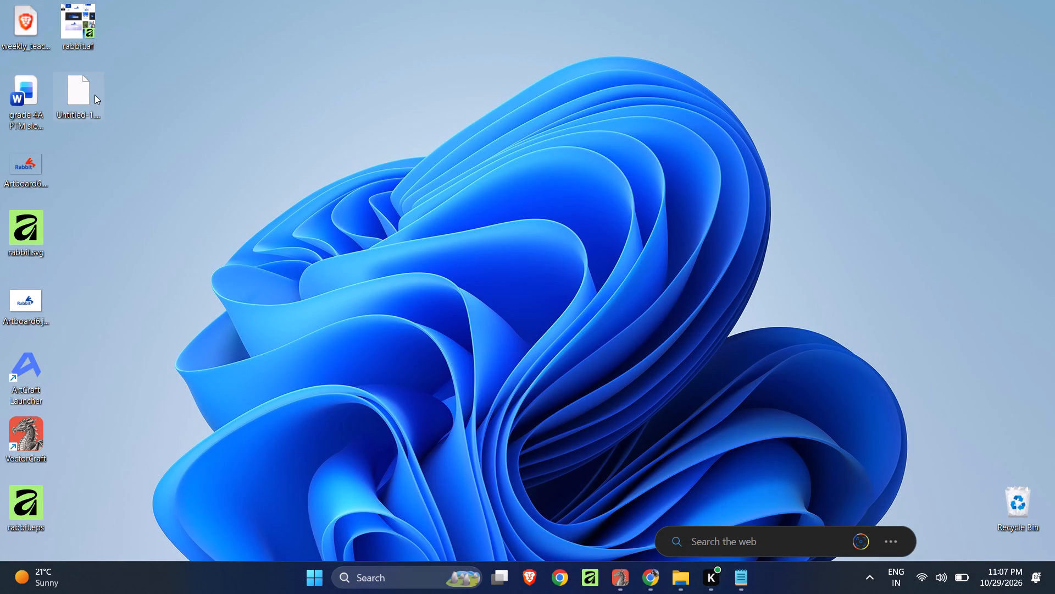
{"action": "key", "text": "super+e"}
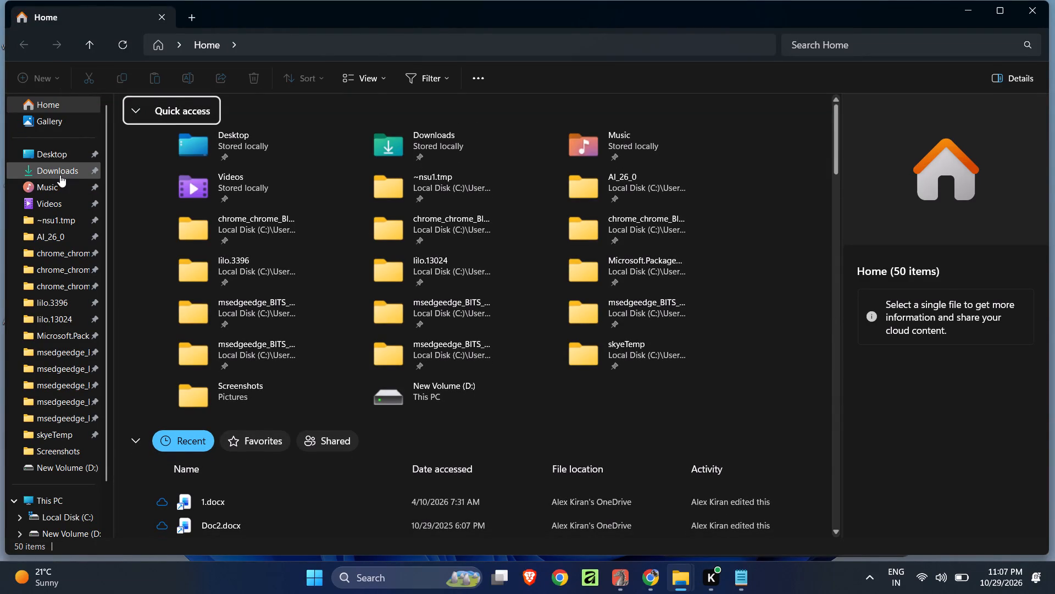
{"action": "left_click", "coordinate": [60, 175]}
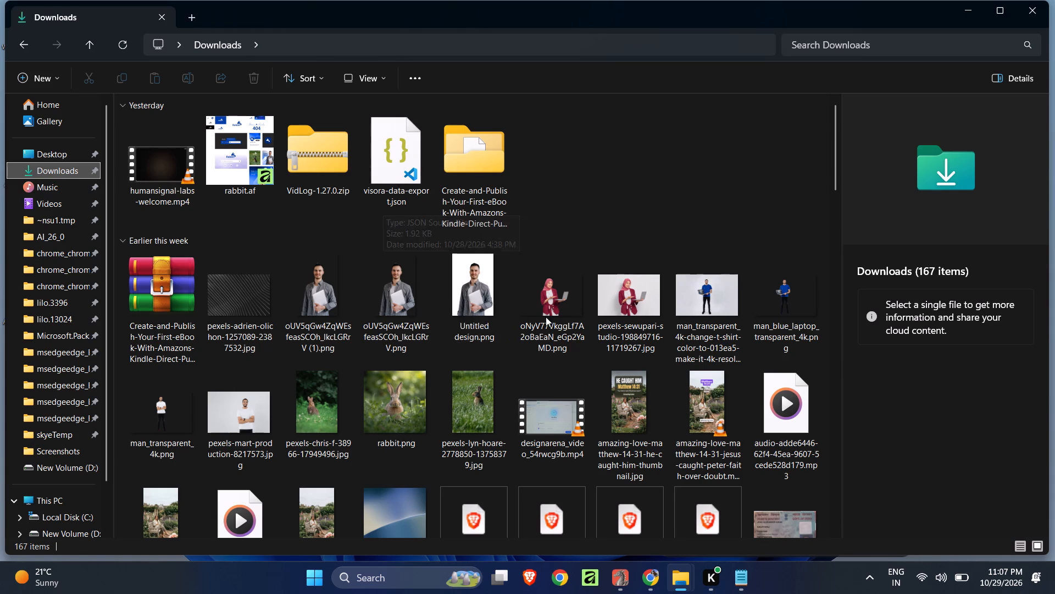
{"action": "scroll", "coordinate": [563, 320], "scroll_direction": "down", "scroll_amount": 5}
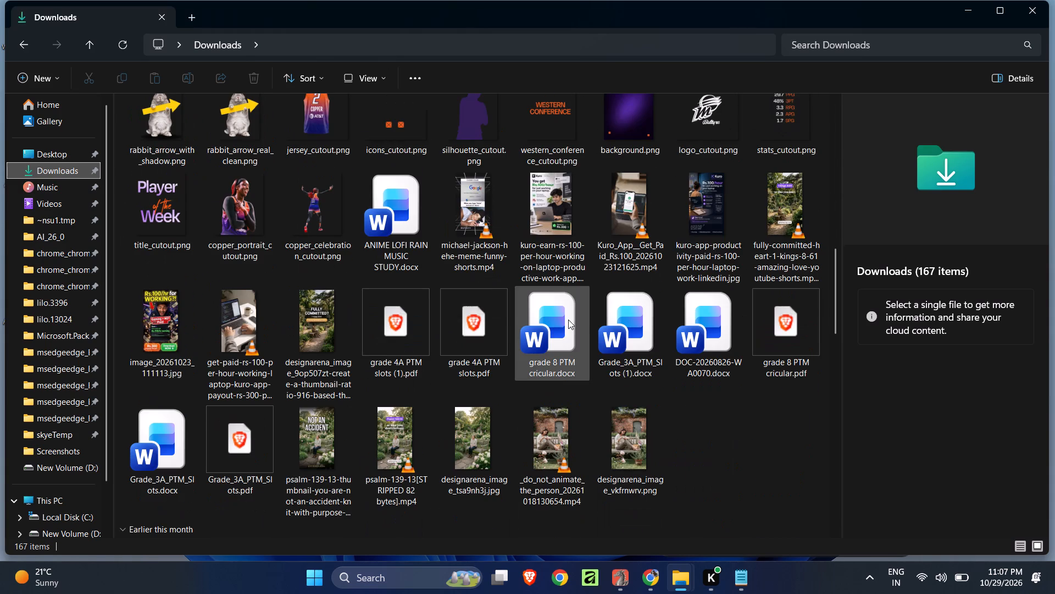
Look through the rest of the Downloads folder for the exported Rabbit presentation images.
{"action": "scroll", "coordinate": [568, 320], "scroll_direction": "down", "scroll_amount": 2}
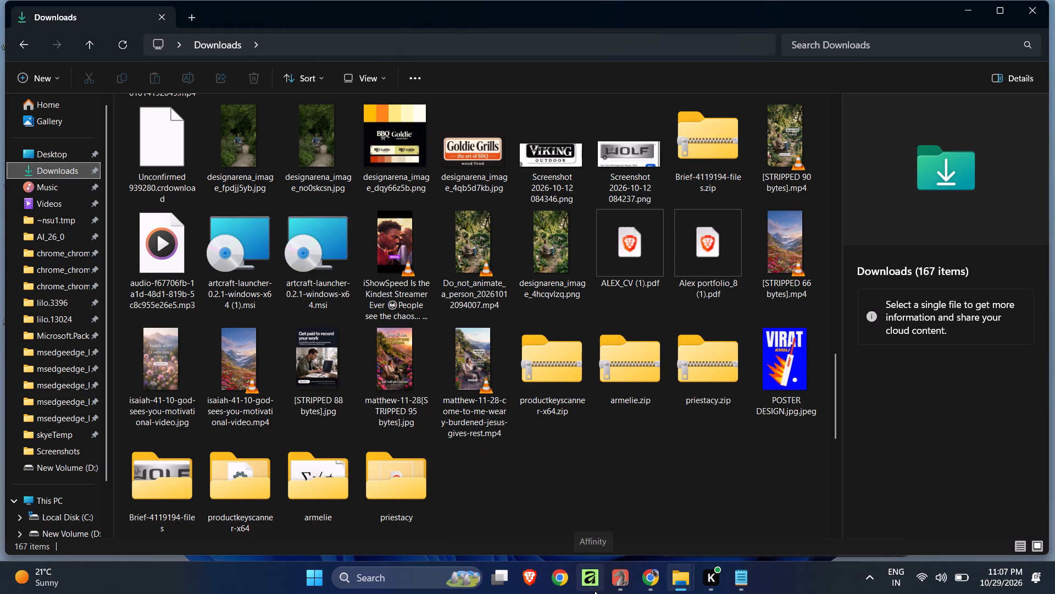
Switch to Vectorcraft and set up an Export for Screens of all the Rabbit artboards, with the OneDrive Desktop folder as the destination.
{"action": "left_click", "coordinate": [618, 582]}
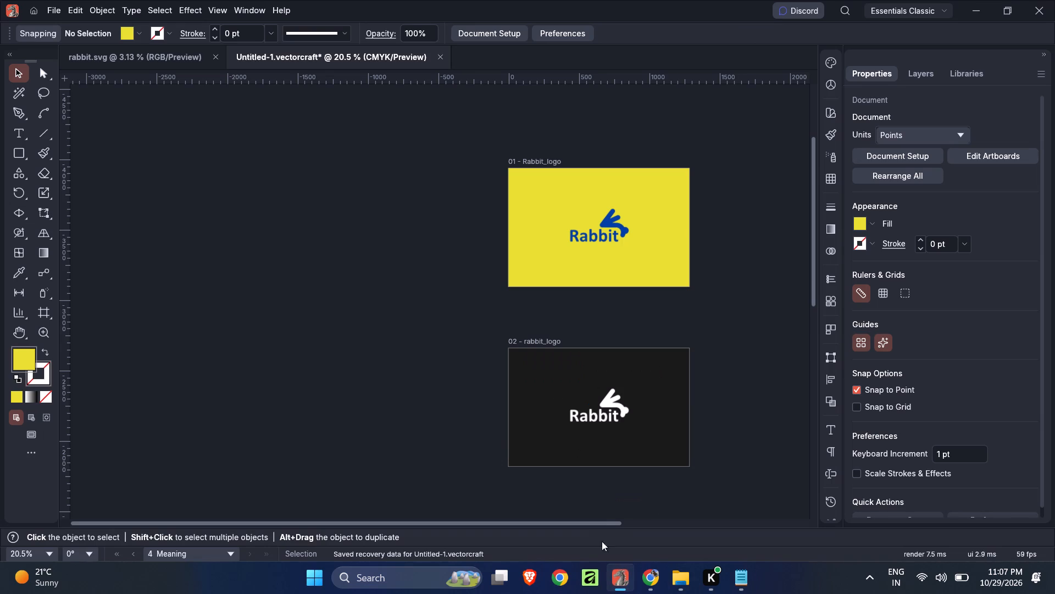
{"action": "left_click", "coordinate": [57, 8]}
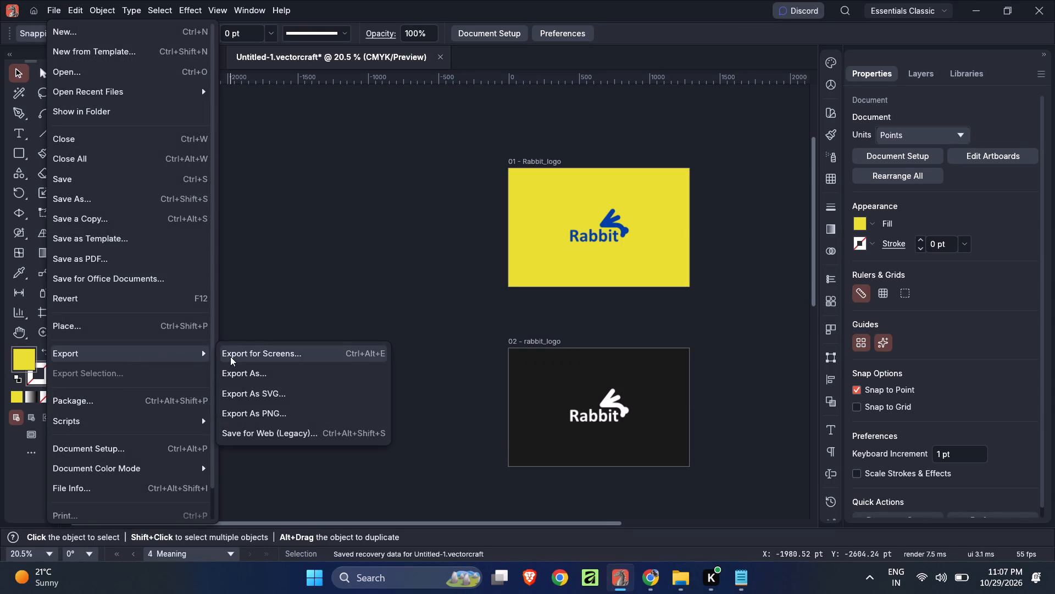
{"action": "left_click", "coordinate": [245, 354]}
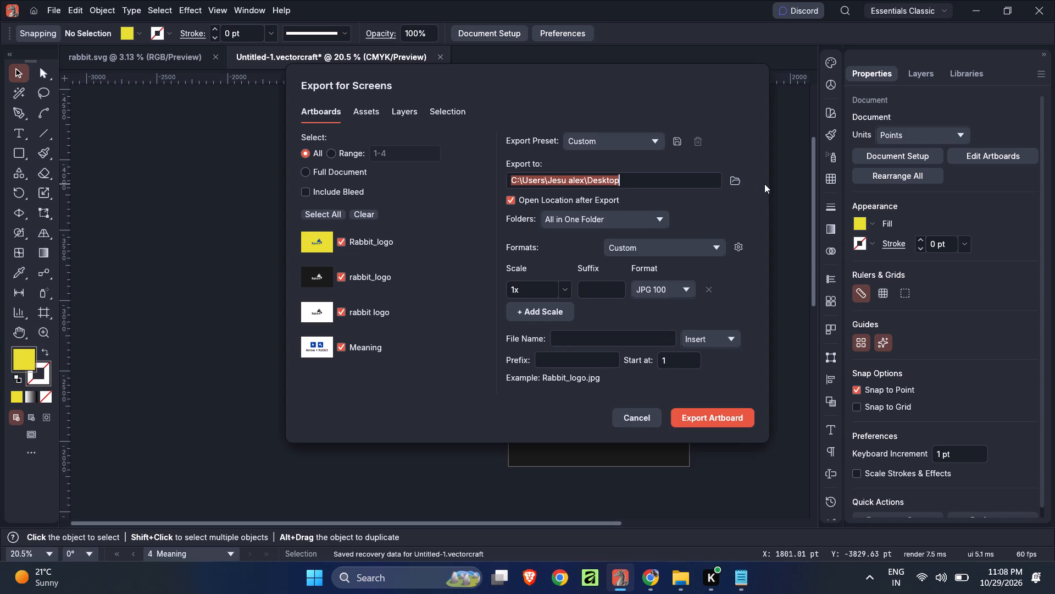
{"action": "left_click", "coordinate": [737, 180]}
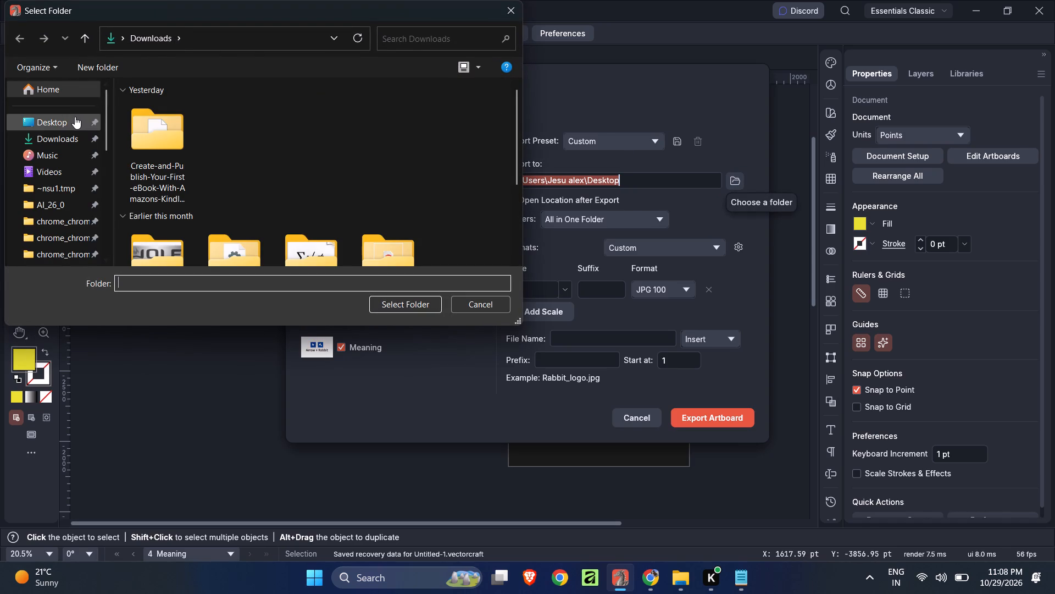
{"action": "left_click", "coordinate": [75, 117]}
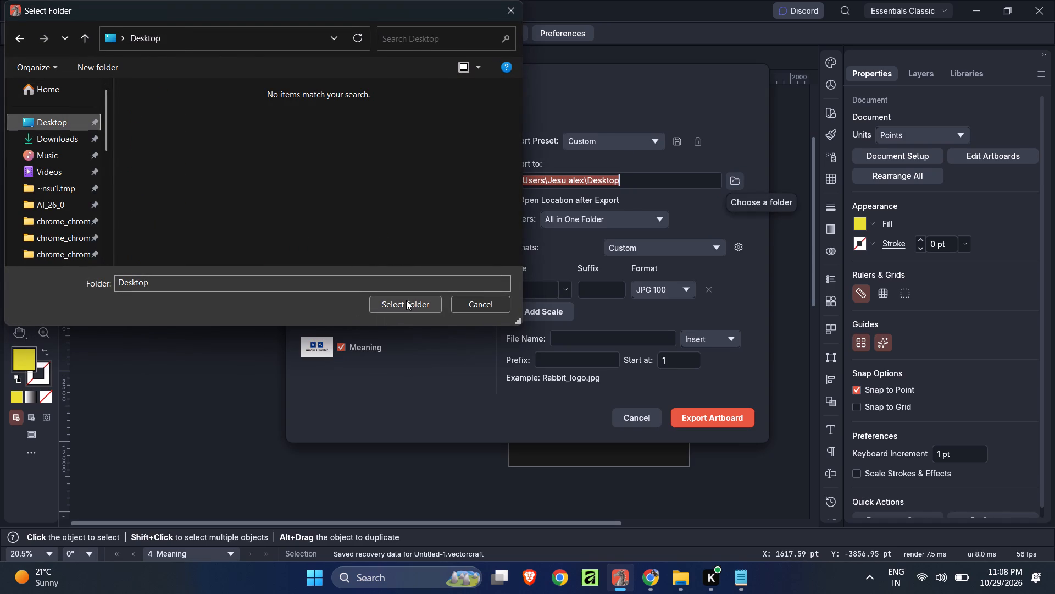
{"action": "left_click", "coordinate": [406, 306]}
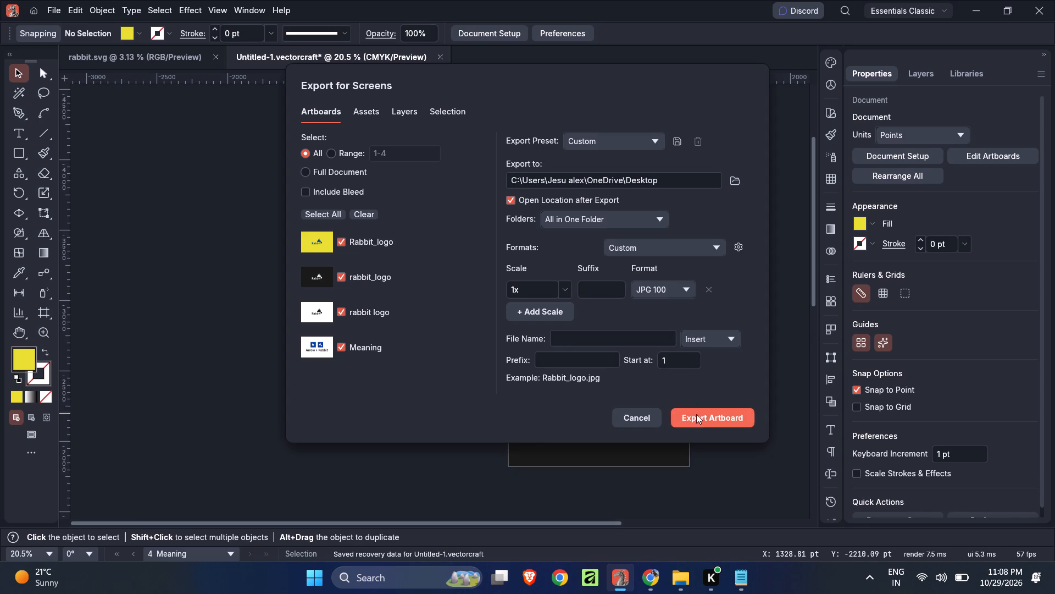
Export all four Rabbit artboards to the Desktop as JPG 100 at 1x scale.
{"action": "left_click", "coordinate": [696, 416]}
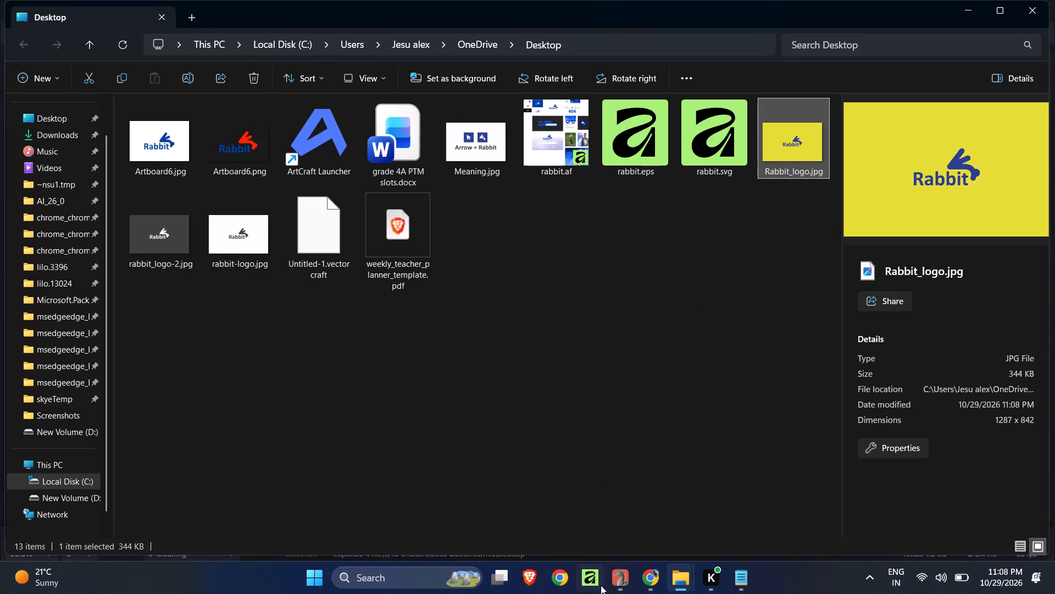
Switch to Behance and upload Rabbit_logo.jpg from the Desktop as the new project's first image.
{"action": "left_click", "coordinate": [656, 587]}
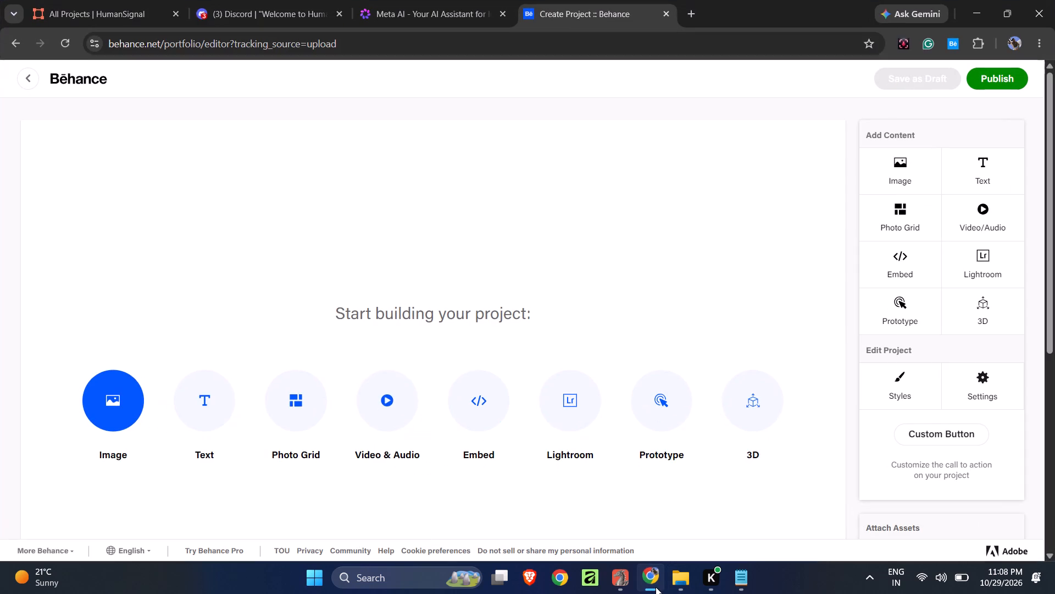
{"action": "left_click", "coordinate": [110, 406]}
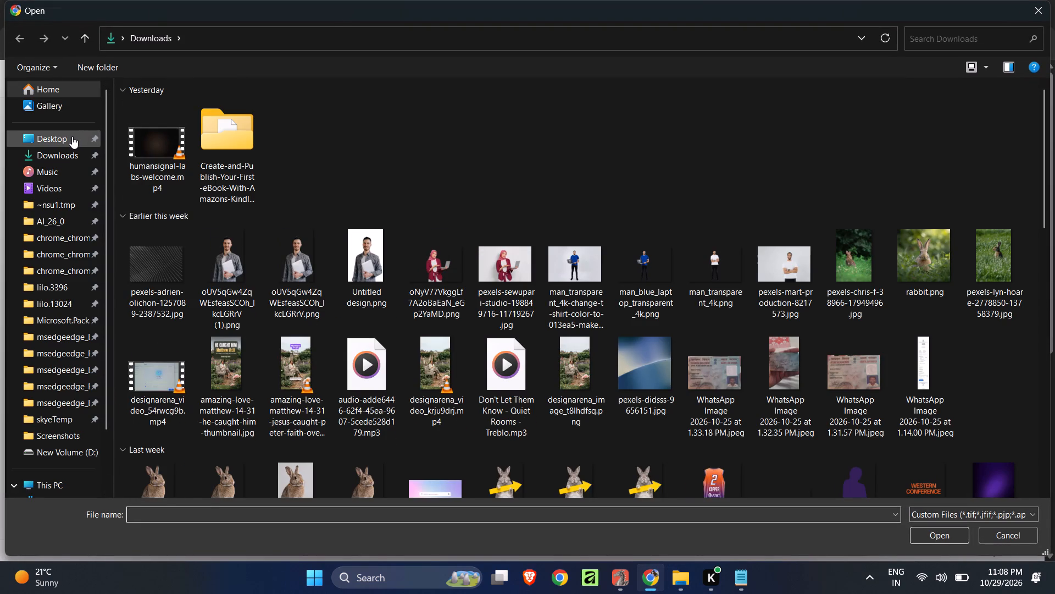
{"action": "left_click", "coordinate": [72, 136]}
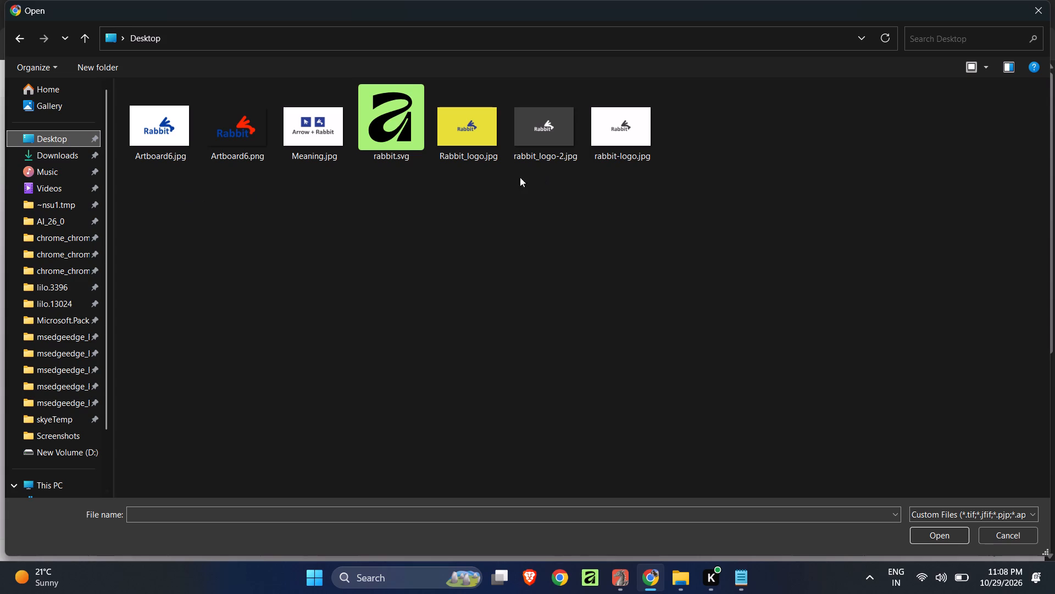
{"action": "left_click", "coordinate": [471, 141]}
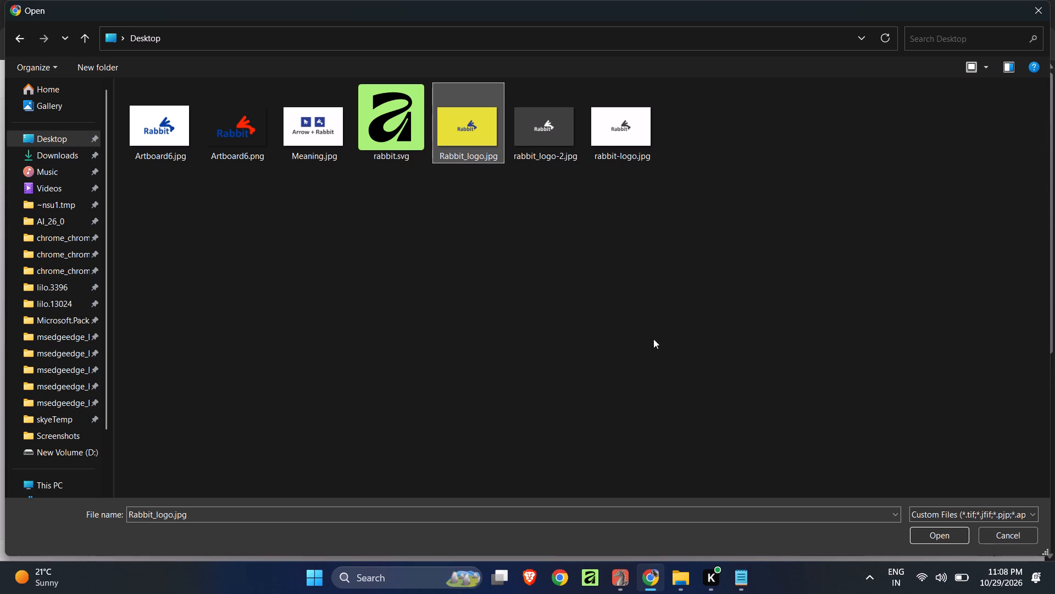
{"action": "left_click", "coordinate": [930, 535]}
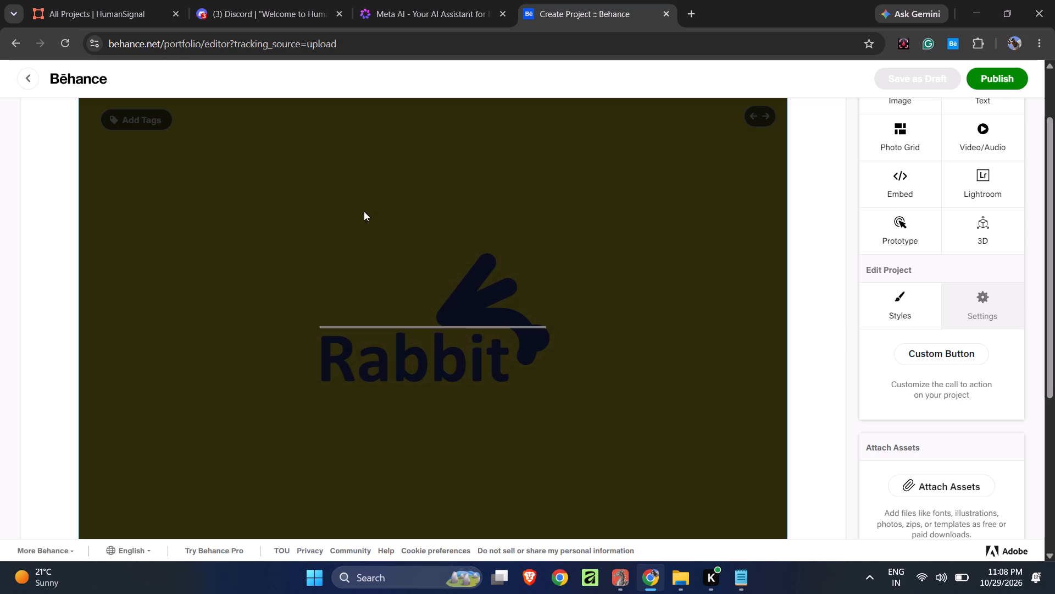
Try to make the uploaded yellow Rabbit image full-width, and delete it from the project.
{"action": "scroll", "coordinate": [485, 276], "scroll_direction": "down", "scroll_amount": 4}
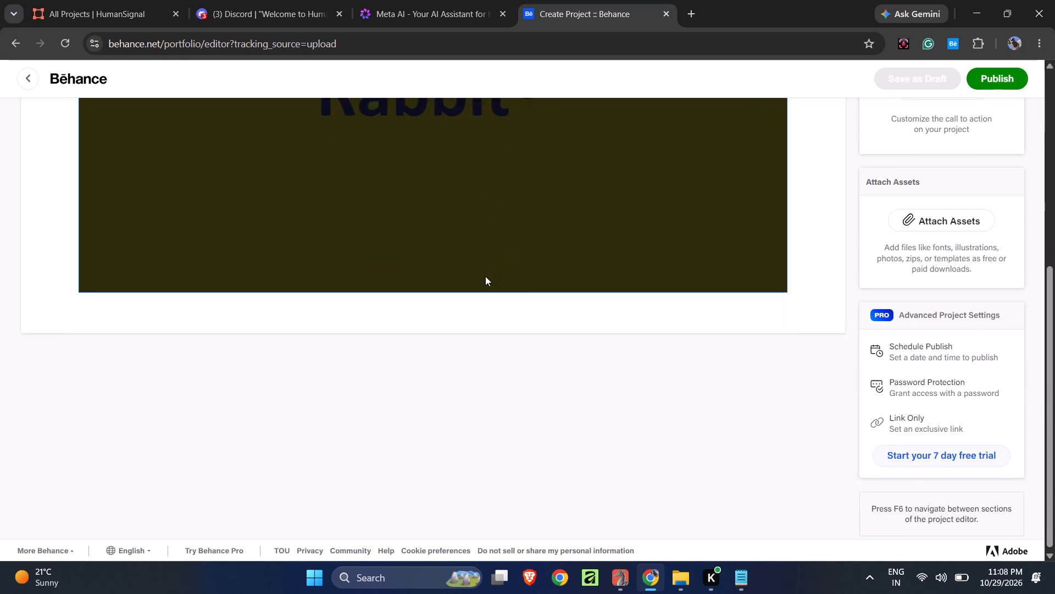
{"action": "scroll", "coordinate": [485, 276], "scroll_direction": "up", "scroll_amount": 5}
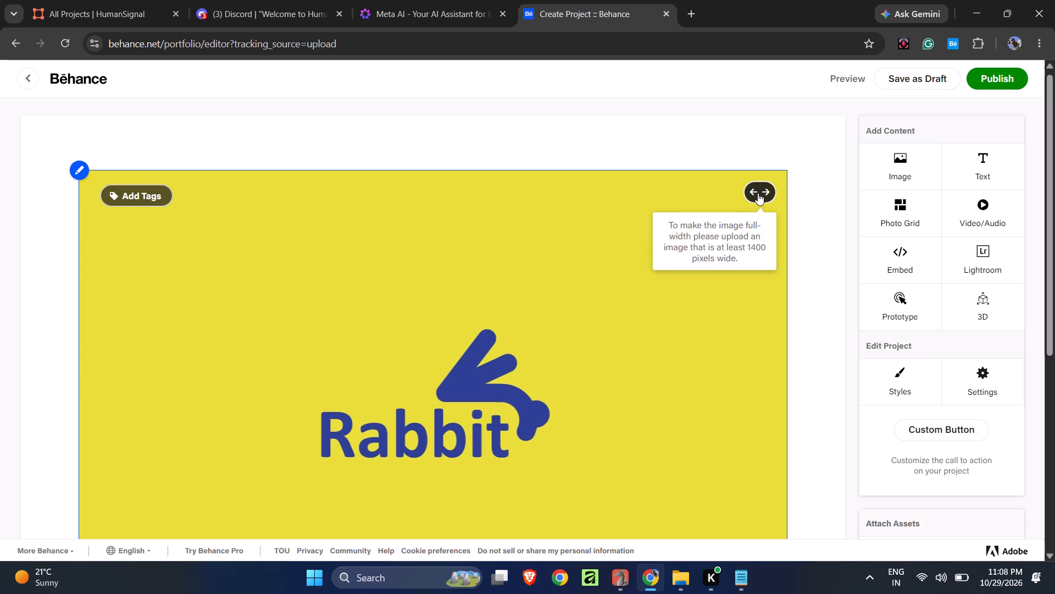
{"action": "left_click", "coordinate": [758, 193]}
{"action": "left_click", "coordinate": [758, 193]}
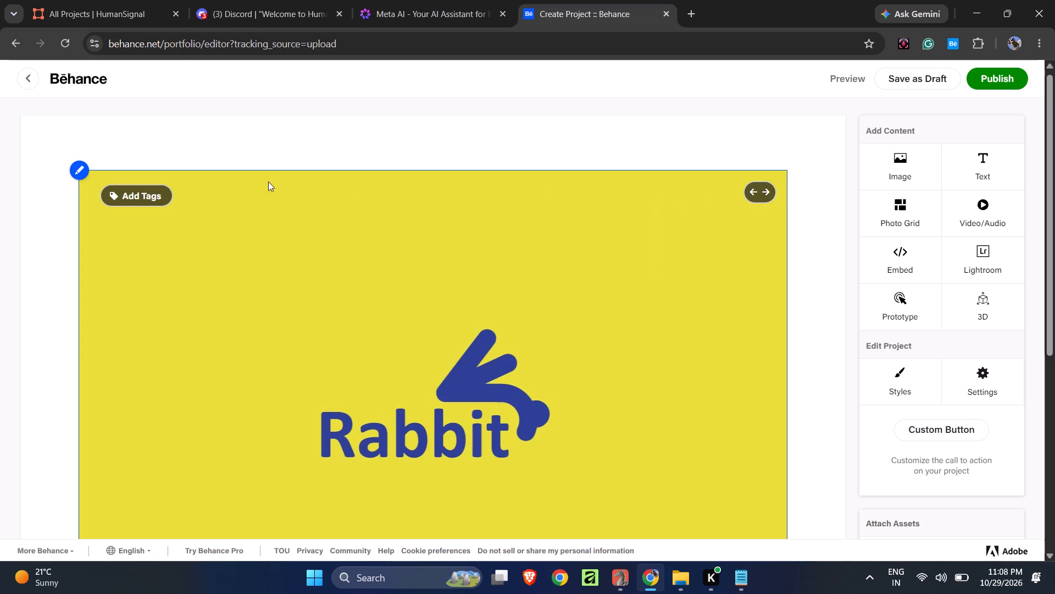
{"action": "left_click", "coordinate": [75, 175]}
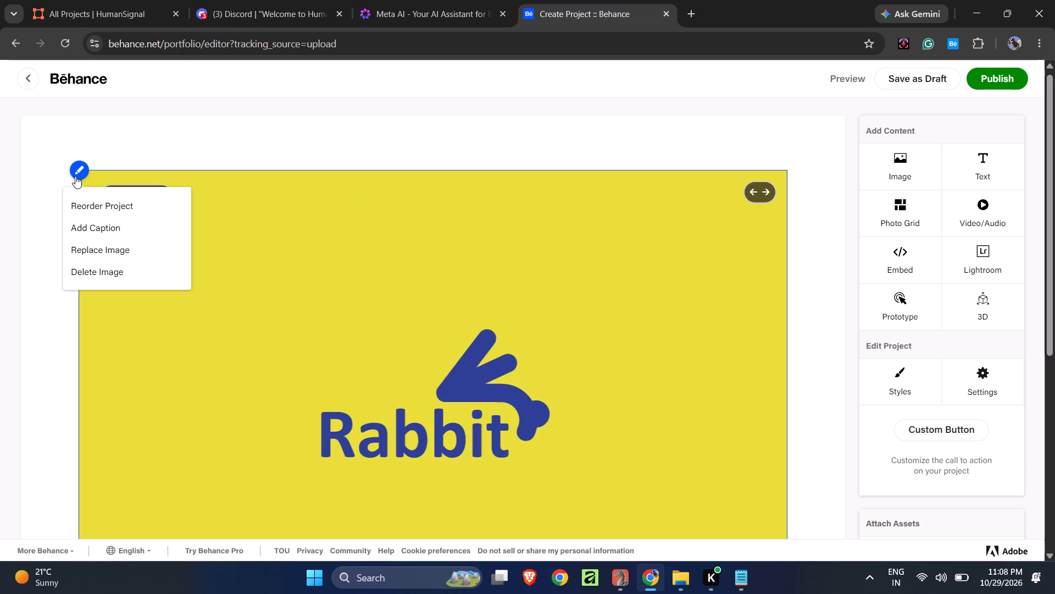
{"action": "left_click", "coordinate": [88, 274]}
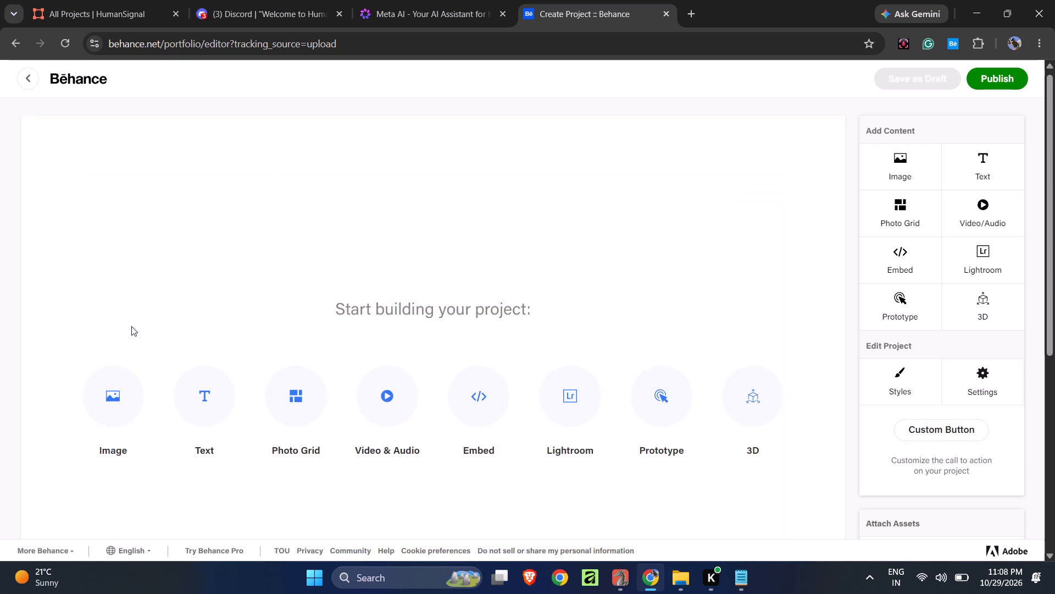
In VectorCraft, export all four artboards for screens to the Desktop as JPG 100 at 300ppi.
{"action": "left_click", "coordinate": [628, 575]}
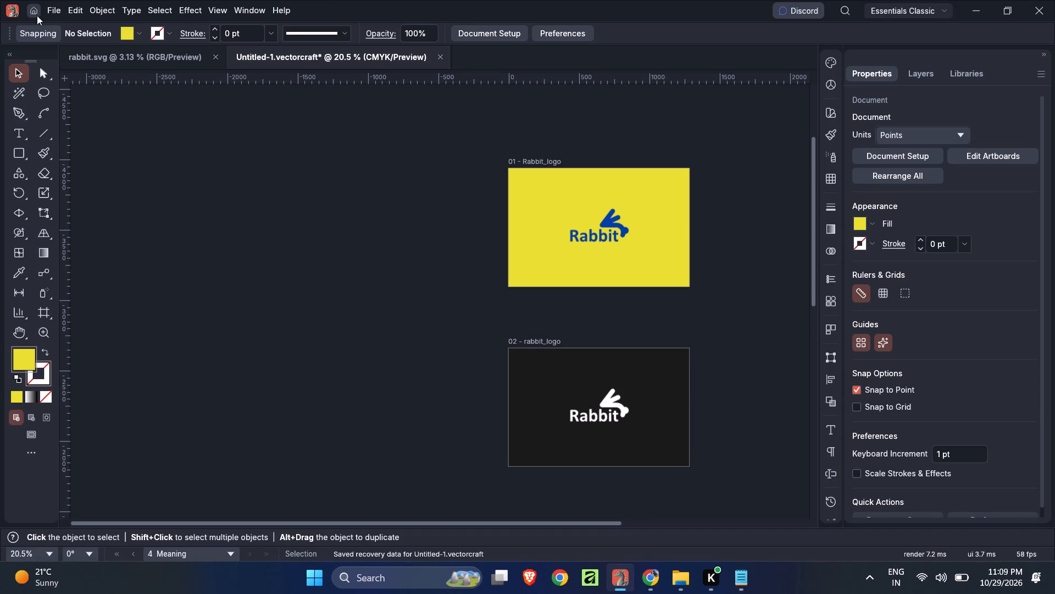
{"action": "left_click", "coordinate": [52, 10]}
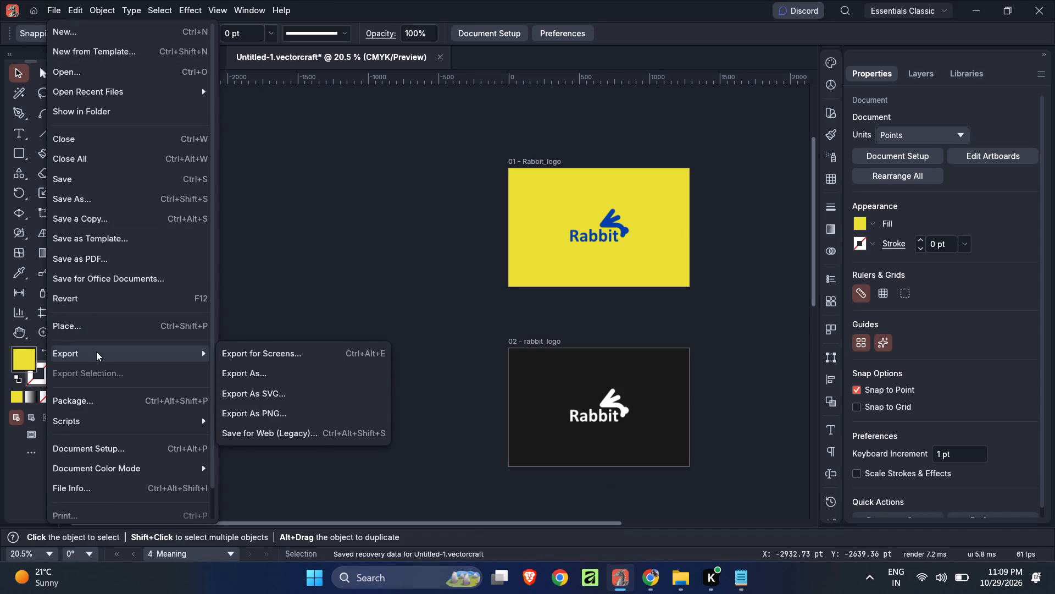
{"action": "left_click", "coordinate": [271, 350]}
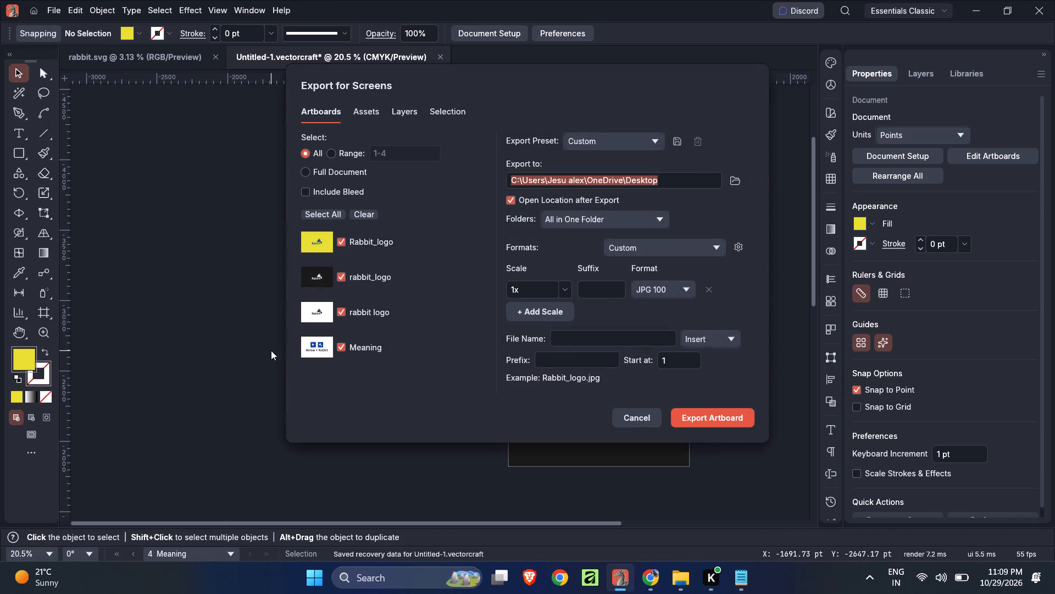
{"action": "left_click", "coordinate": [567, 289]}
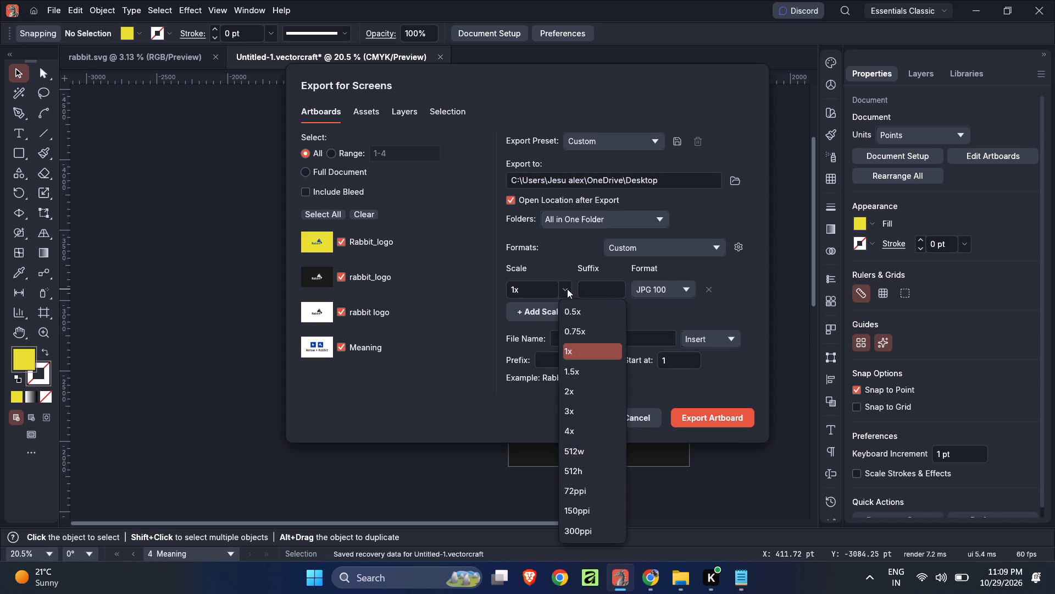
{"action": "left_click", "coordinate": [581, 530]}
{"action": "left_click", "coordinate": [707, 416]}
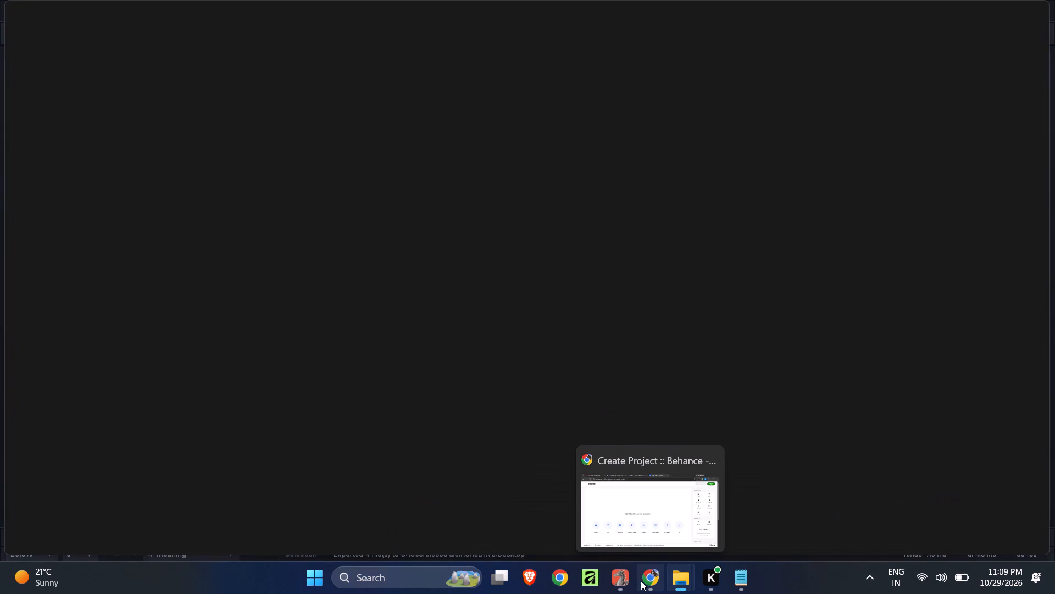
{"action": "left_click", "coordinate": [646, 578]}
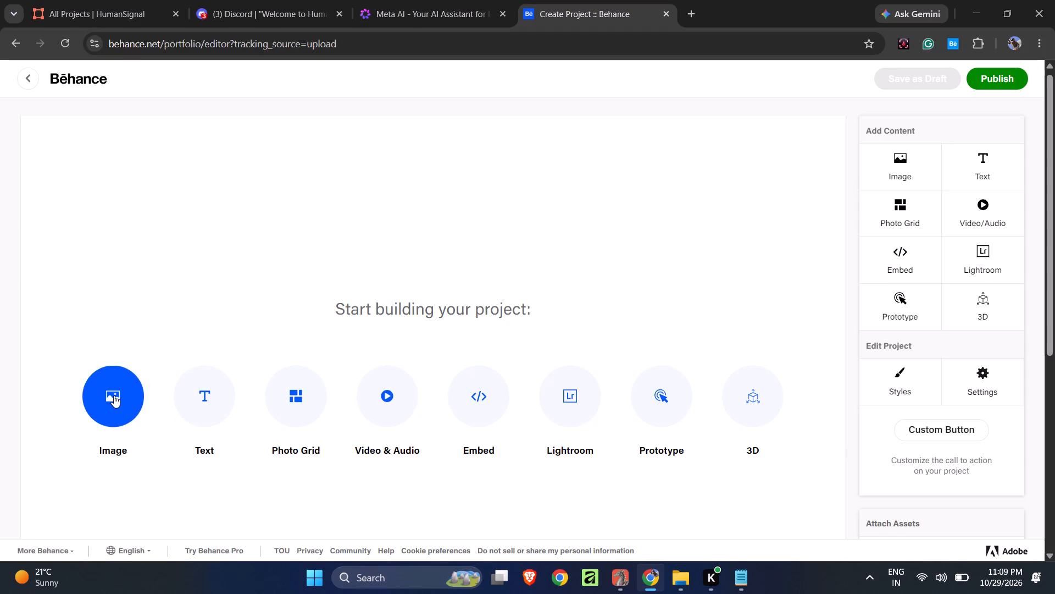
{"action": "double_click", "coordinate": [111, 410]}
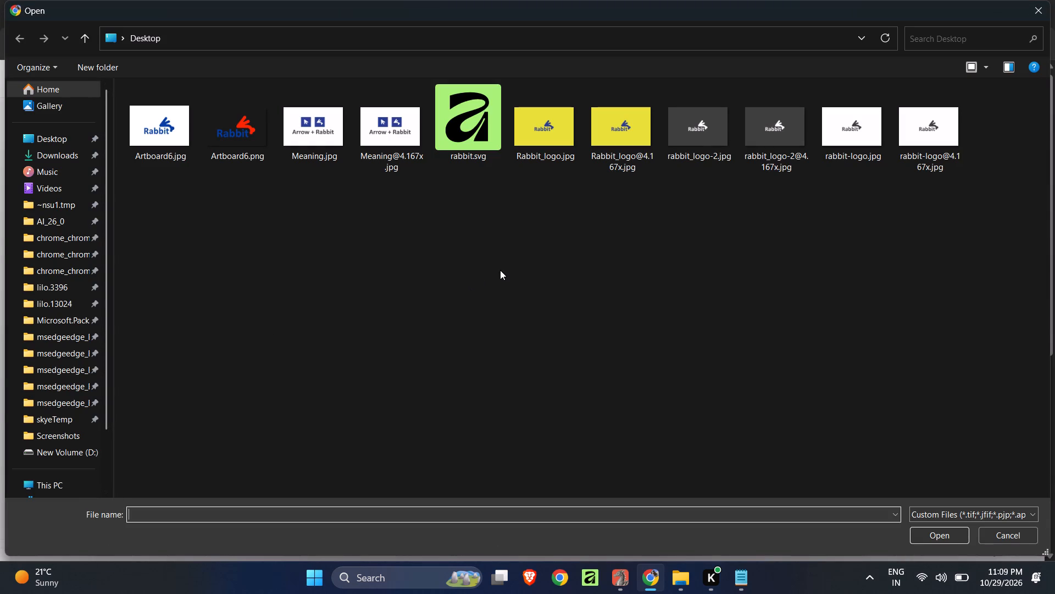
{"action": "left_click", "coordinate": [626, 138]}
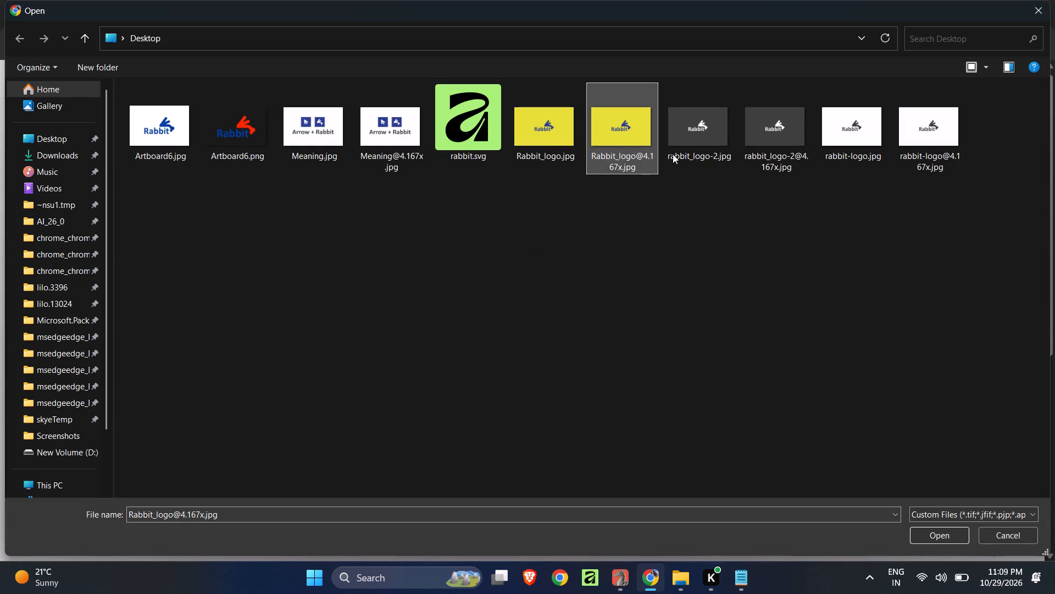
{"action": "left_click", "coordinate": [954, 535]}
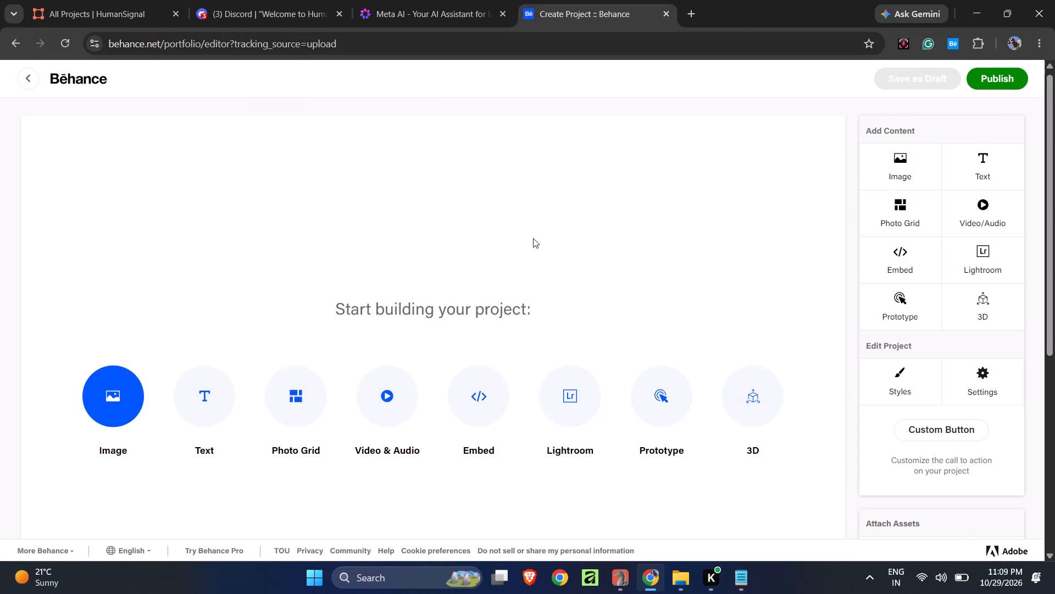
{"action": "left_click", "coordinate": [533, 238]}
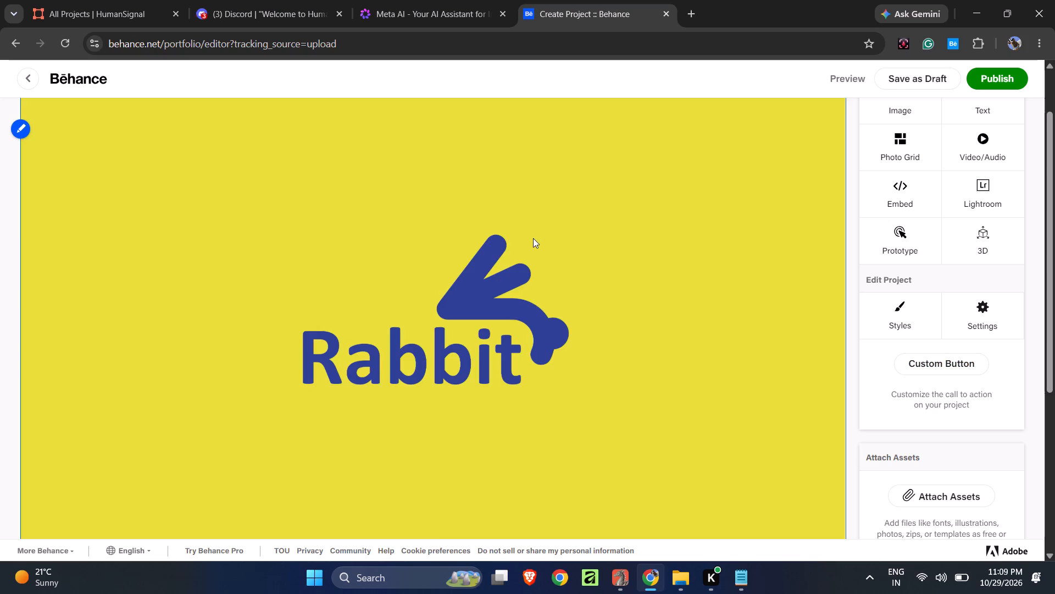
Add Artboard6.jpg from the Desktop to the project as a second image below the yellow Rabbit logo.
{"action": "scroll", "coordinate": [665, 295], "scroll_direction": "down", "scroll_amount": 3}
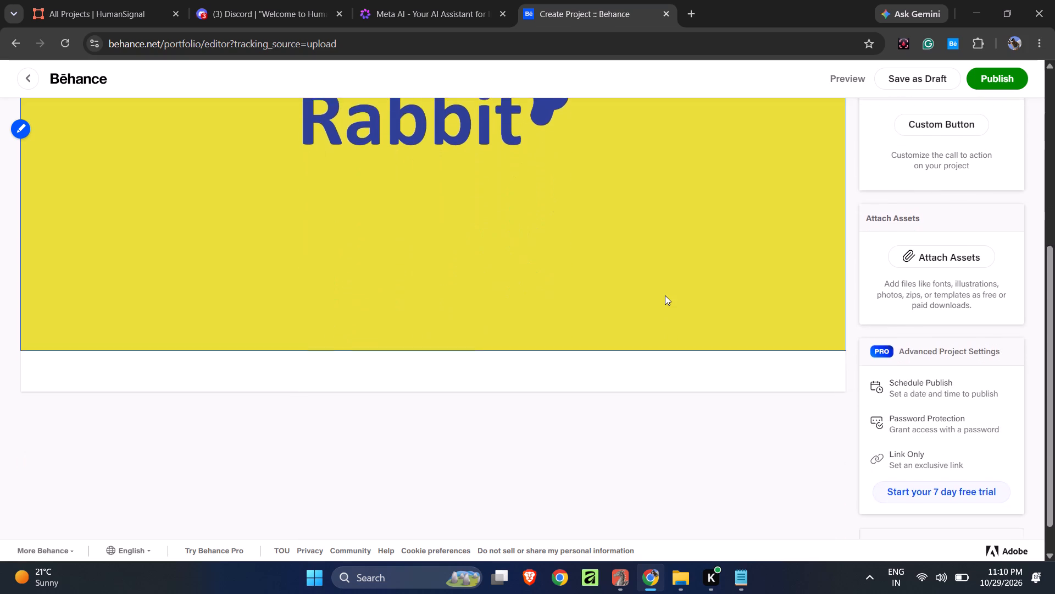
{"action": "scroll", "coordinate": [665, 295], "scroll_direction": "up", "scroll_amount": 4}
{"action": "left_click", "coordinate": [911, 176]}
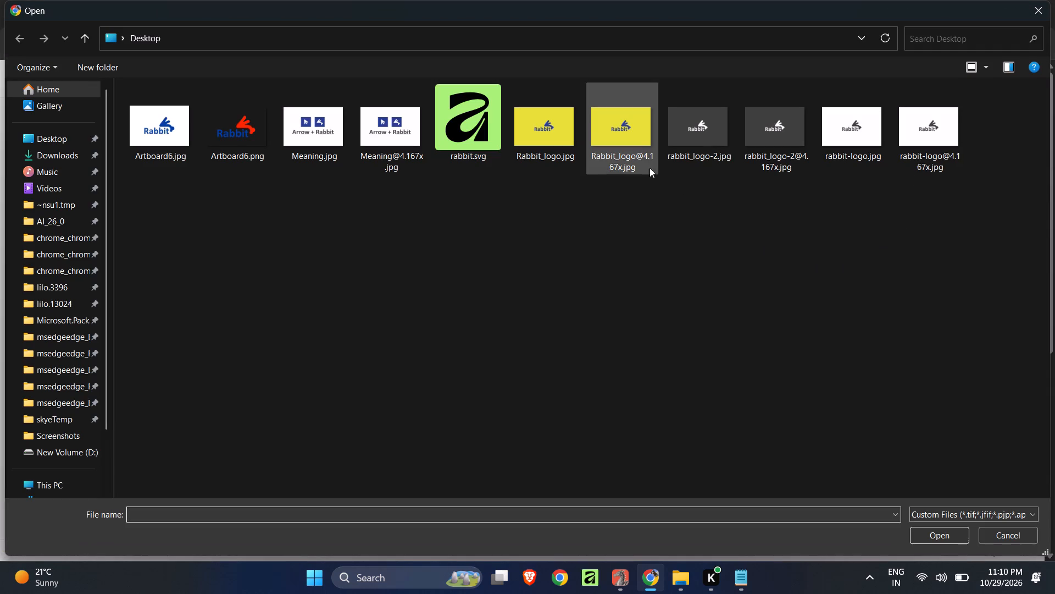
{"action": "left_click", "coordinate": [772, 145]}
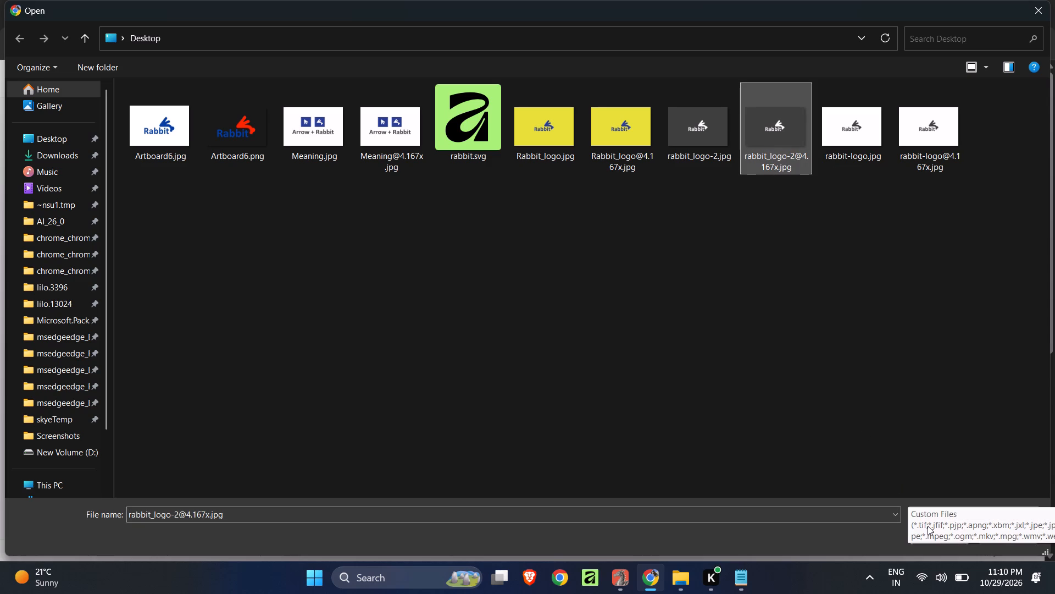
{"action": "left_click", "coordinate": [166, 136]}
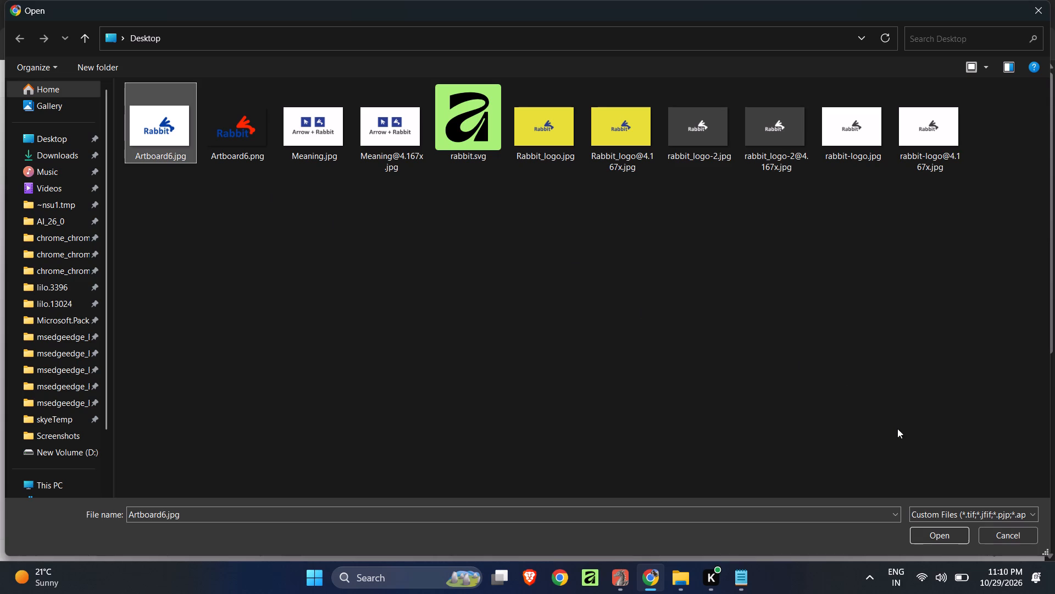
{"action": "left_click", "coordinate": [934, 535]}
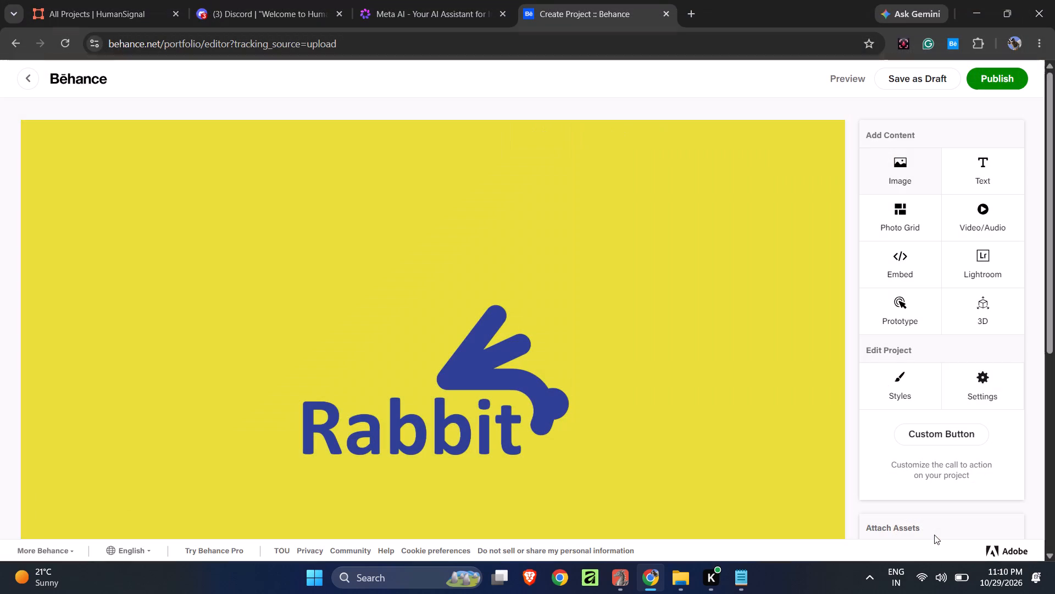
{"action": "scroll", "coordinate": [583, 271], "scroll_direction": "down", "scroll_amount": 3}
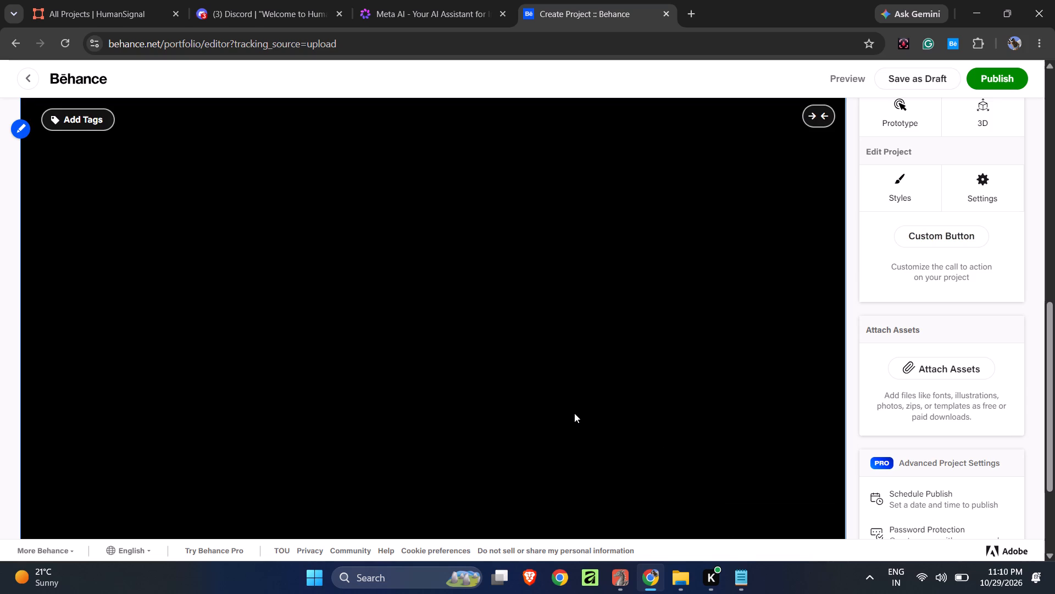
{"action": "scroll", "coordinate": [574, 413], "scroll_direction": "down", "scroll_amount": 5}
{"action": "scroll", "coordinate": [574, 413], "scroll_direction": "up", "scroll_amount": 6}
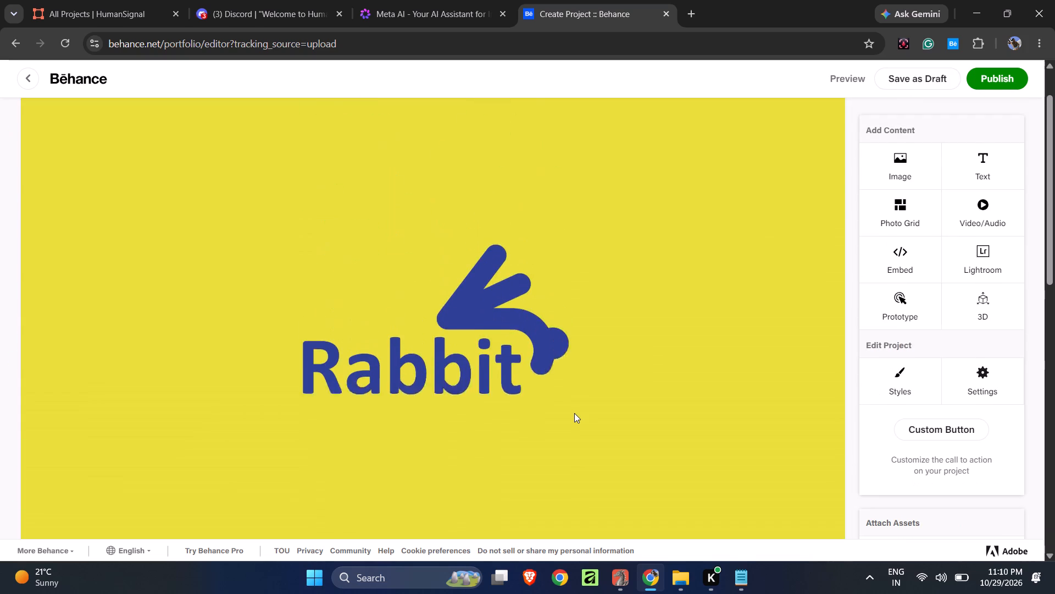
Check the images in the Behance project and delete the plain black image below the yellow Rabbit logo.
{"action": "scroll", "coordinate": [574, 413], "scroll_direction": "up", "scroll_amount": 4}
{"action": "scroll", "coordinate": [574, 413], "scroll_direction": "down", "scroll_amount": 9}
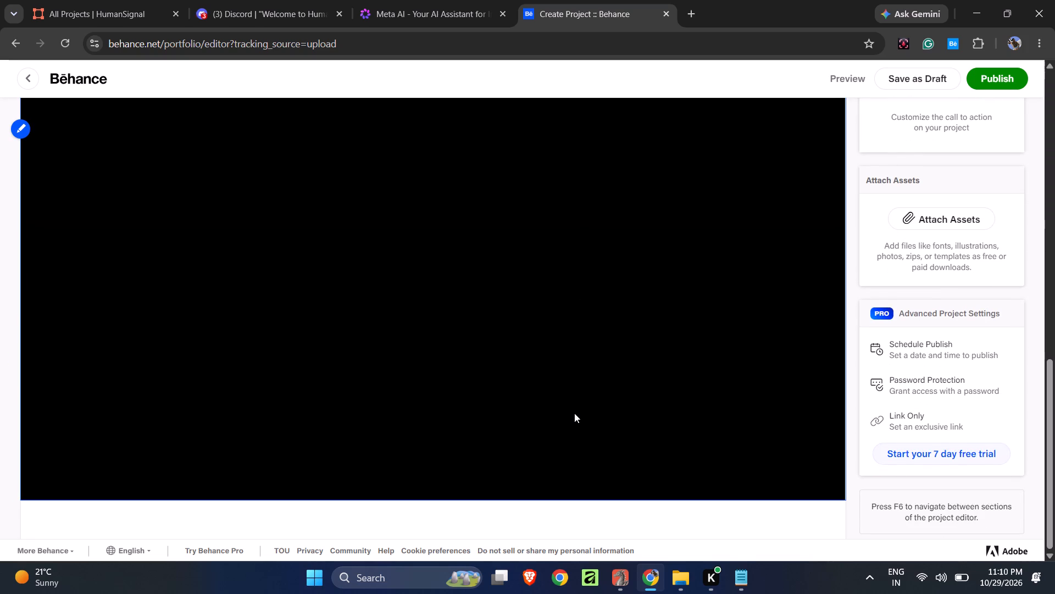
{"action": "scroll", "coordinate": [574, 413], "scroll_direction": "up", "scroll_amount": 3}
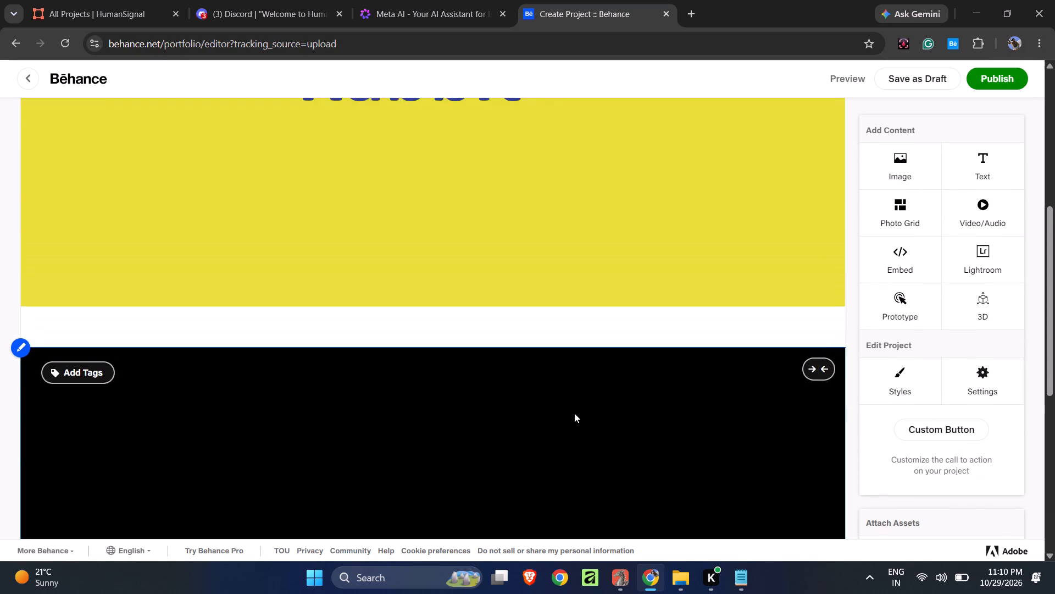
{"action": "scroll", "coordinate": [574, 413], "scroll_direction": "down", "scroll_amount": 2}
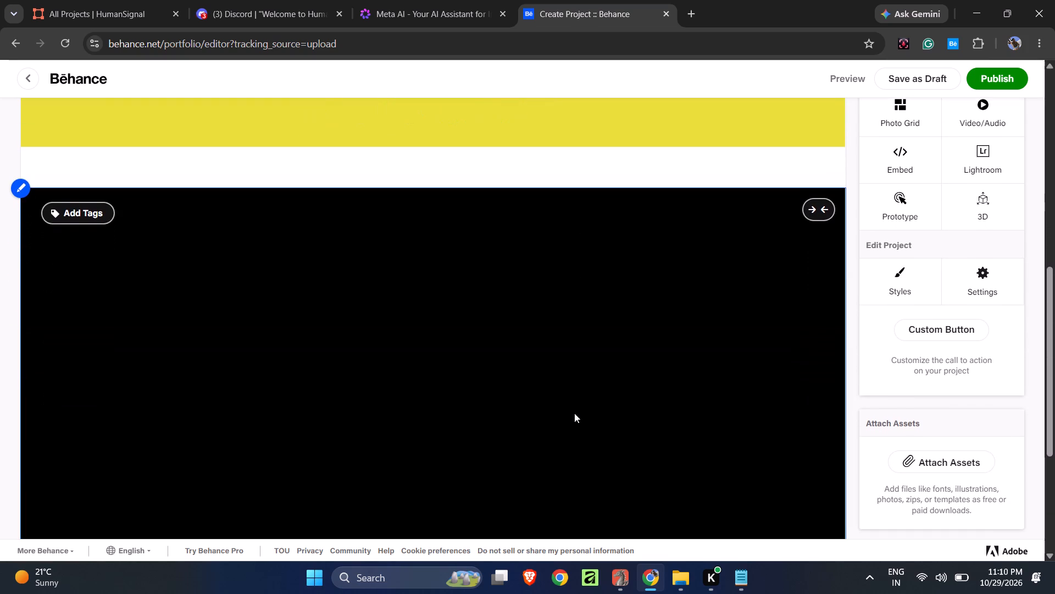
{"action": "scroll", "coordinate": [574, 413], "scroll_direction": "down", "scroll_amount": 2}
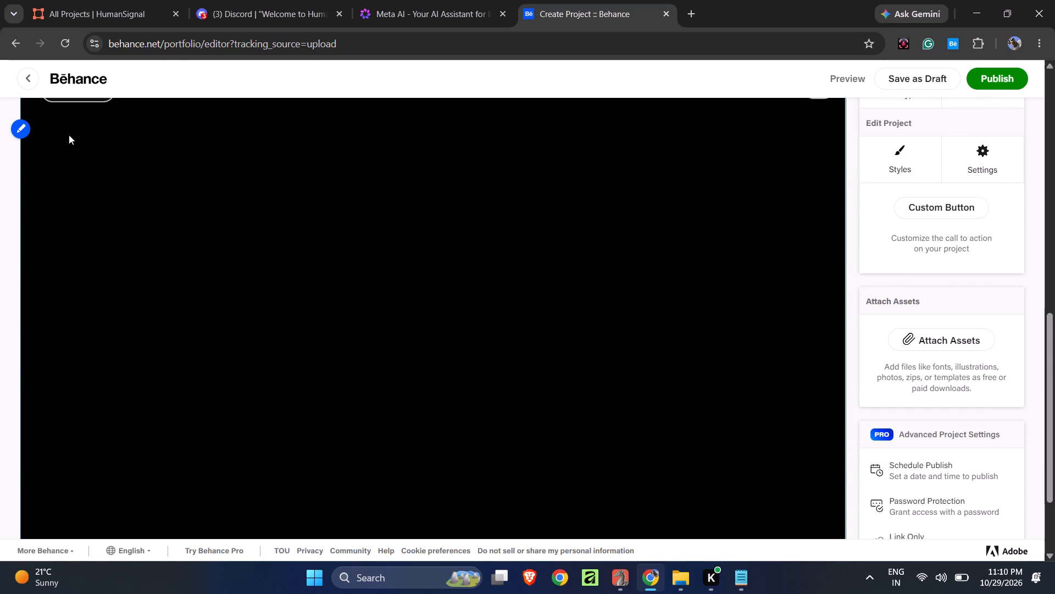
{"action": "scroll", "coordinate": [95, 221], "scroll_direction": "up", "scroll_amount": 2}
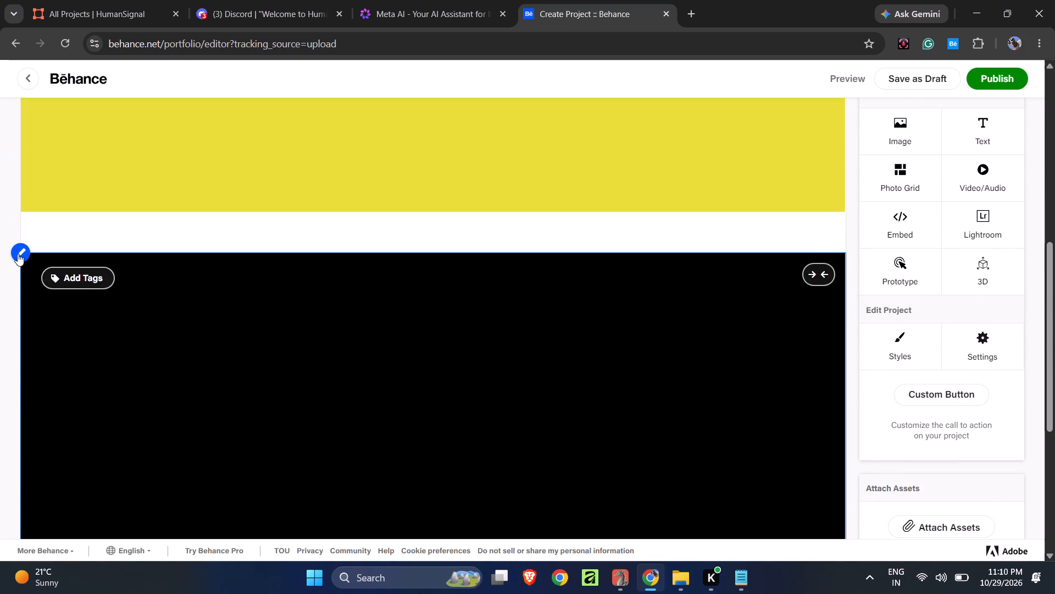
{"action": "left_click", "coordinate": [18, 254]}
{"action": "left_click", "coordinate": [40, 347]}
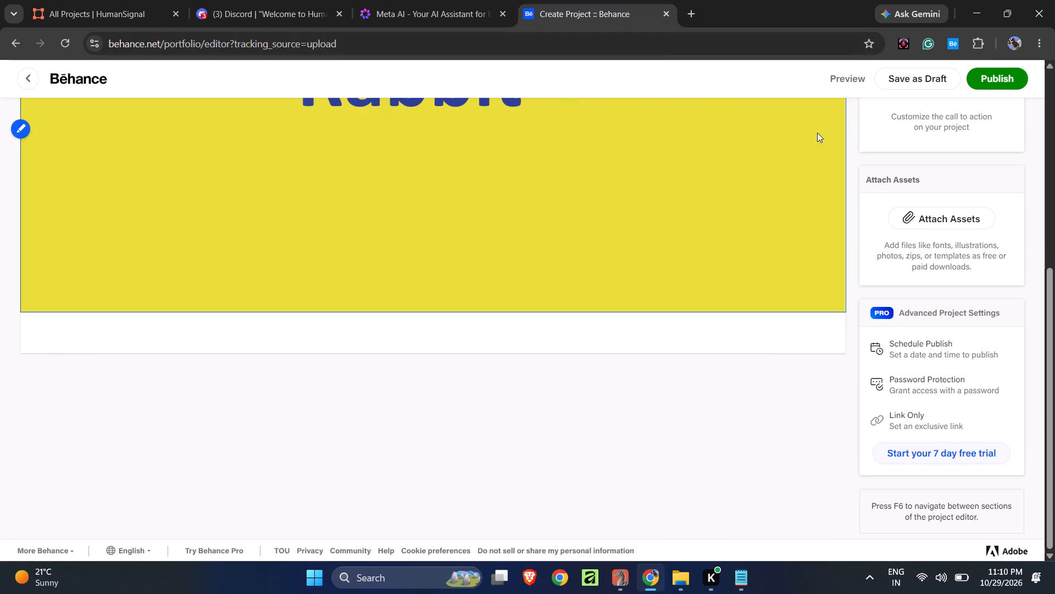
Start another image upload for the project from the Desktop folder and switch to the VectorCraft artwork.
{"action": "scroll", "coordinate": [817, 133], "scroll_direction": "up", "scroll_amount": 4}
{"action": "left_click", "coordinate": [904, 170]}
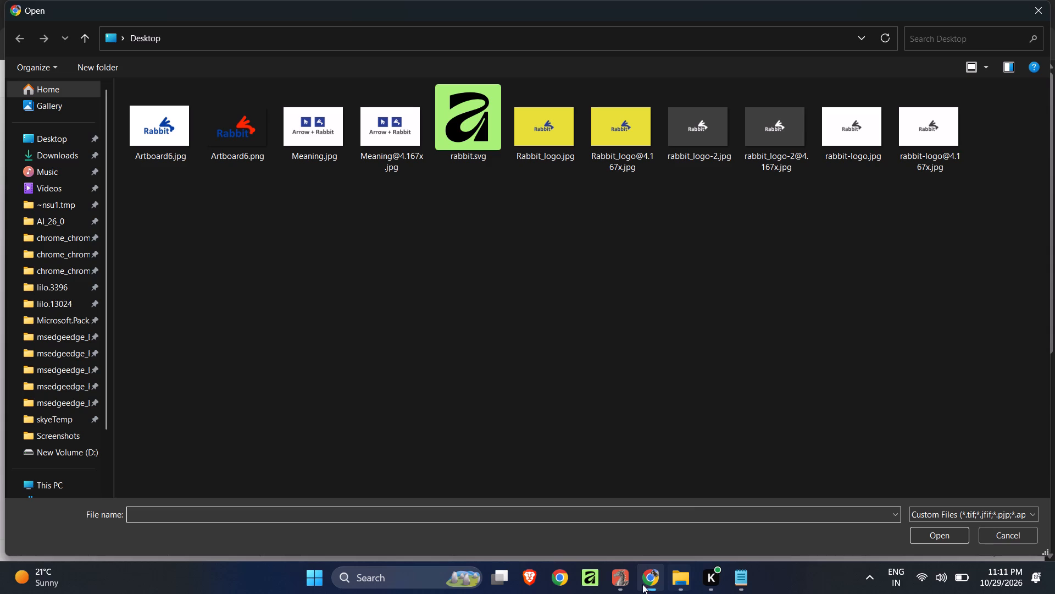
{"action": "left_click", "coordinate": [617, 583]}
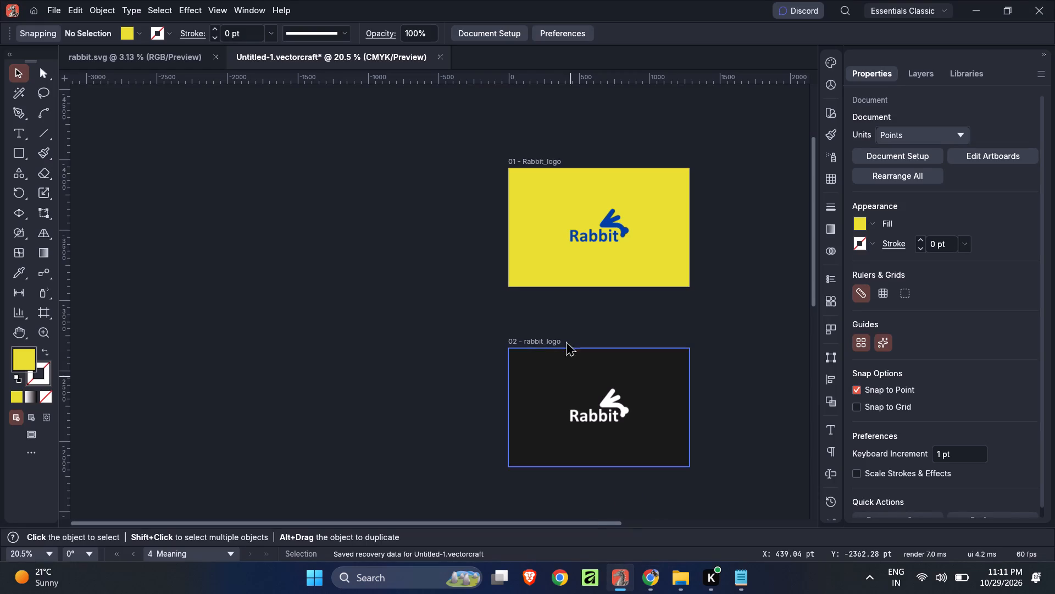
Delete the yellow background rectangle from the 01 - Rabbit_logo artboard, keeping the blue logo.
{"action": "left_click", "coordinate": [538, 255]}
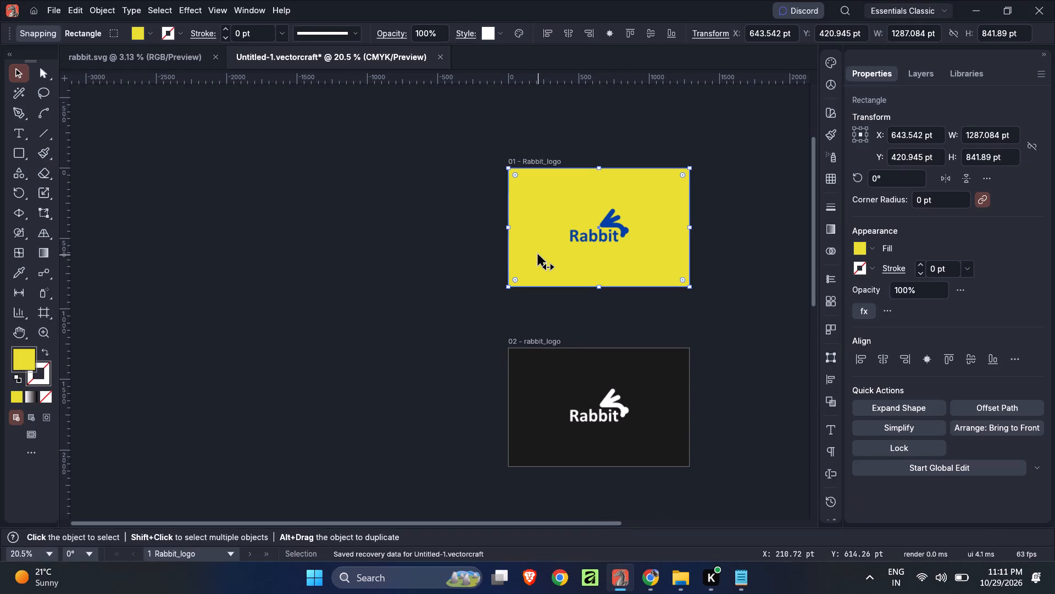
{"action": "key", "text": "Delete"}
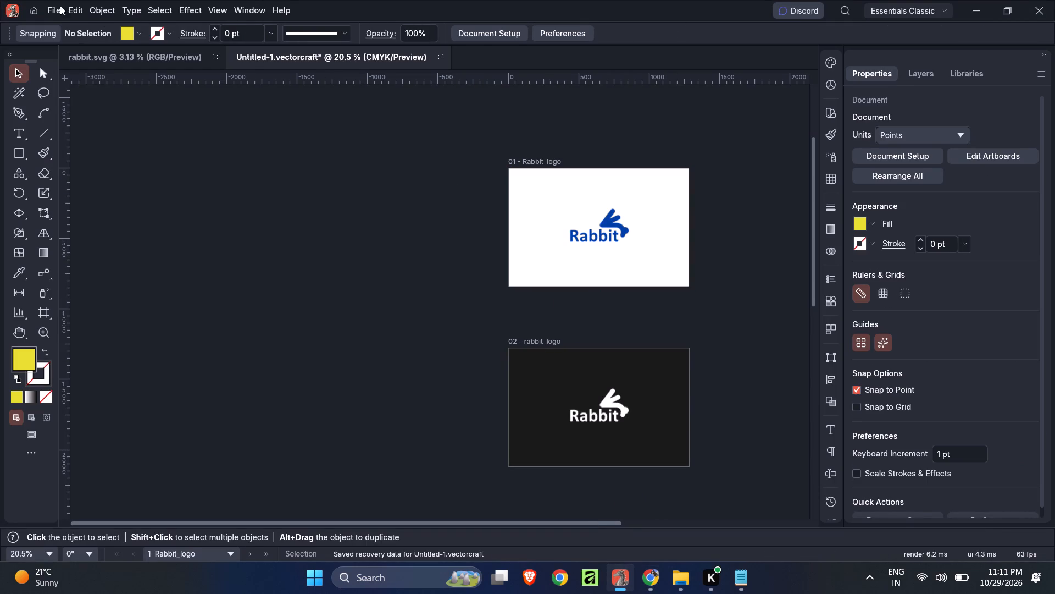
Export all four artboards for screens to the Desktop as JPG 100 at 300ppi with the @4.167x suffix.
{"action": "left_click", "coordinate": [54, 5]}
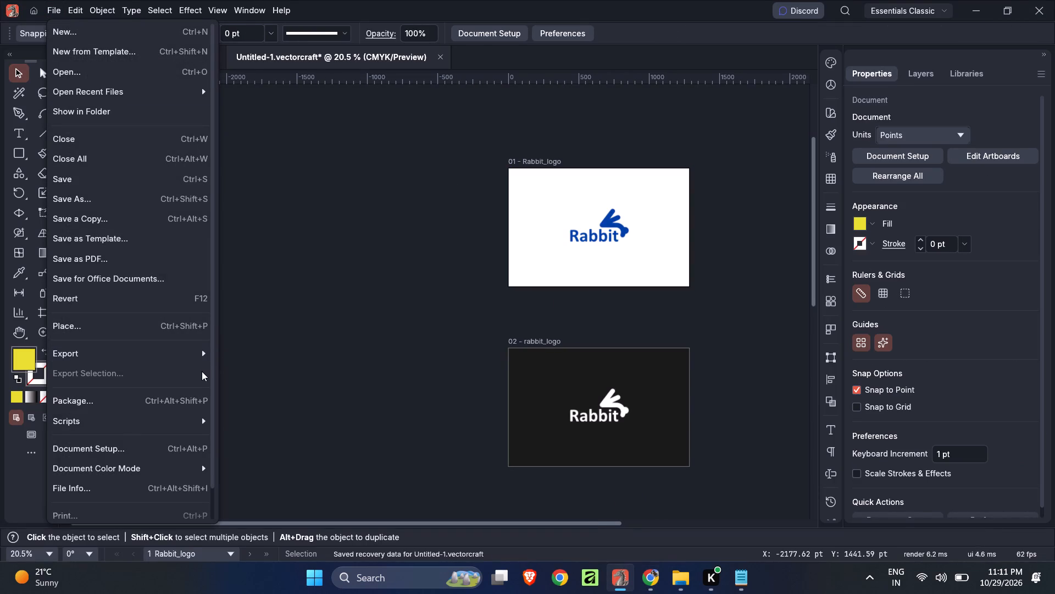
{"action": "left_click", "coordinate": [267, 350]}
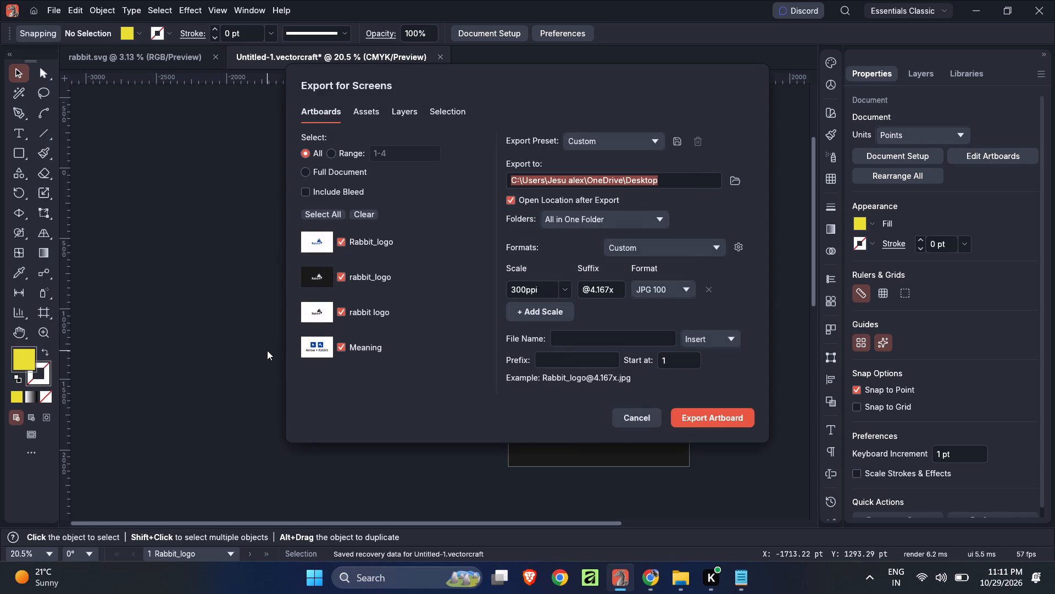
{"action": "left_click", "coordinate": [717, 421]}
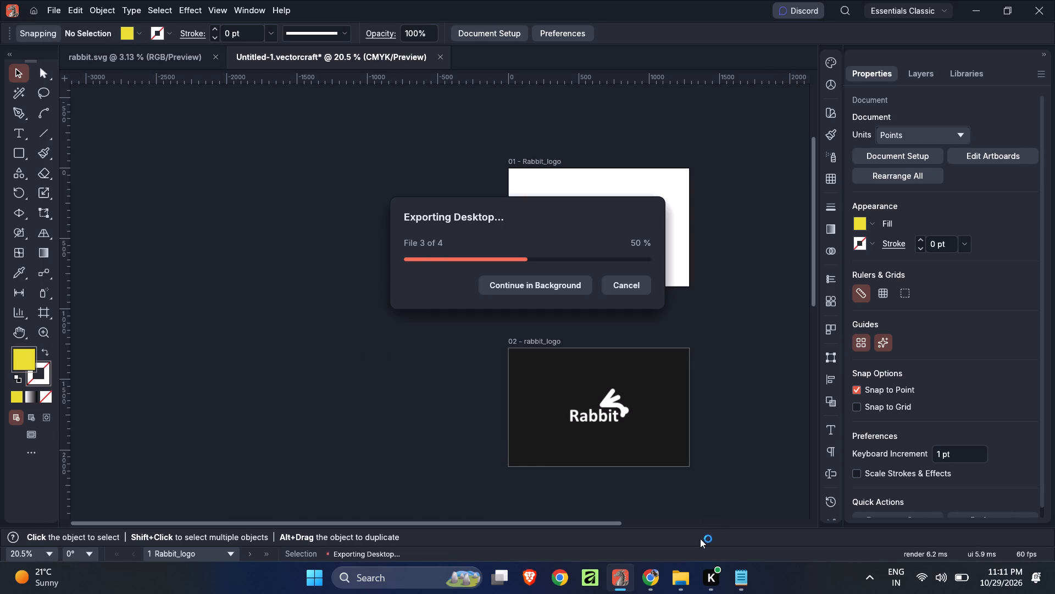
{"action": "left_click", "coordinate": [657, 585]}
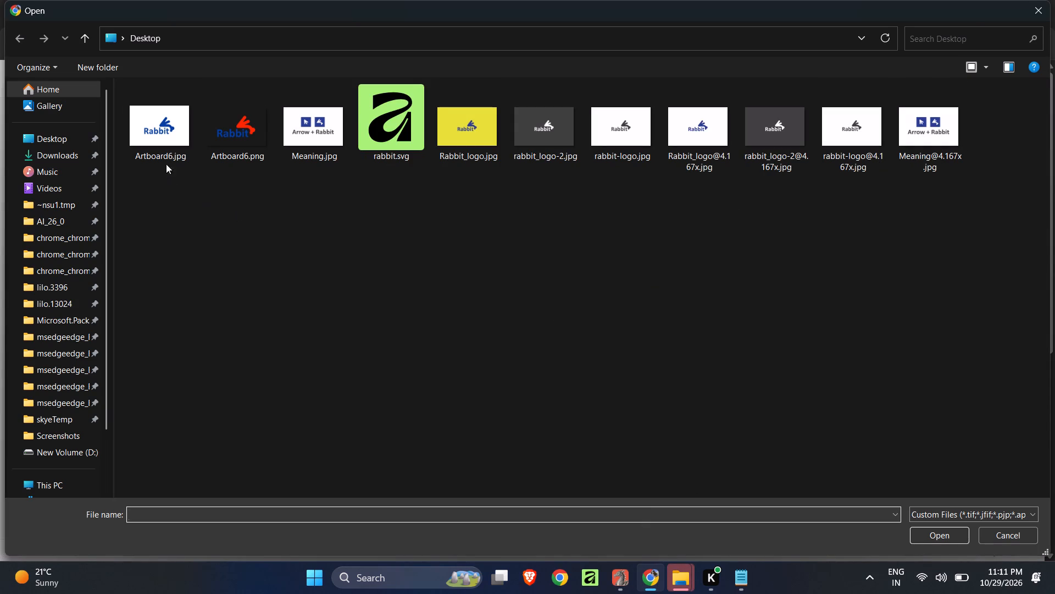
{"action": "left_click", "coordinate": [703, 131]}
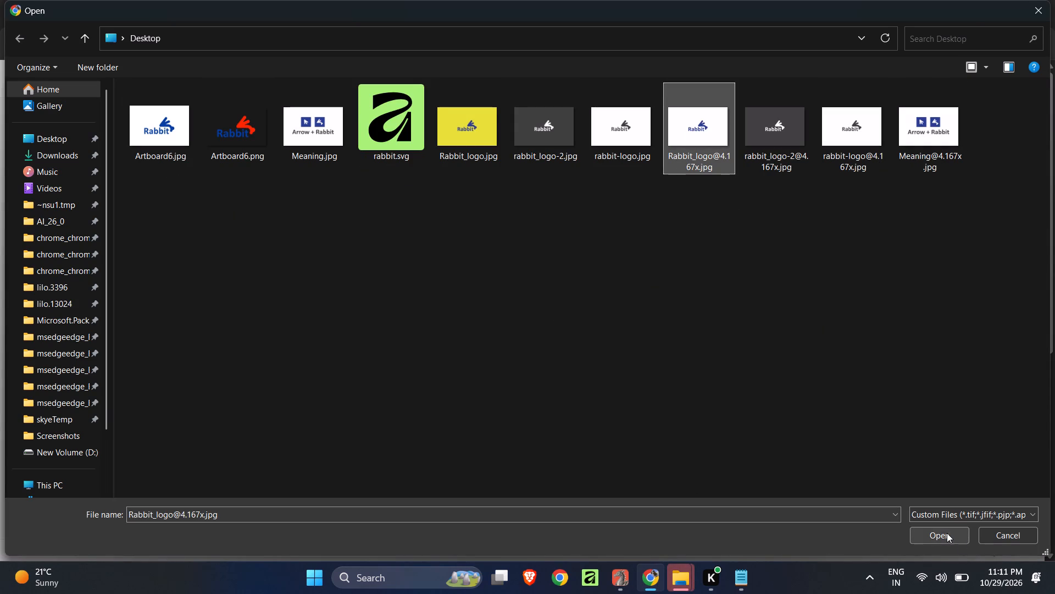
{"action": "left_click", "coordinate": [946, 533]}
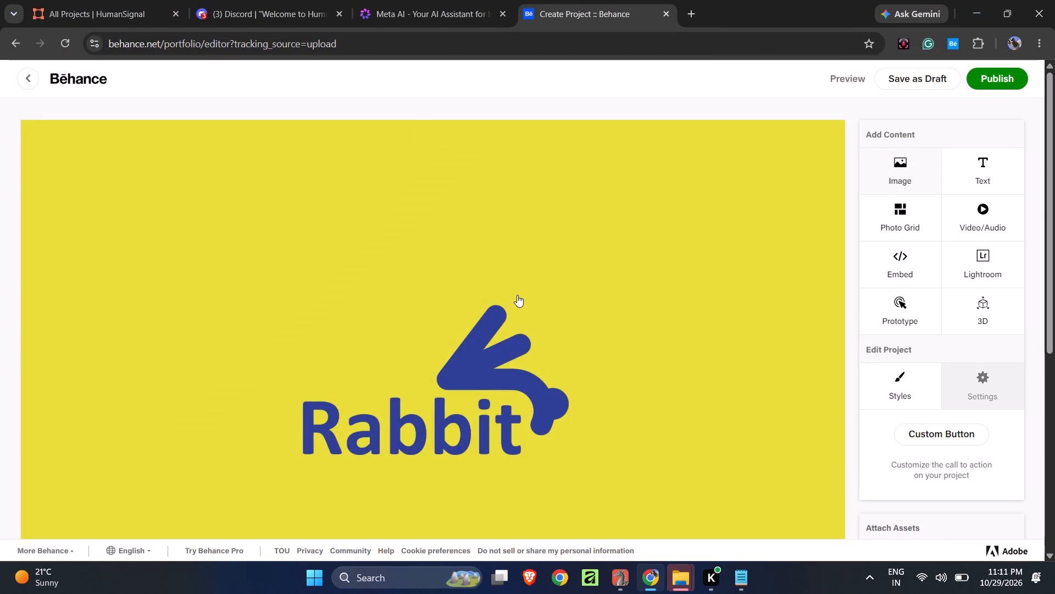
{"action": "scroll", "coordinate": [517, 295], "scroll_direction": "down", "scroll_amount": 4}
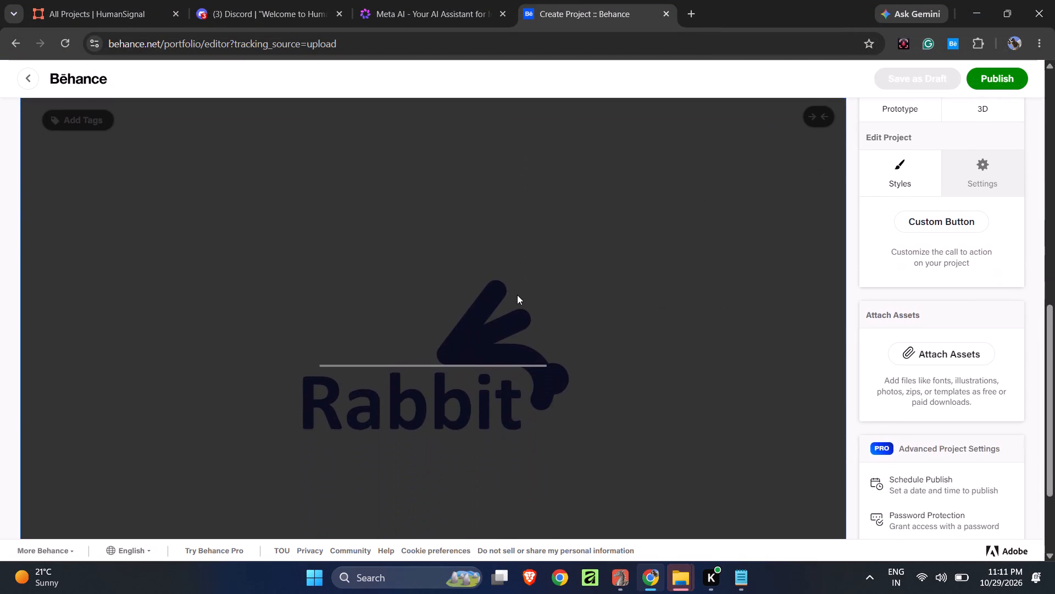
{"action": "scroll", "coordinate": [517, 295], "scroll_direction": "down", "scroll_amount": 2}
{"action": "scroll", "coordinate": [820, 260], "scroll_direction": "up", "scroll_amount": 3}
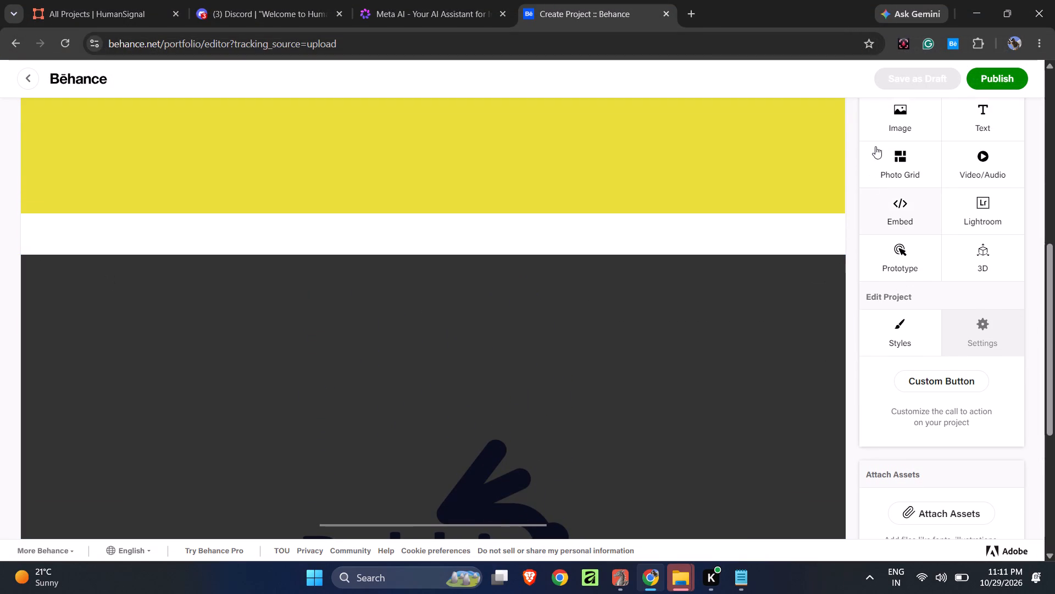
{"action": "left_click", "coordinate": [898, 126]}
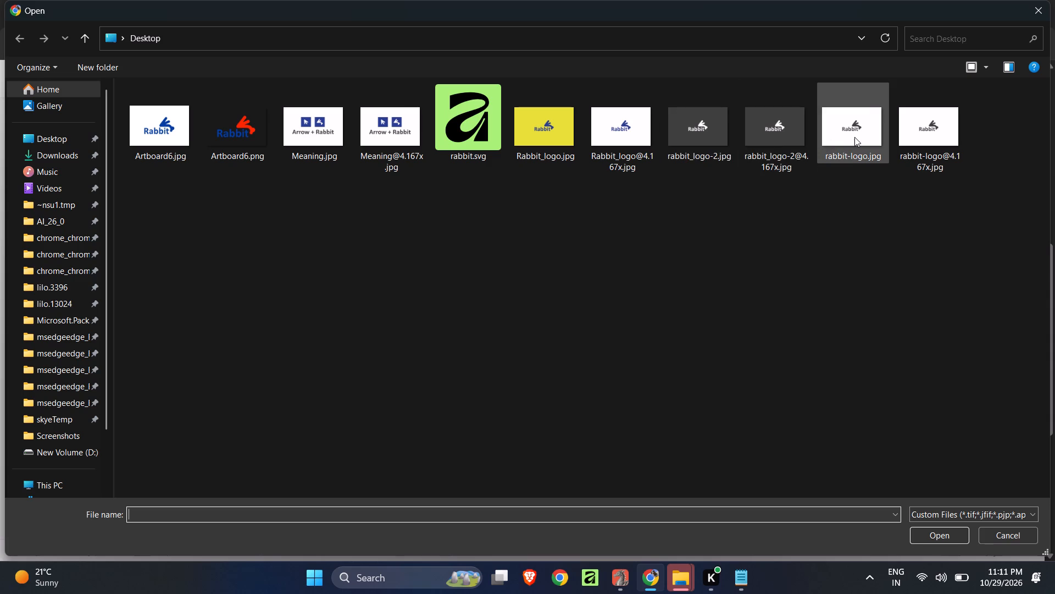
{"action": "left_click", "coordinate": [939, 128]}
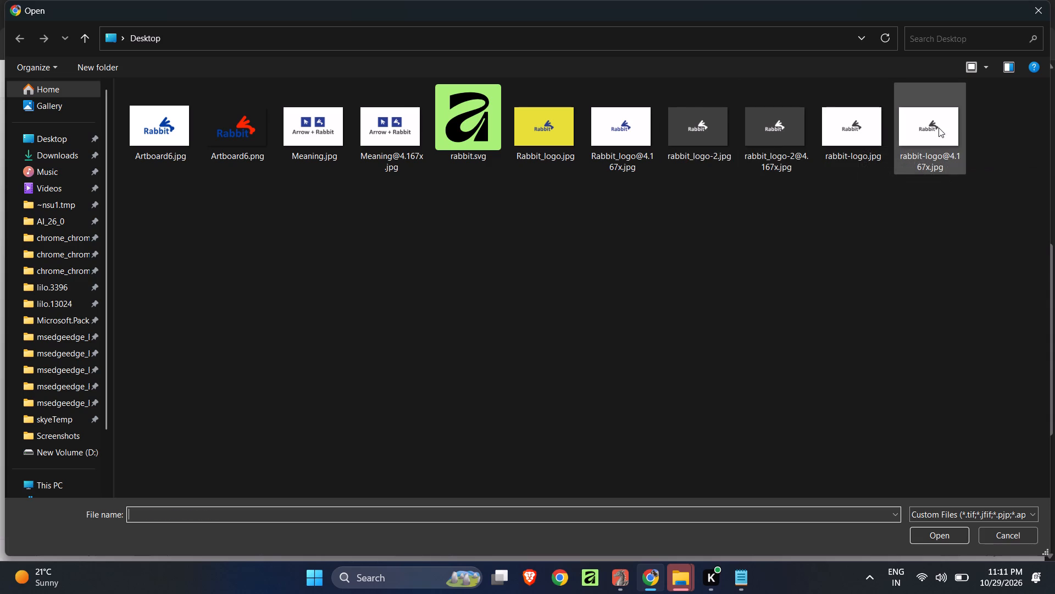
{"action": "left_click", "coordinate": [941, 536]}
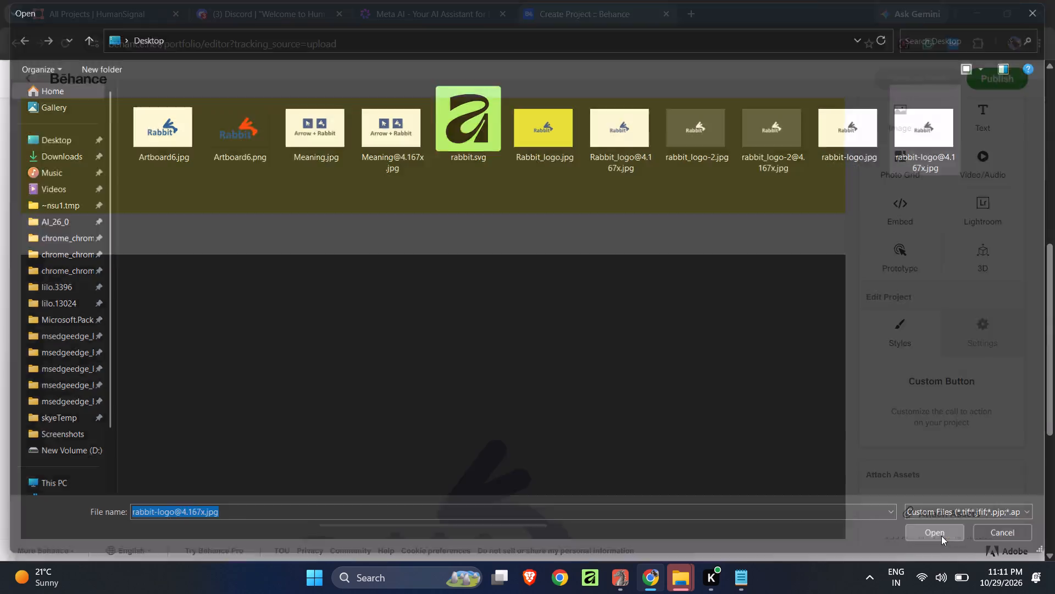
{"action": "scroll", "coordinate": [557, 358], "scroll_direction": "down", "scroll_amount": 6}
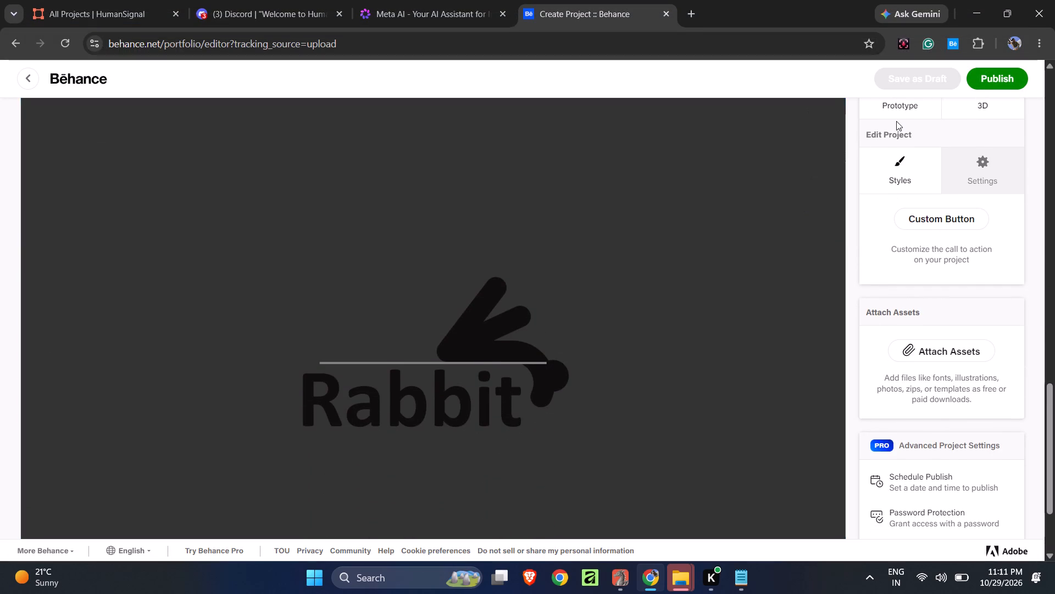
{"action": "scroll", "coordinate": [896, 121], "scroll_direction": "left", "scroll_amount": 3}
{"action": "scroll", "coordinate": [878, 135], "scroll_direction": "up", "scroll_amount": 5}
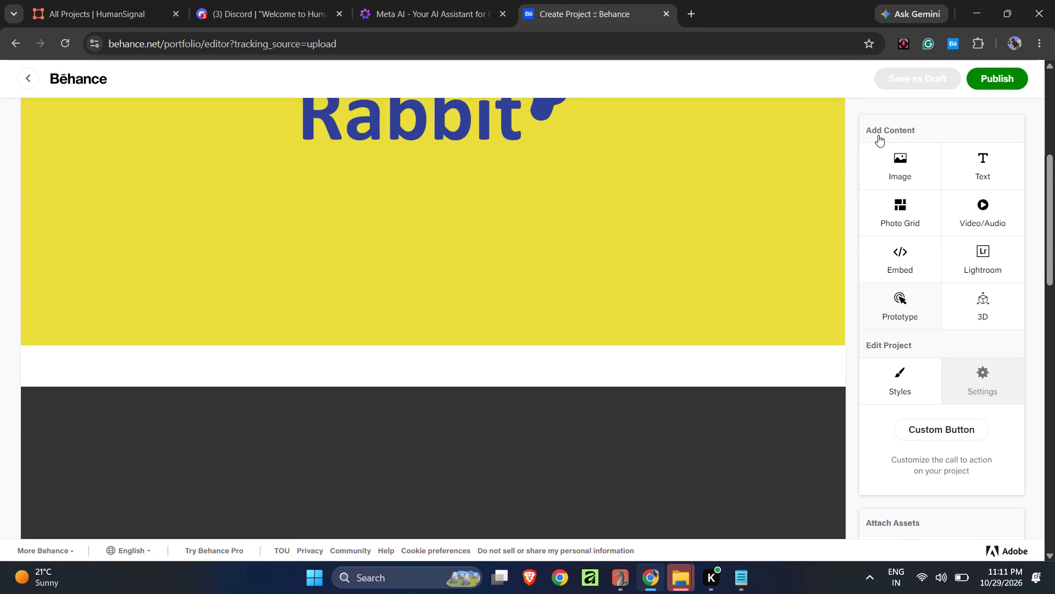
{"action": "left_click", "coordinate": [903, 169]}
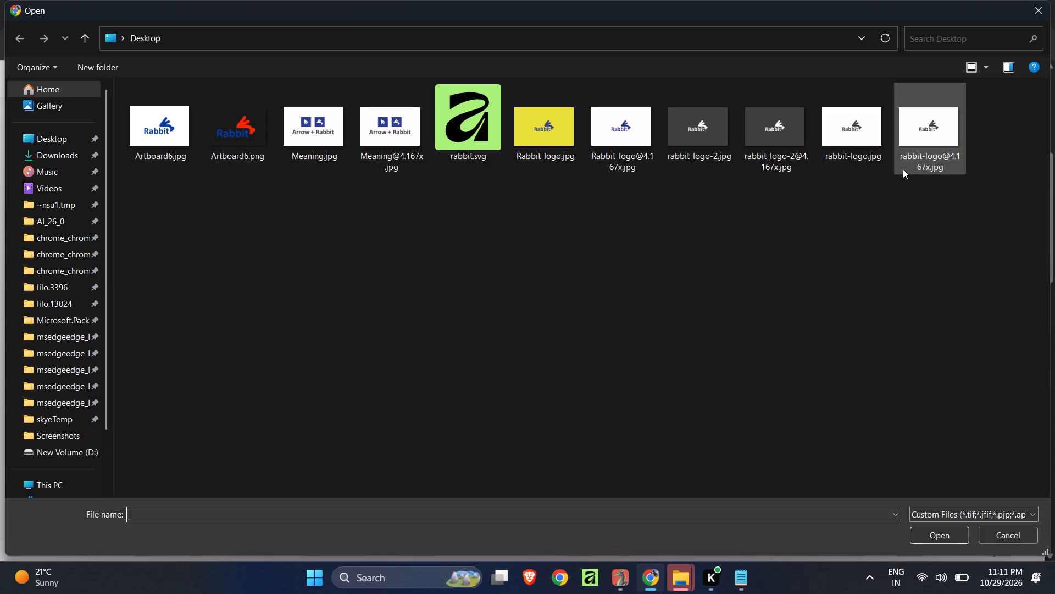
{"action": "left_click", "coordinate": [776, 135]}
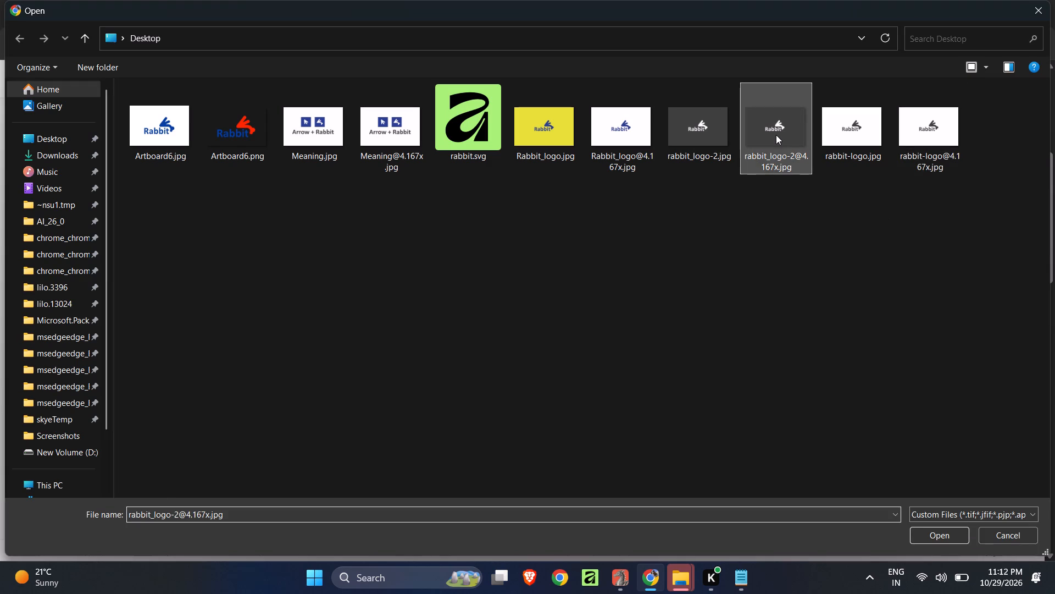
{"action": "left_click", "coordinate": [776, 135]}
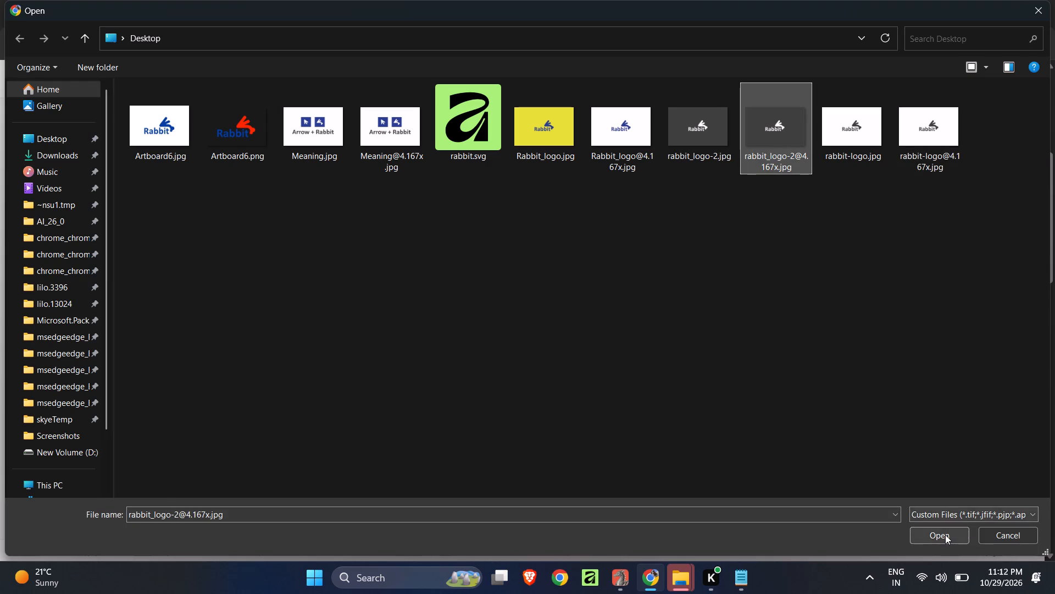
{"action": "left_click", "coordinate": [945, 535]}
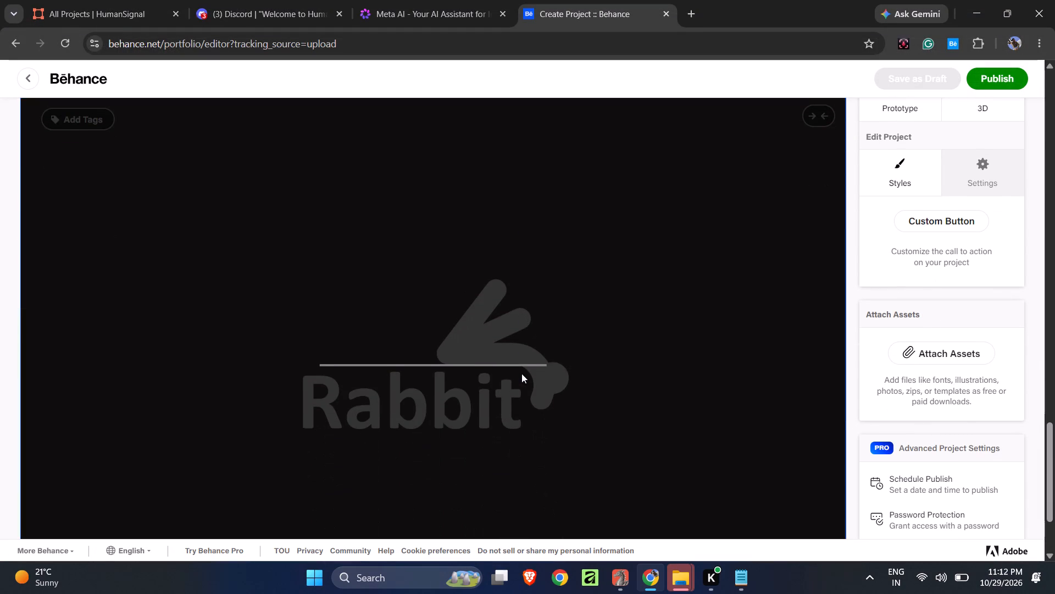
Look through the project's Rabbit logo images to check their order and upload progress.
{"action": "scroll", "coordinate": [521, 373], "scroll_direction": "up", "scroll_amount": 8}
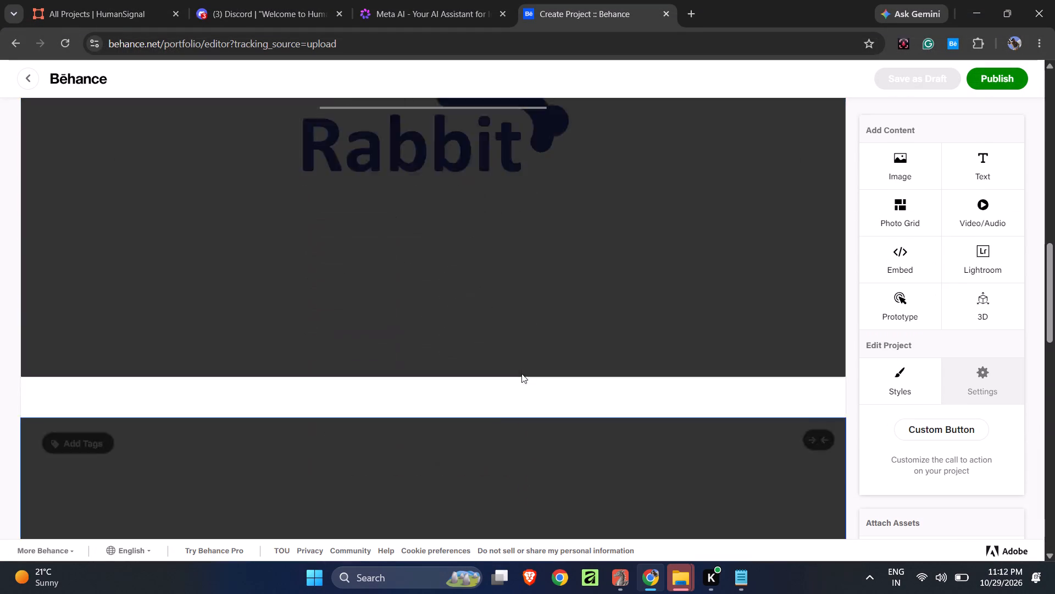
{"action": "scroll", "coordinate": [521, 373], "scroll_direction": "down", "scroll_amount": 13}
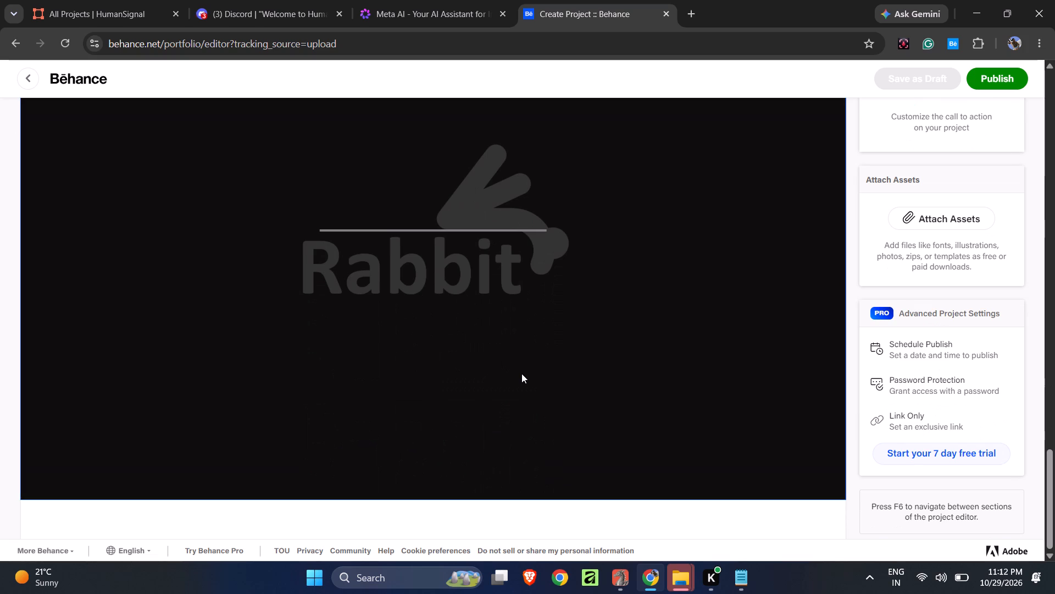
{"action": "scroll", "coordinate": [521, 373], "scroll_direction": "up", "scroll_amount": 9}
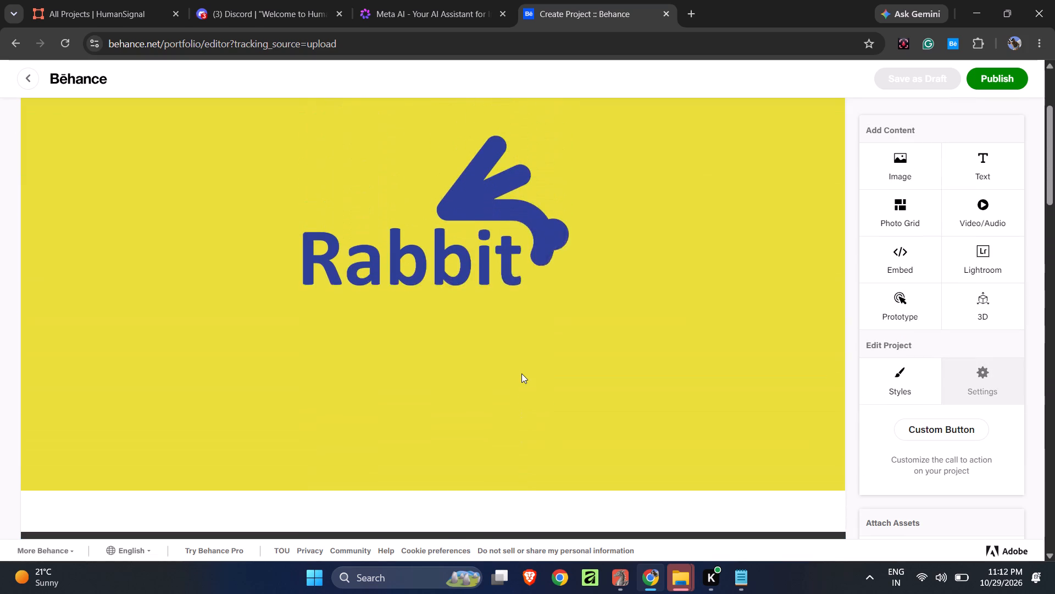
{"action": "scroll", "coordinate": [521, 373], "scroll_direction": "down", "scroll_amount": 15}
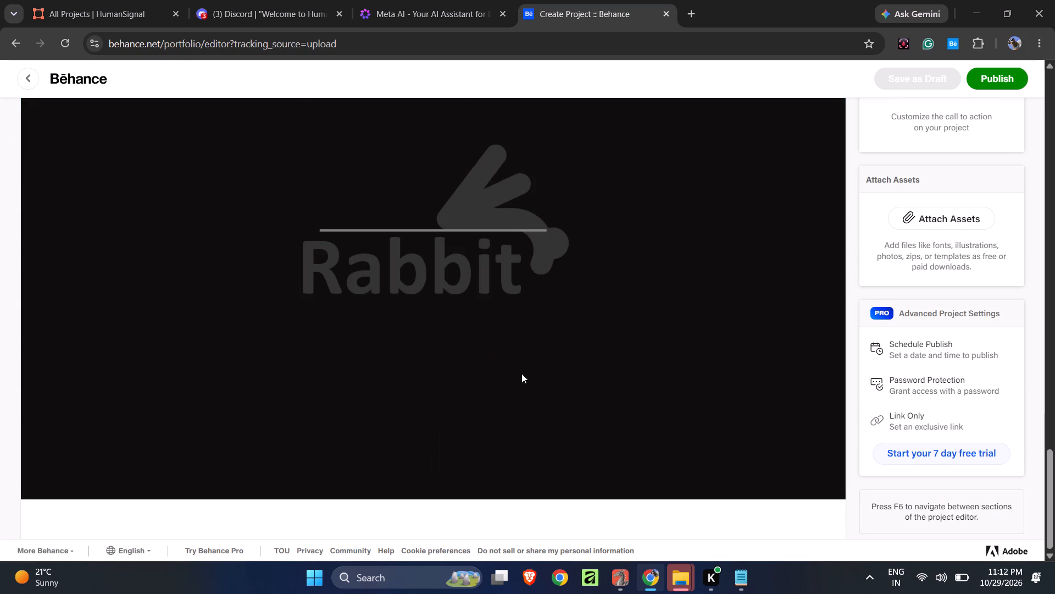
{"action": "scroll", "coordinate": [617, 307], "scroll_direction": "up", "scroll_amount": 14}
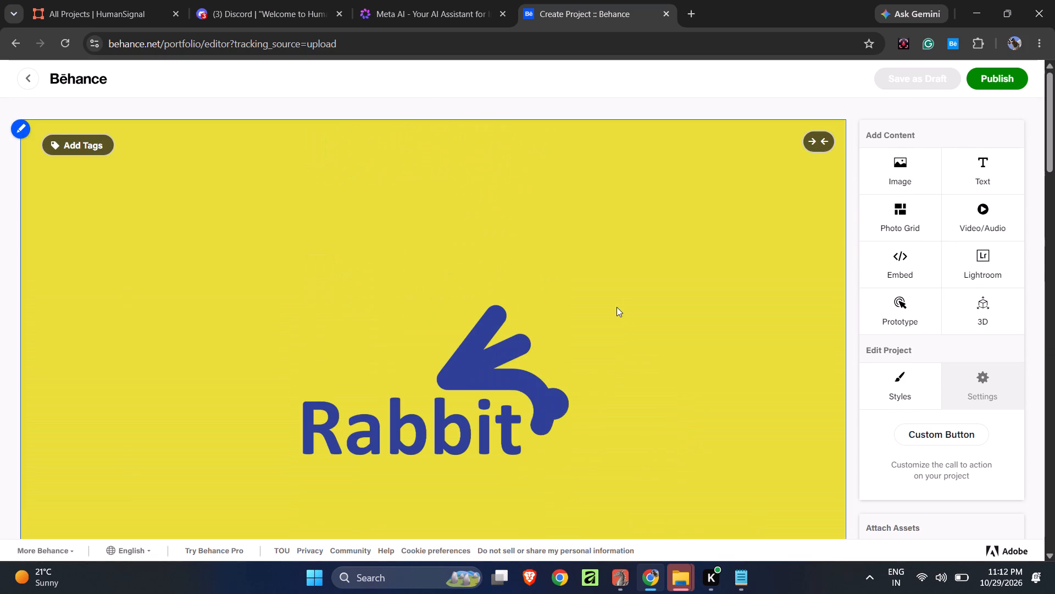
{"action": "left_click", "coordinate": [902, 157]}
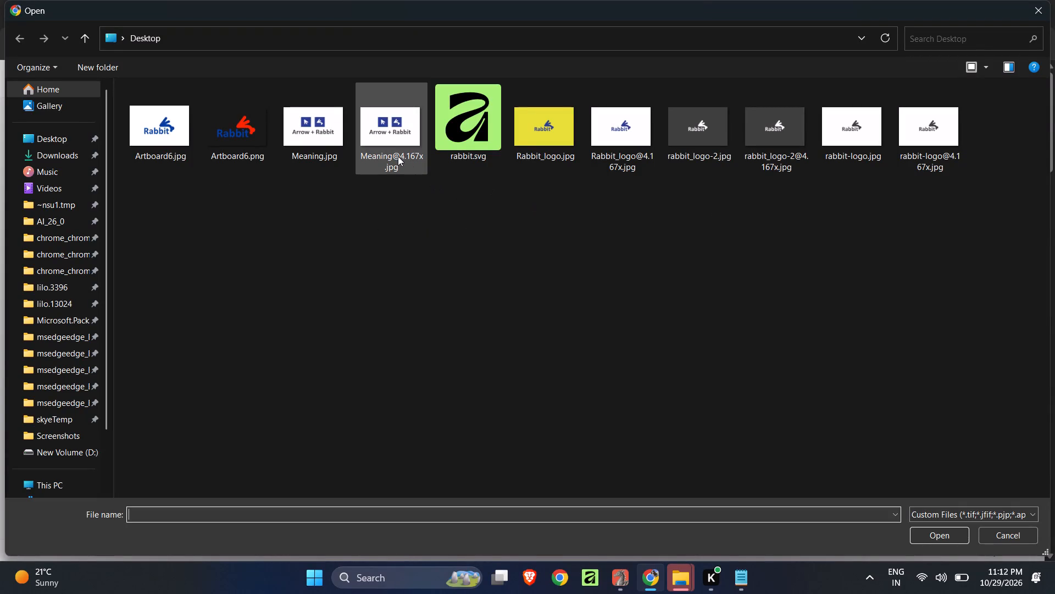
{"action": "left_click", "coordinate": [386, 129]}
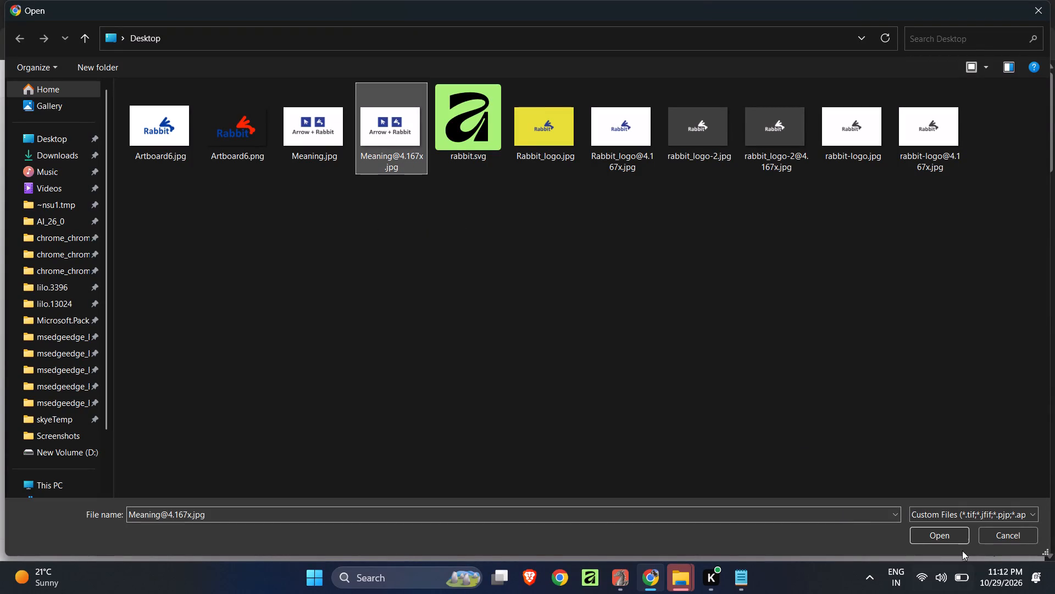
{"action": "left_click", "coordinate": [949, 534]}
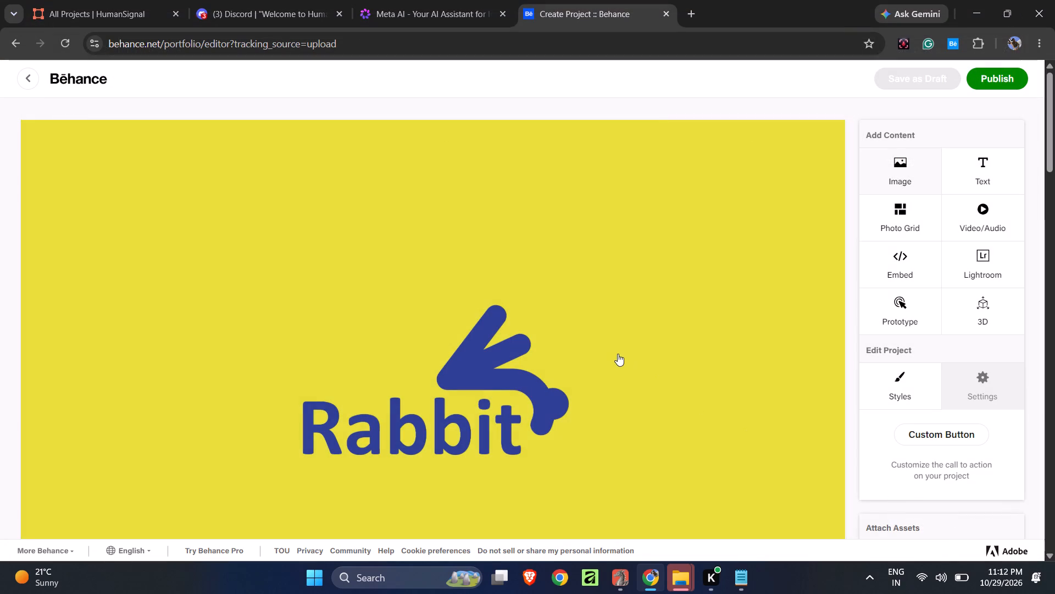
{"action": "scroll", "coordinate": [587, 201], "scroll_direction": "down", "scroll_amount": 5}
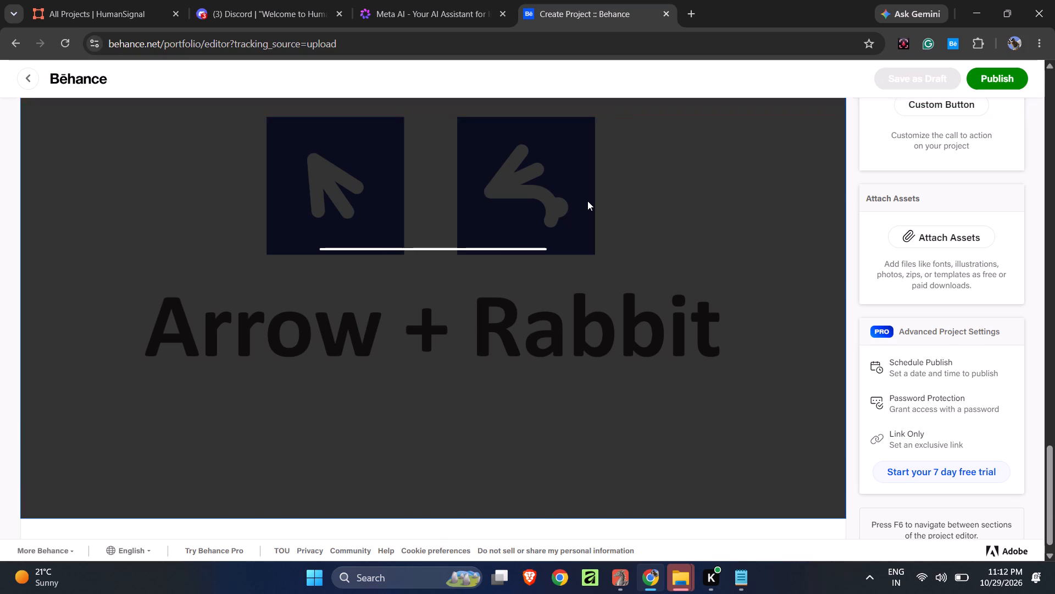
{"action": "scroll", "coordinate": [587, 201], "scroll_direction": "up", "scroll_amount": 7}
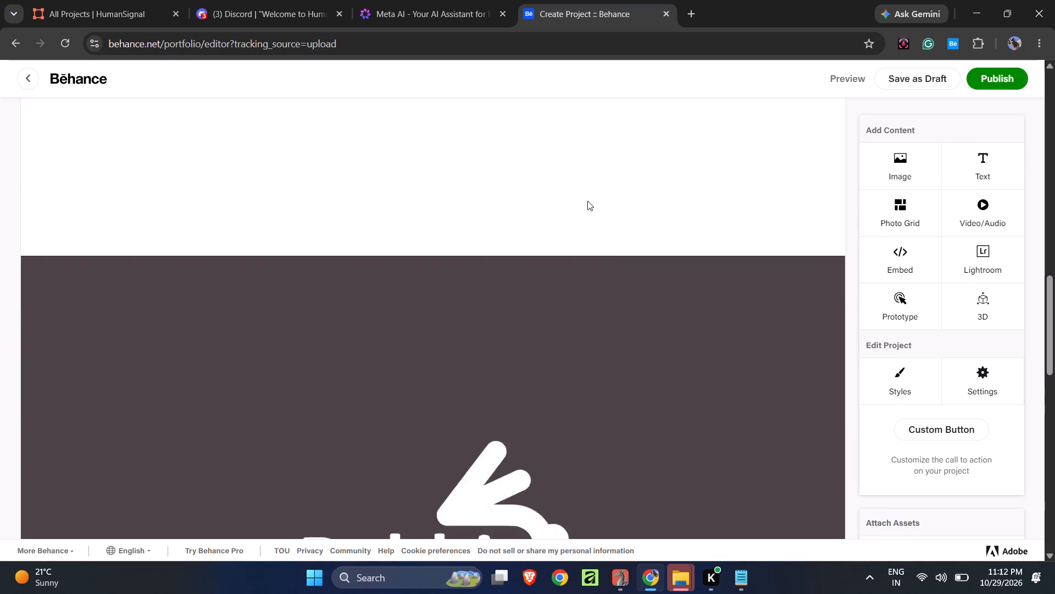
Review the uploaded Behance images and, in VectorCraft, set the second artboard's background fill to black, 000000.
{"action": "scroll", "coordinate": [587, 201], "scroll_direction": "up", "scroll_amount": 5}
{"action": "scroll", "coordinate": [587, 201], "scroll_direction": "down", "scroll_amount": 11}
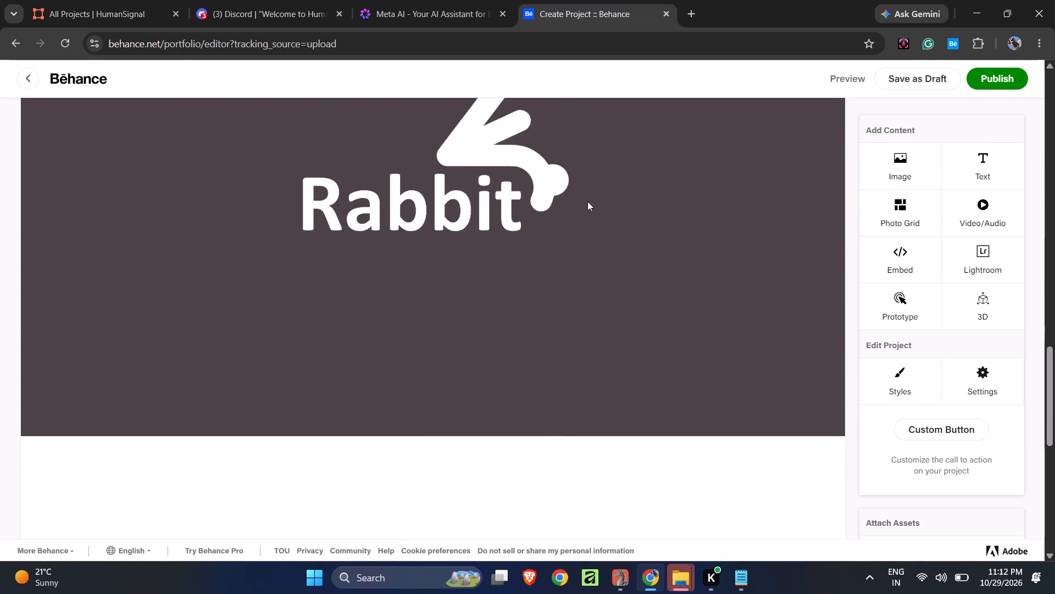
{"action": "scroll", "coordinate": [587, 201], "scroll_direction": "down", "scroll_amount": 3}
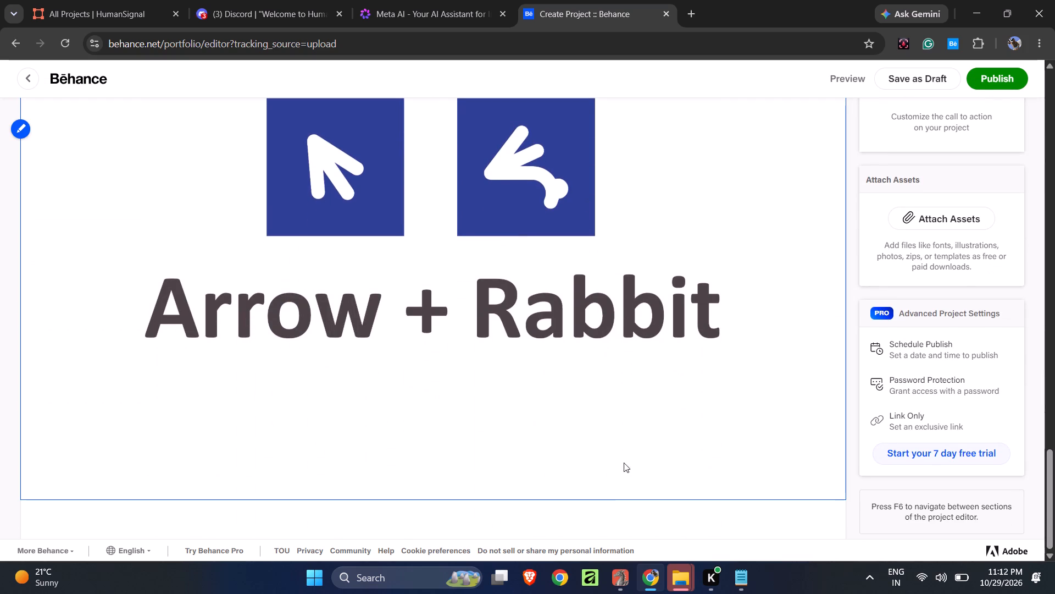
{"action": "left_click", "coordinate": [621, 582]}
{"action": "left_click", "coordinate": [539, 400]}
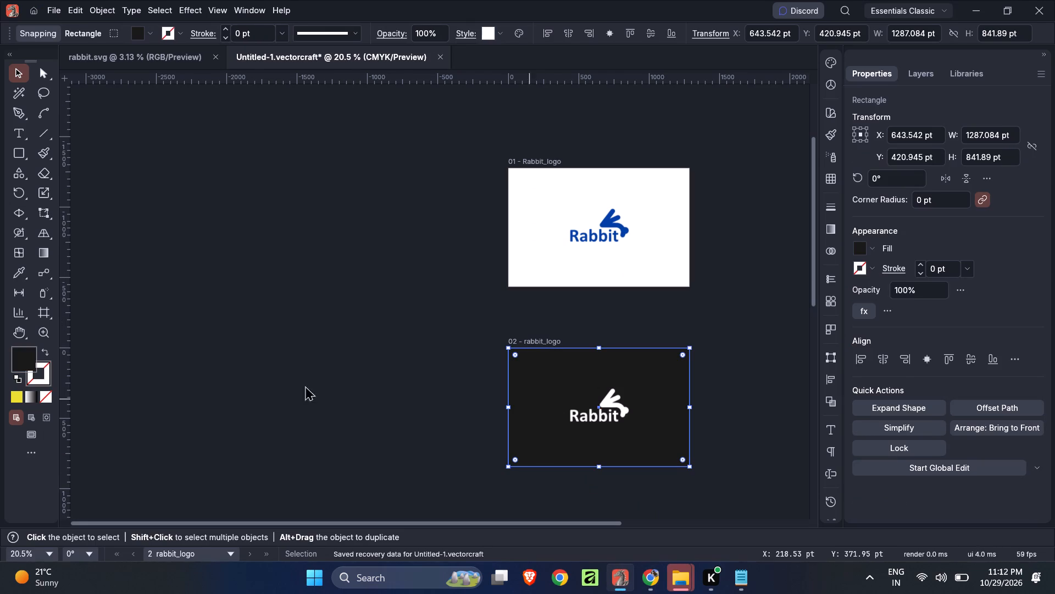
{"action": "double_click", "coordinate": [26, 356]}
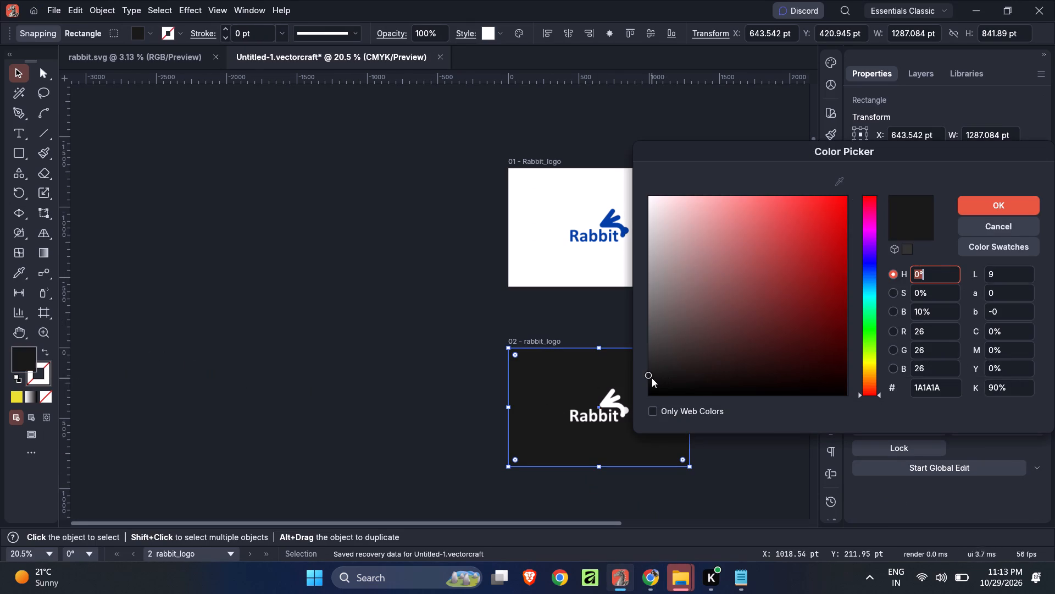
{"action": "left_click_drag", "start_coordinate": [649, 373], "coordinate": [646, 411]}
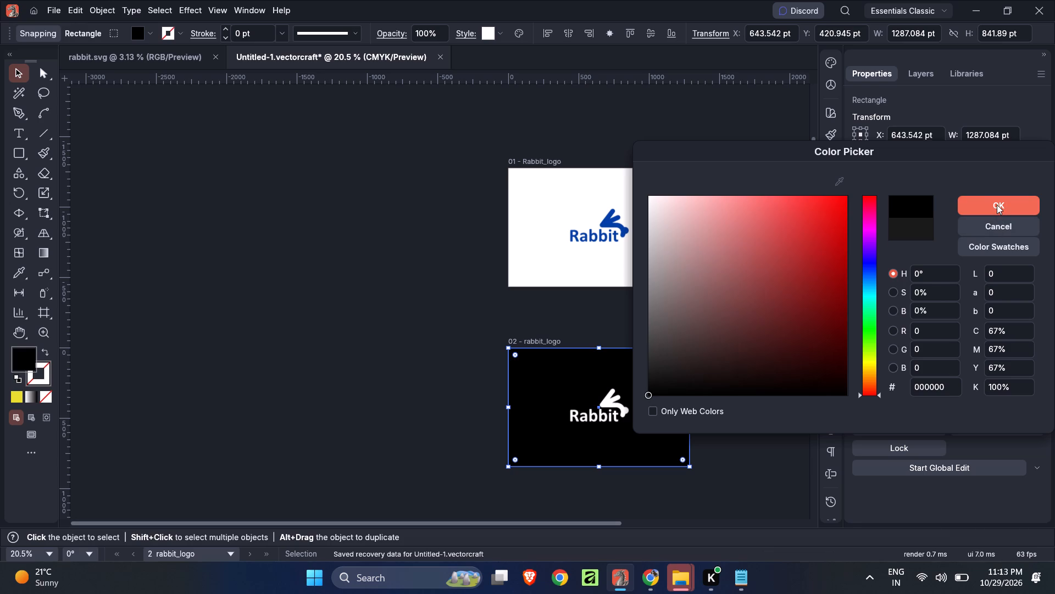
{"action": "left_click", "coordinate": [997, 205]}
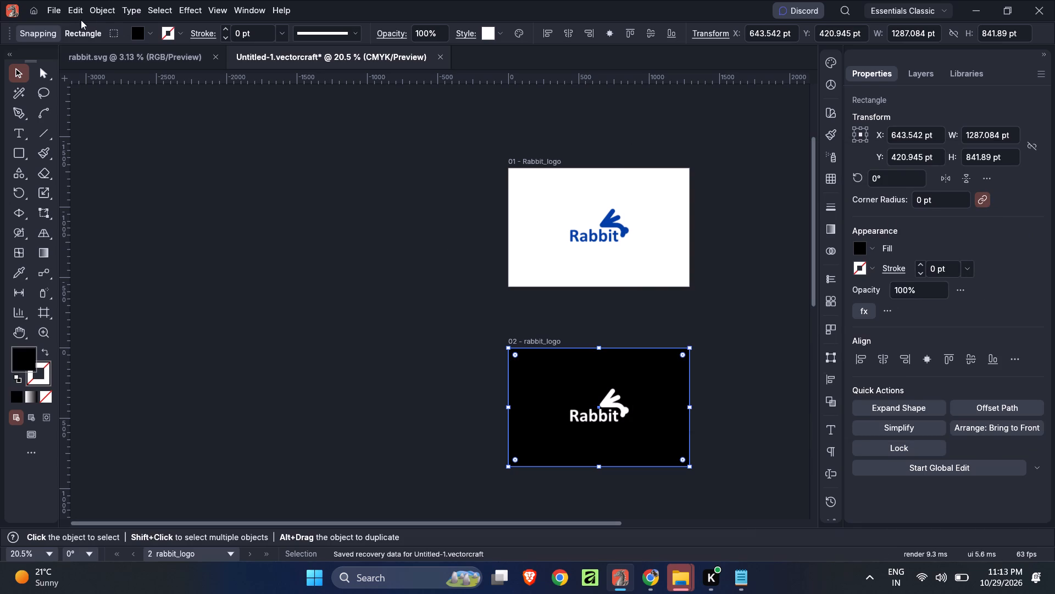
Run Export for Screens on the artboards with the updated black background on the second artboard.
{"action": "left_click", "coordinate": [56, 16]}
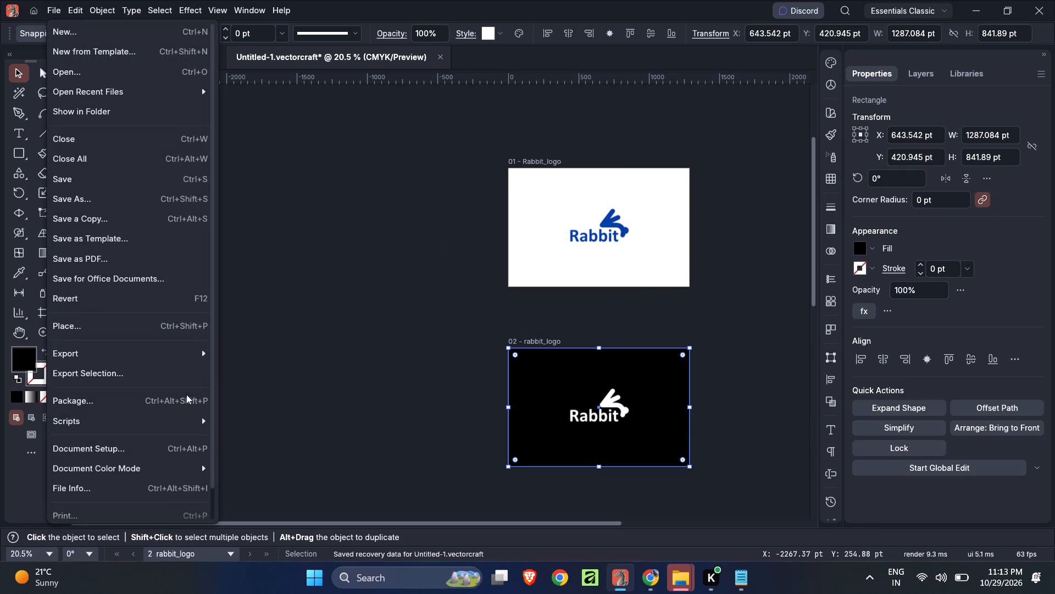
{"action": "left_click", "coordinate": [291, 355]}
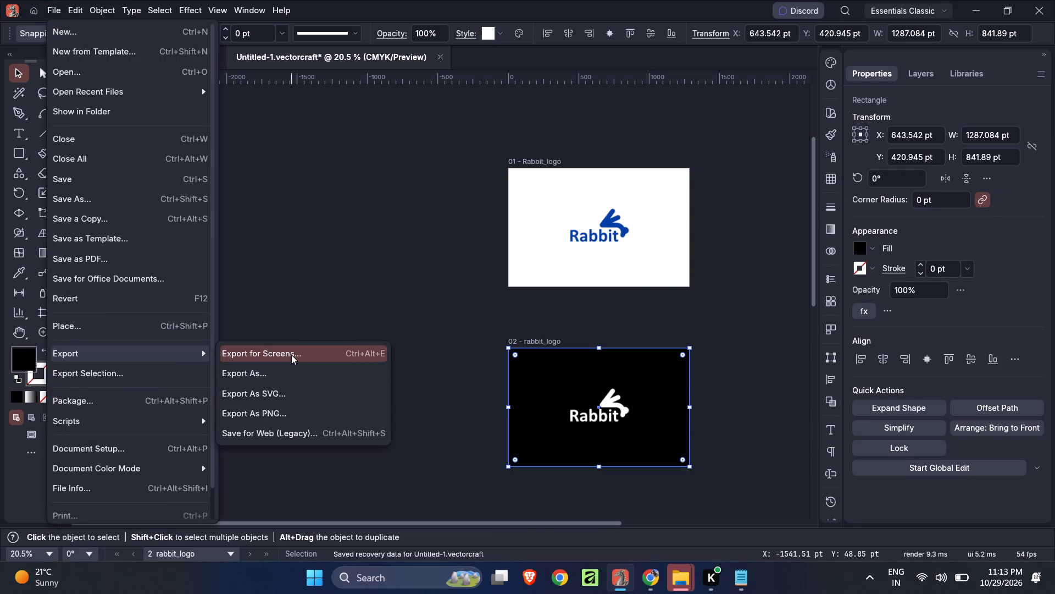
{"action": "left_click", "coordinate": [701, 416]}
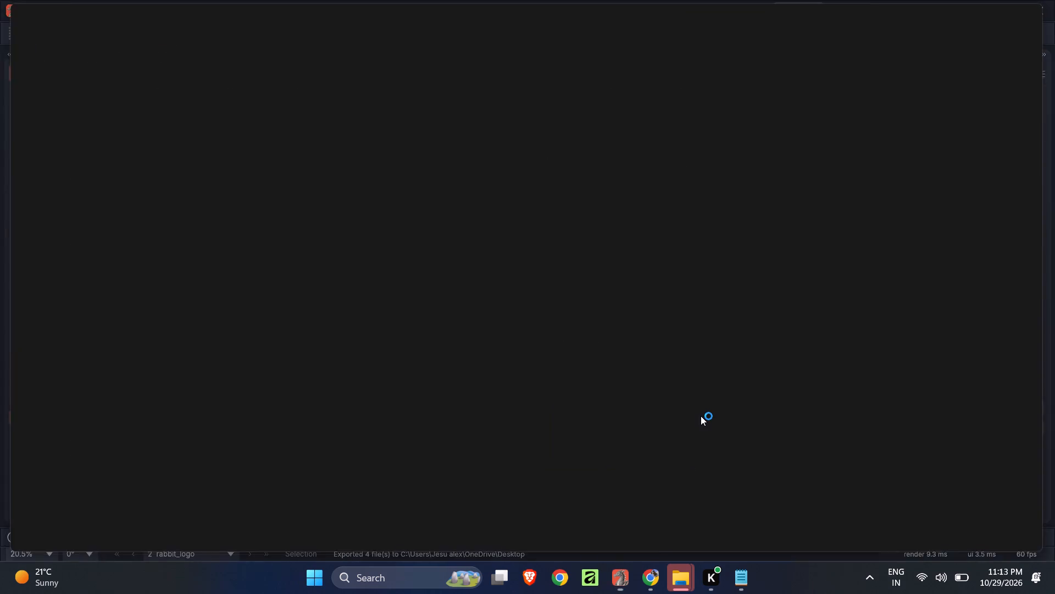
{"action": "key", "text": "alt+Tab"}
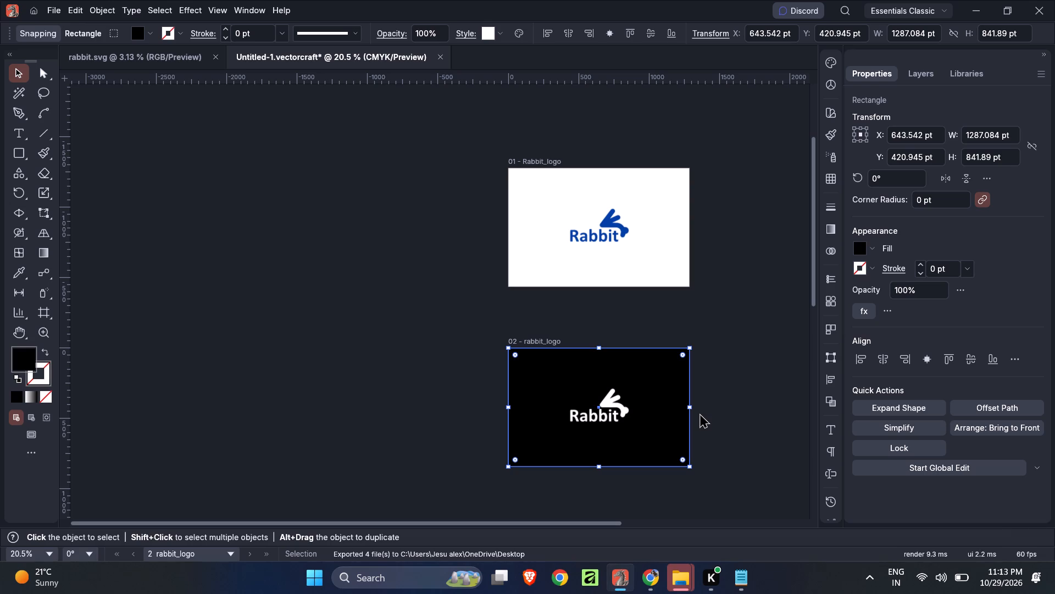
{"action": "left_click", "coordinate": [646, 584]}
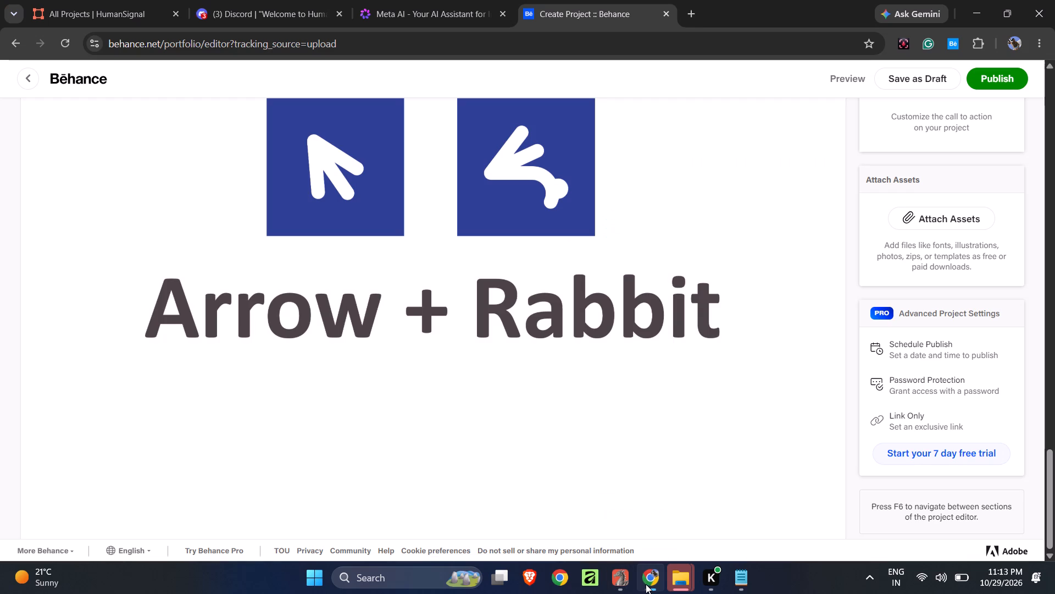
{"action": "scroll", "coordinate": [461, 264], "scroll_direction": "up", "scroll_amount": 7}
{"action": "scroll", "coordinate": [461, 264], "scroll_direction": "down", "scroll_amount": 3}
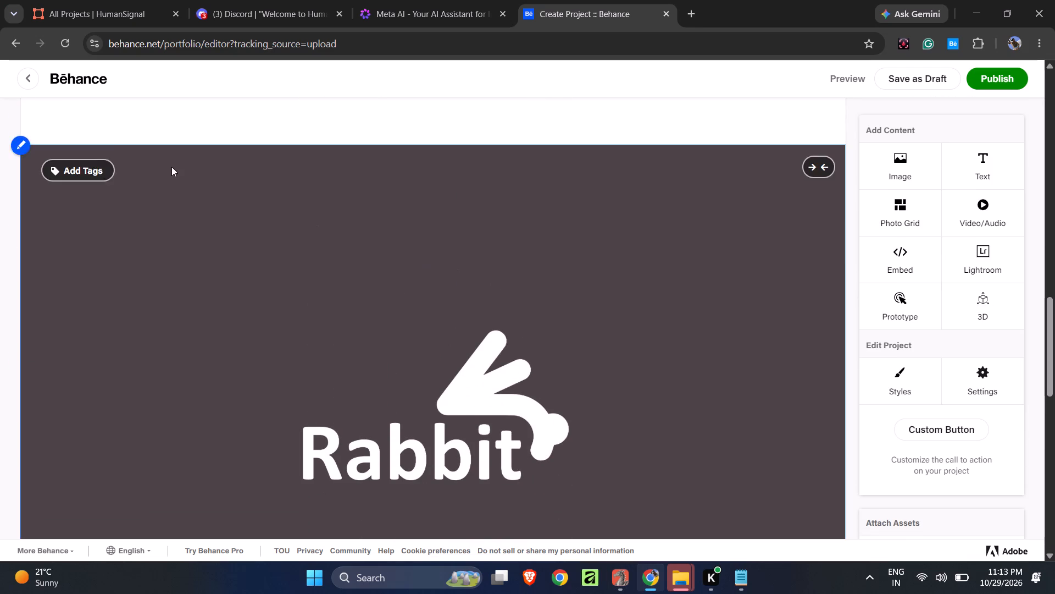
{"action": "left_click", "coordinate": [20, 149]}
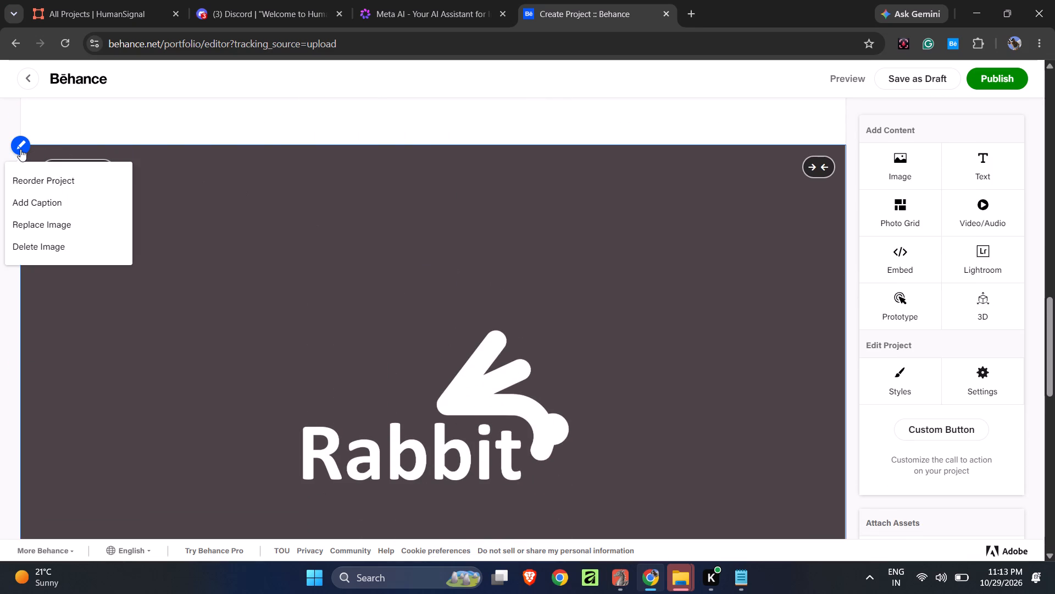
{"action": "left_click", "coordinate": [64, 223]}
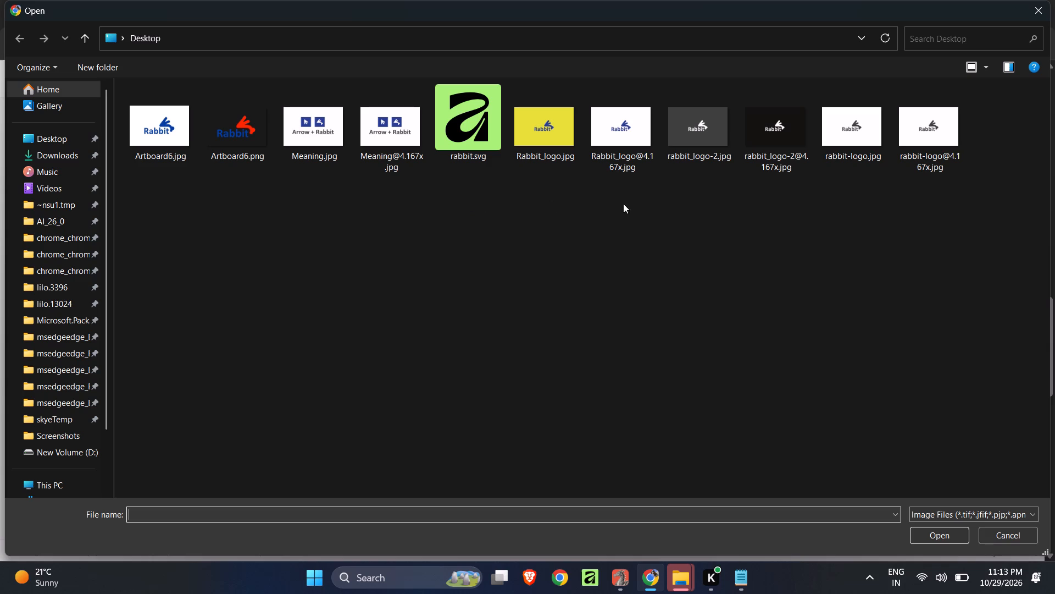
{"action": "left_click", "coordinate": [773, 131]}
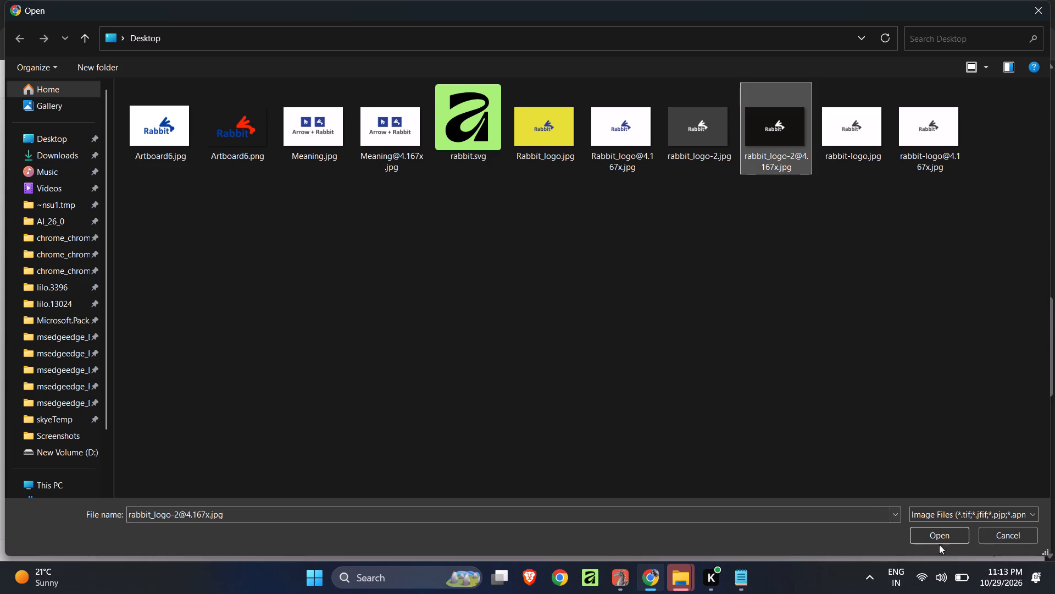
{"action": "left_click", "coordinate": [952, 538]}
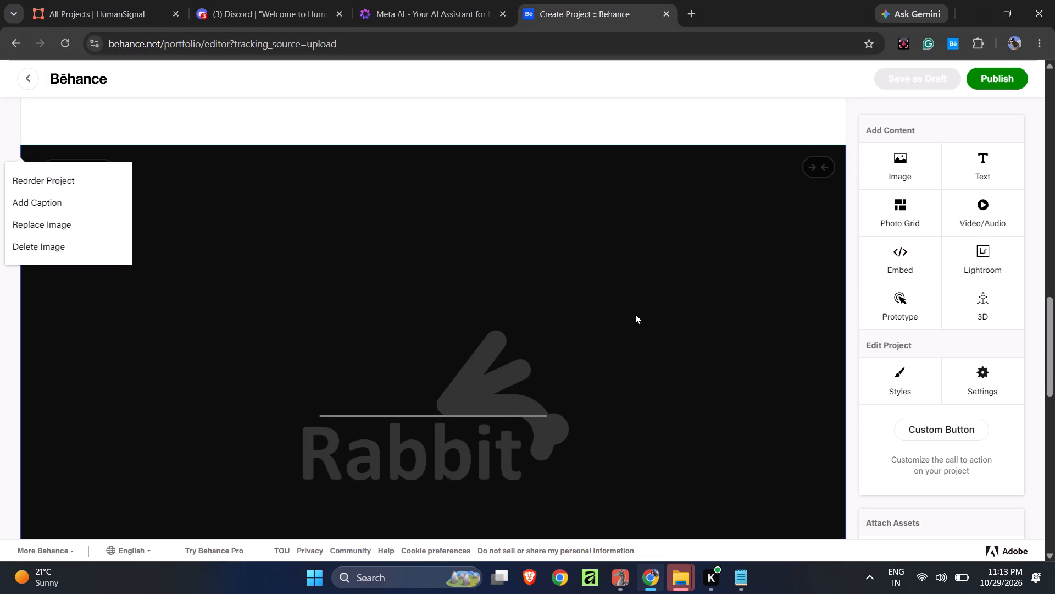
{"action": "scroll", "coordinate": [616, 275], "scroll_direction": "up", "scroll_amount": 3}
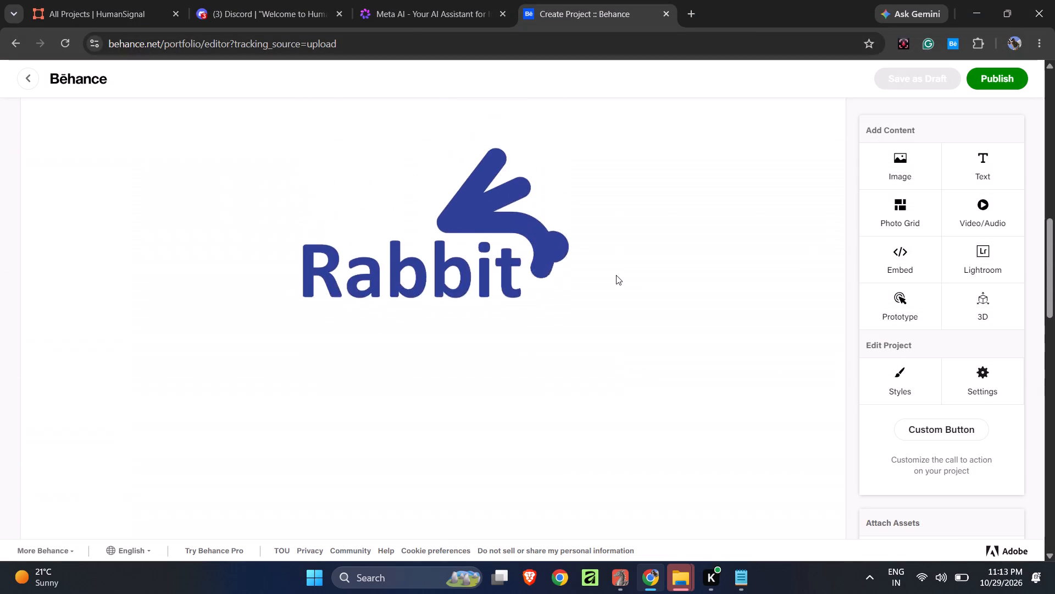
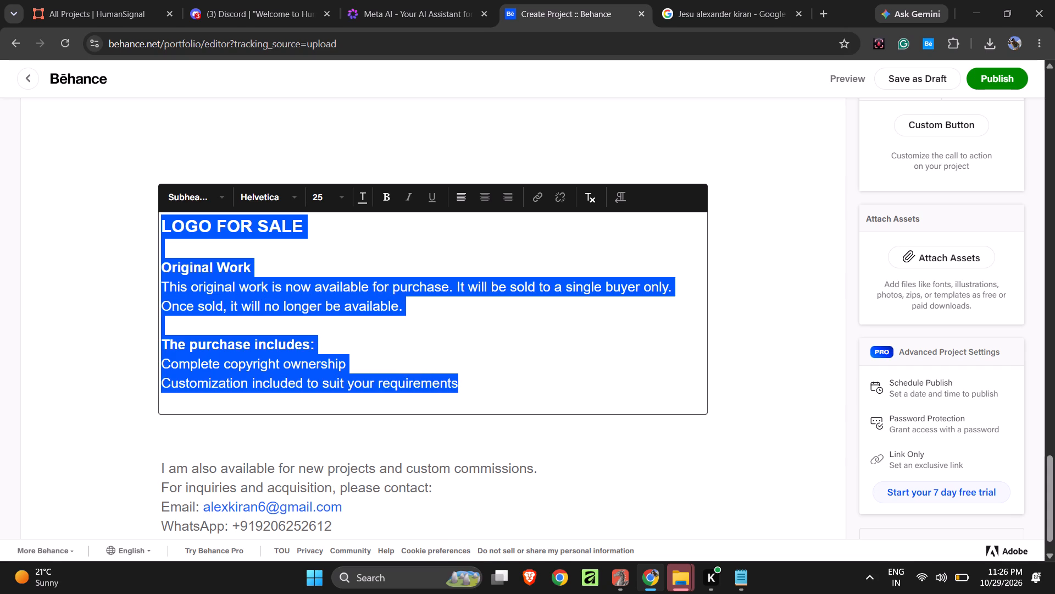
{"action": "left_click", "coordinate": [356, 198]}
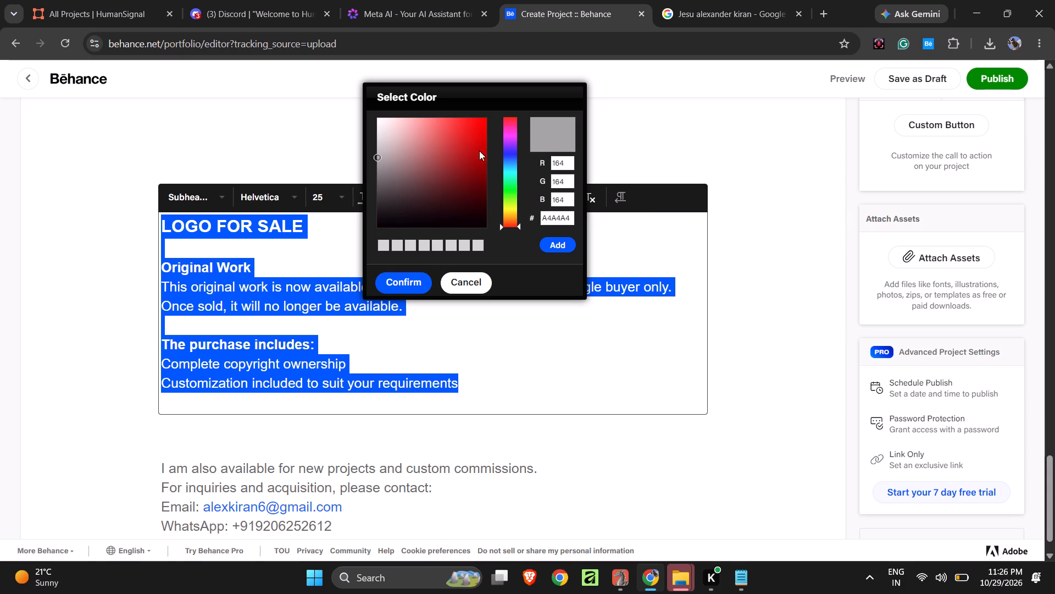
{"action": "left_click", "coordinate": [512, 167]}
{"action": "left_click", "coordinate": [509, 155]}
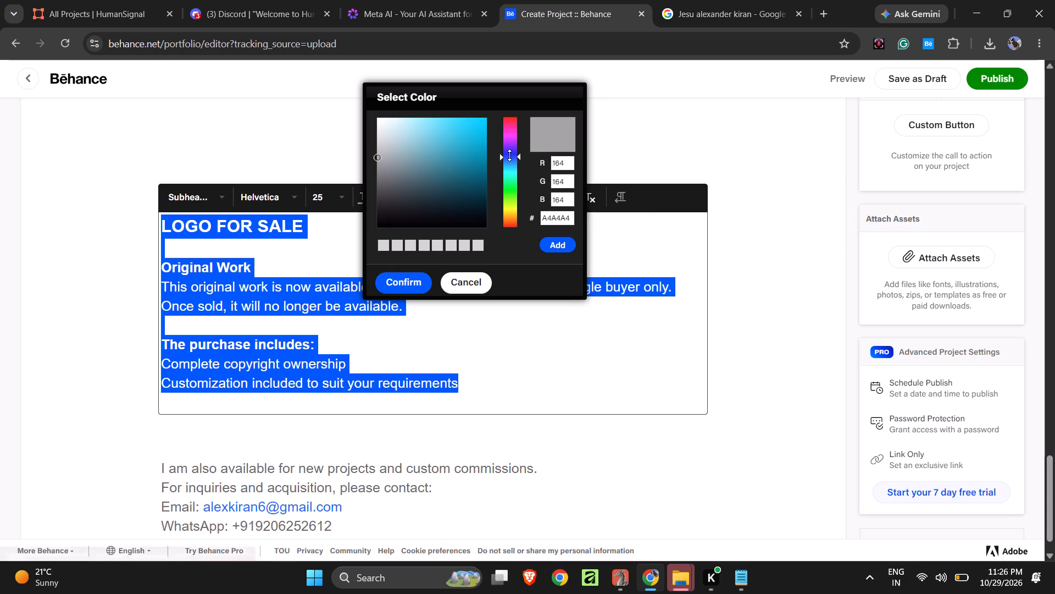
{"action": "left_click", "coordinate": [549, 239]}
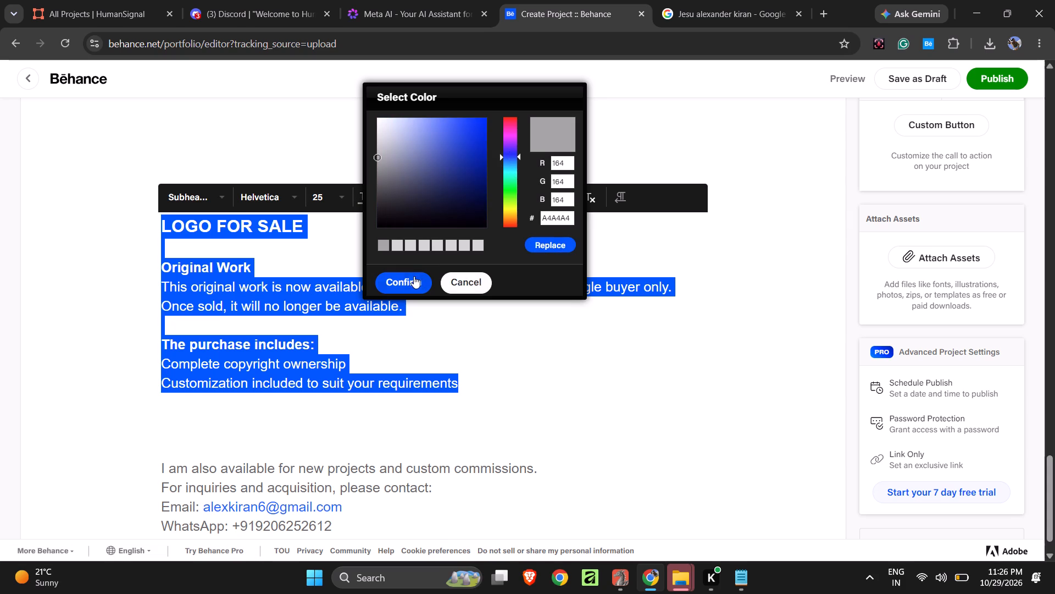
{"action": "left_click", "coordinate": [412, 276]}
{"action": "left_click", "coordinate": [481, 360]}
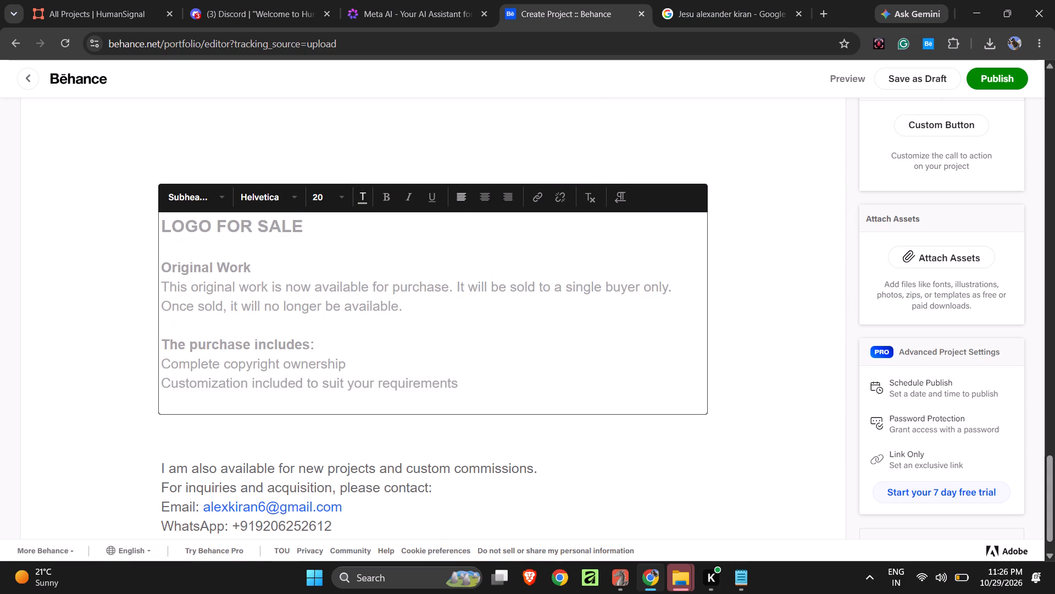
Review the whole project page, from the Rabbit logo images to the sale and contact text at the end.
{"action": "scroll", "coordinate": [481, 358], "scroll_direction": "down", "scroll_amount": 2}
{"action": "scroll", "coordinate": [481, 358], "scroll_direction": "up", "scroll_amount": 7}
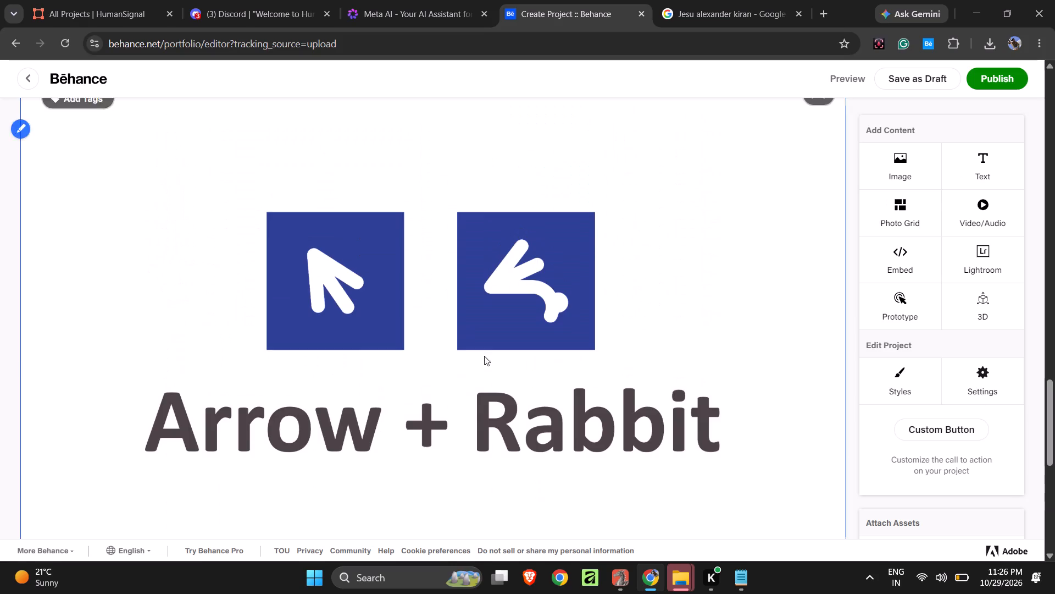
{"action": "scroll", "coordinate": [485, 354], "scroll_direction": "down", "scroll_amount": 10}
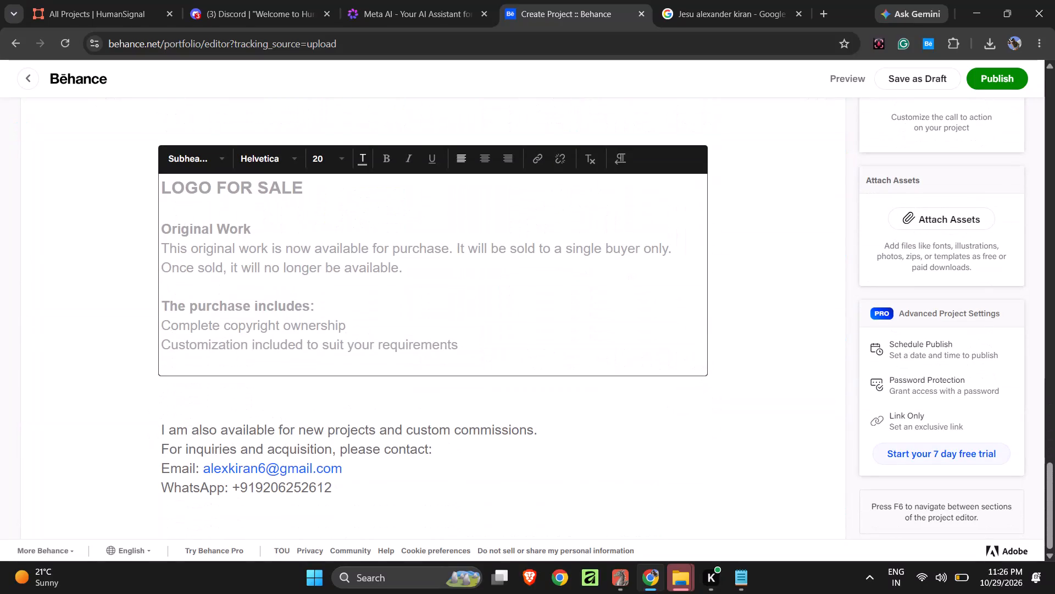
{"action": "left_click", "coordinate": [490, 350]}
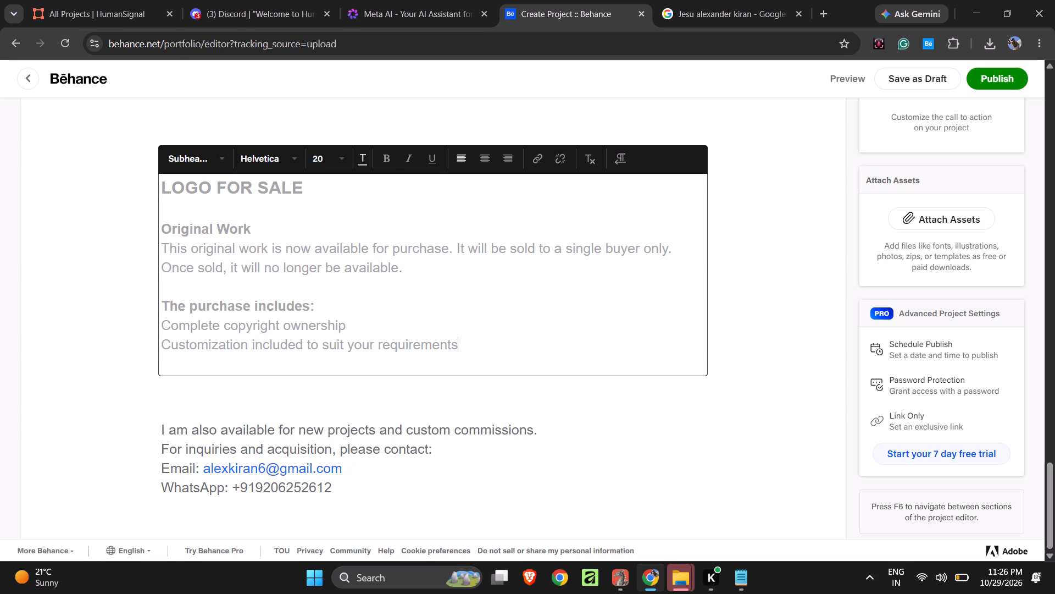
{"action": "scroll", "coordinate": [435, 355], "scroll_direction": "up", "scroll_amount": 18}
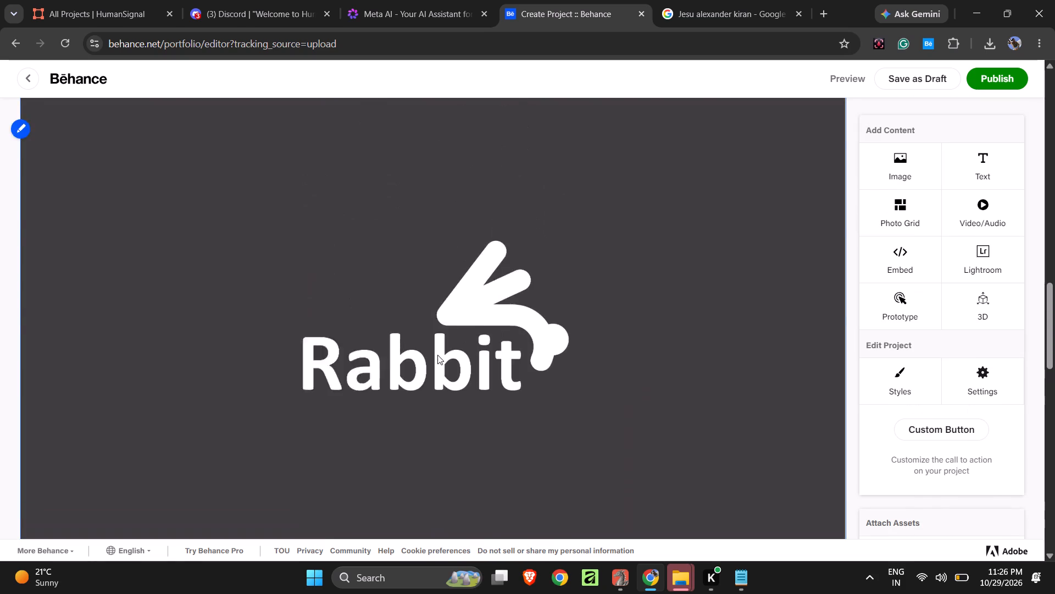
{"action": "scroll", "coordinate": [437, 355], "scroll_direction": "up", "scroll_amount": 20}
{"action": "scroll", "coordinate": [438, 355], "scroll_direction": "down", "scroll_amount": 5}
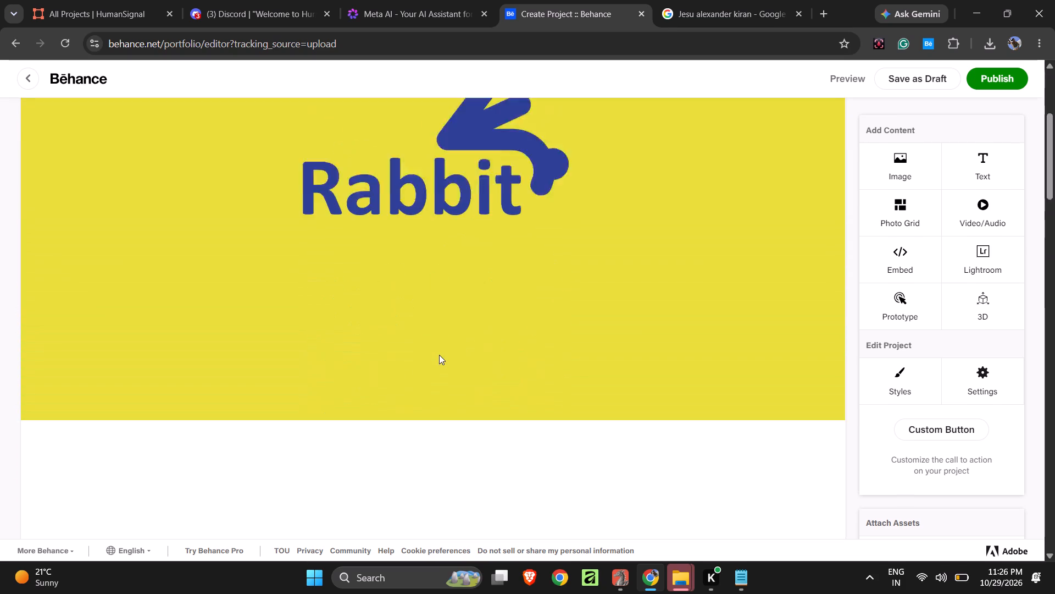
{"action": "scroll", "coordinate": [439, 355], "scroll_direction": "down", "scroll_amount": 16}
{"action": "scroll", "coordinate": [443, 355], "scroll_direction": "up", "scroll_amount": 1}
{"action": "scroll", "coordinate": [443, 355], "scroll_direction": "down", "scroll_amount": 10}
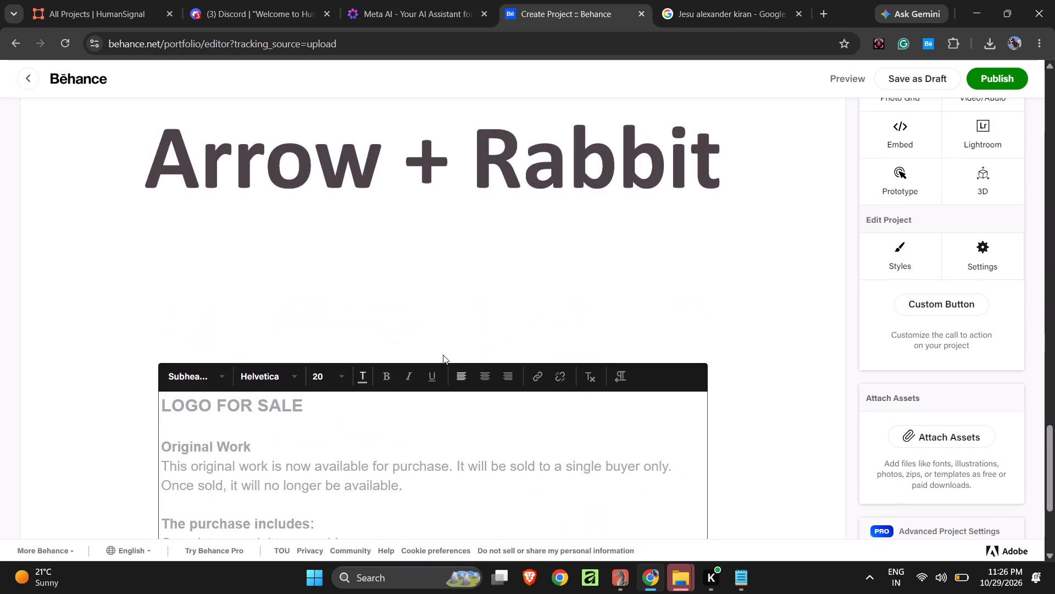
{"action": "scroll", "coordinate": [443, 355], "scroll_direction": "down", "scroll_amount": 13}
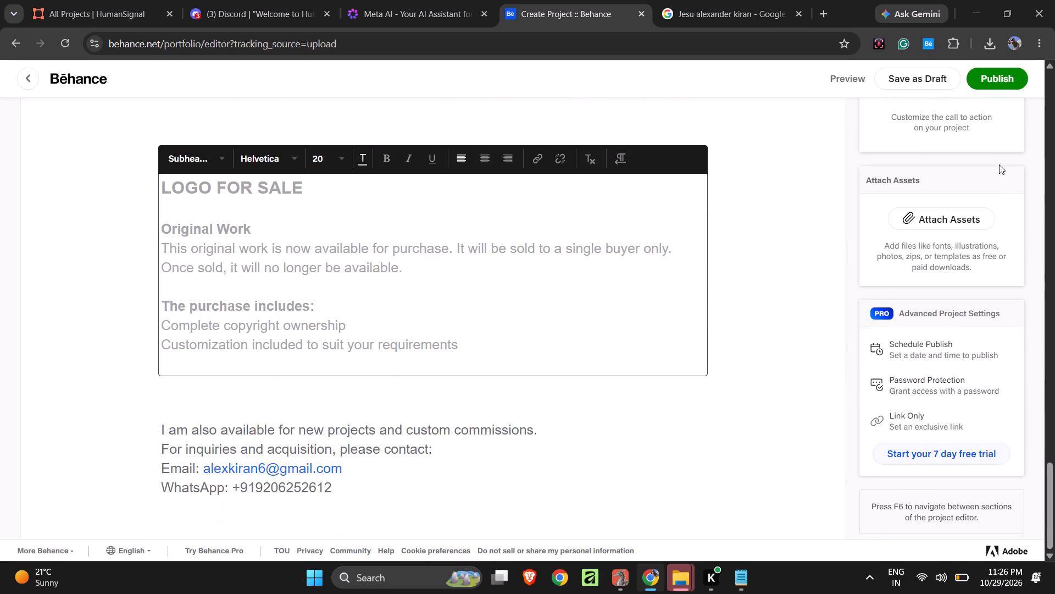
{"action": "scroll", "coordinate": [946, 213], "scroll_direction": "up", "scroll_amount": 9}
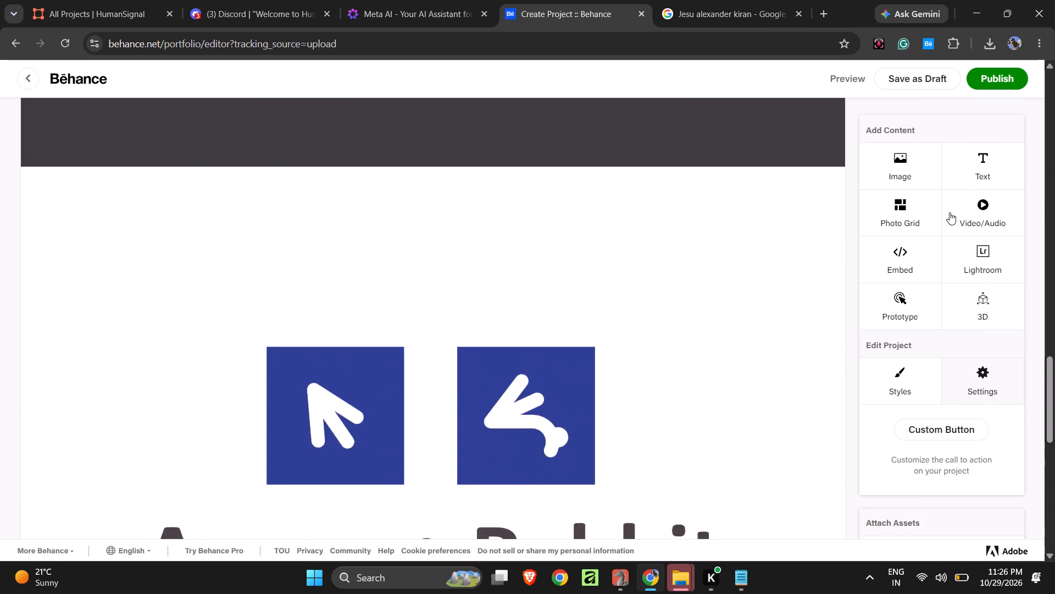
{"action": "scroll", "coordinate": [949, 212], "scroll_direction": "up", "scroll_amount": 16}
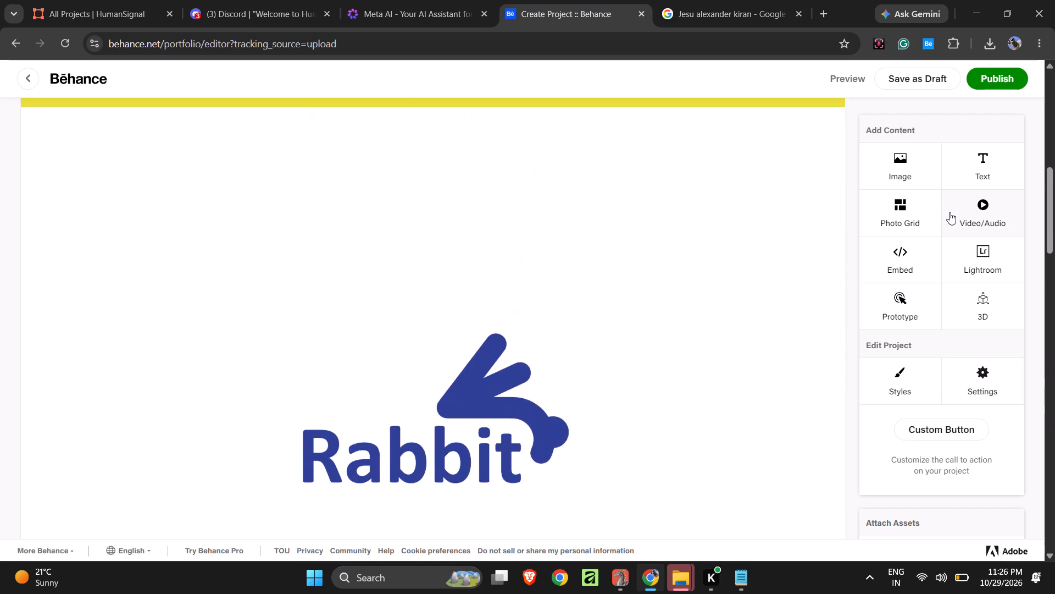
{"action": "scroll", "coordinate": [949, 212], "scroll_direction": "up", "scroll_amount": 10}
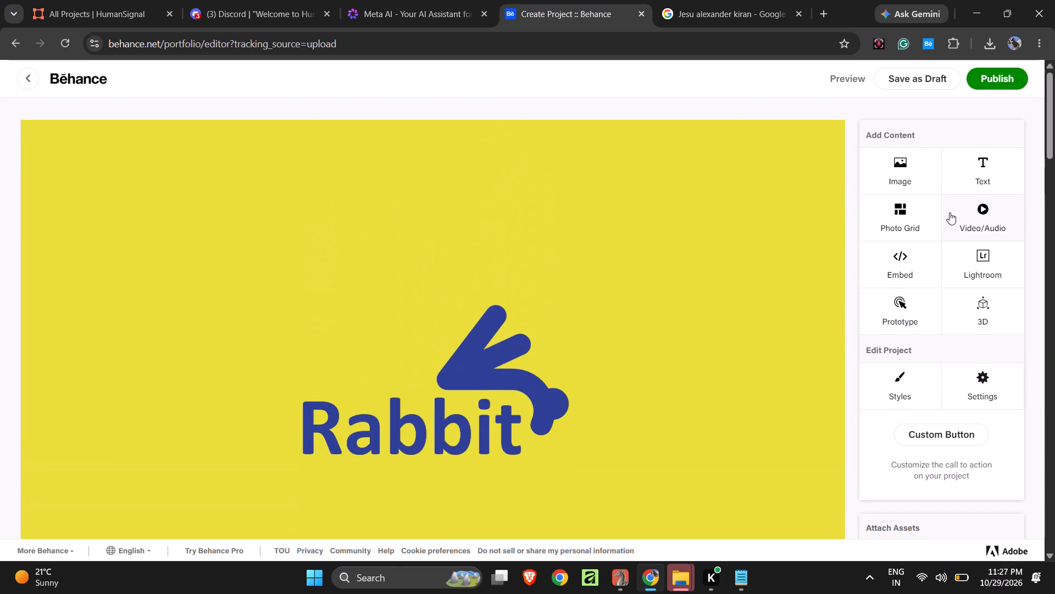
{"action": "scroll", "coordinate": [949, 212], "scroll_direction": "down", "scroll_amount": 5}
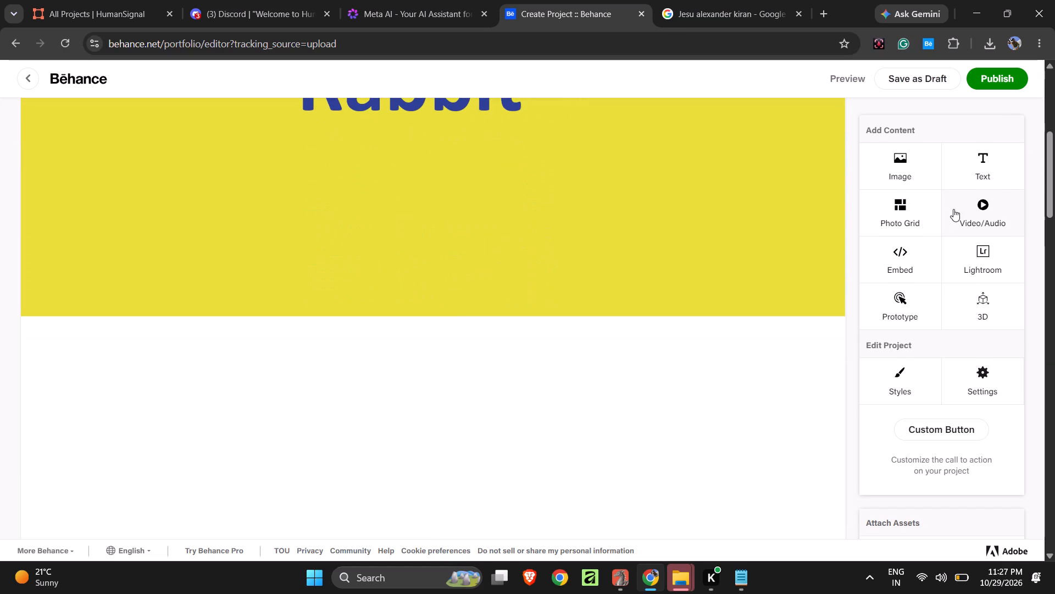
{"action": "scroll", "coordinate": [953, 209], "scroll_direction": "down", "scroll_amount": 4}
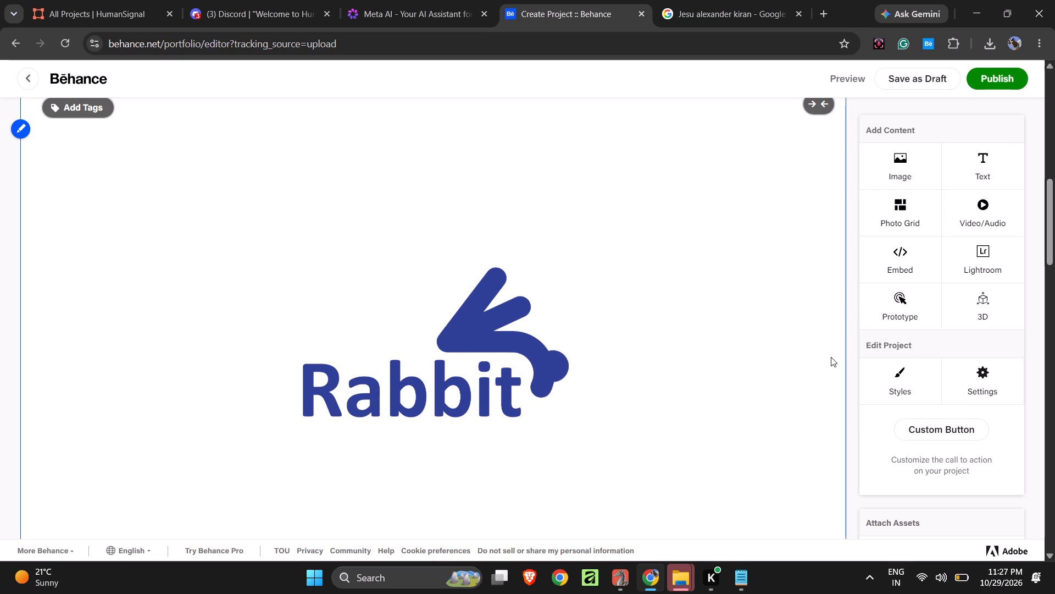
{"action": "scroll", "coordinate": [821, 363], "scroll_direction": "up", "scroll_amount": 5}
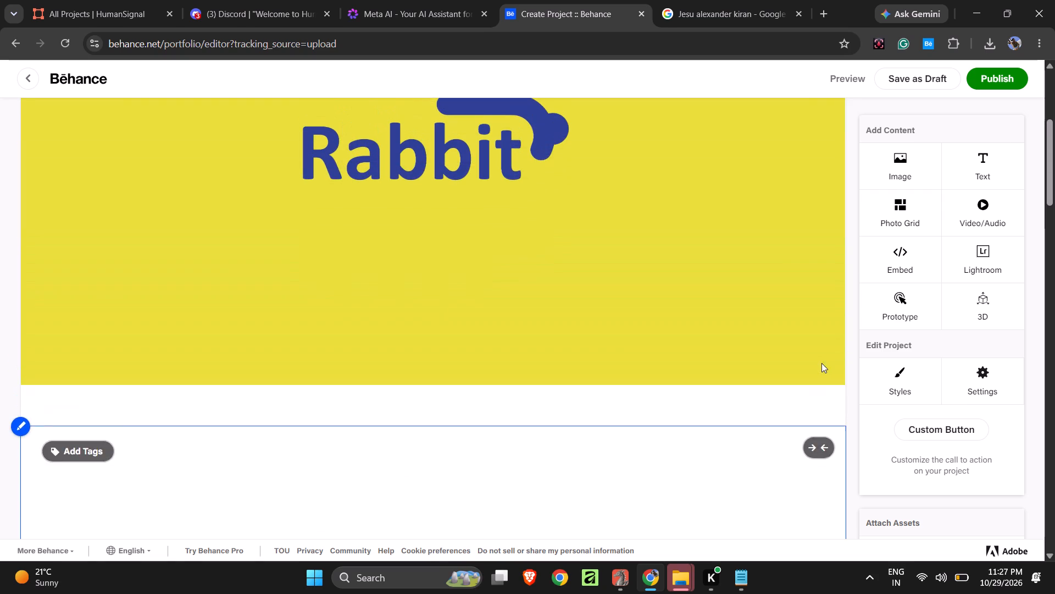
{"action": "scroll", "coordinate": [984, 349], "scroll_direction": "down", "scroll_amount": 4}
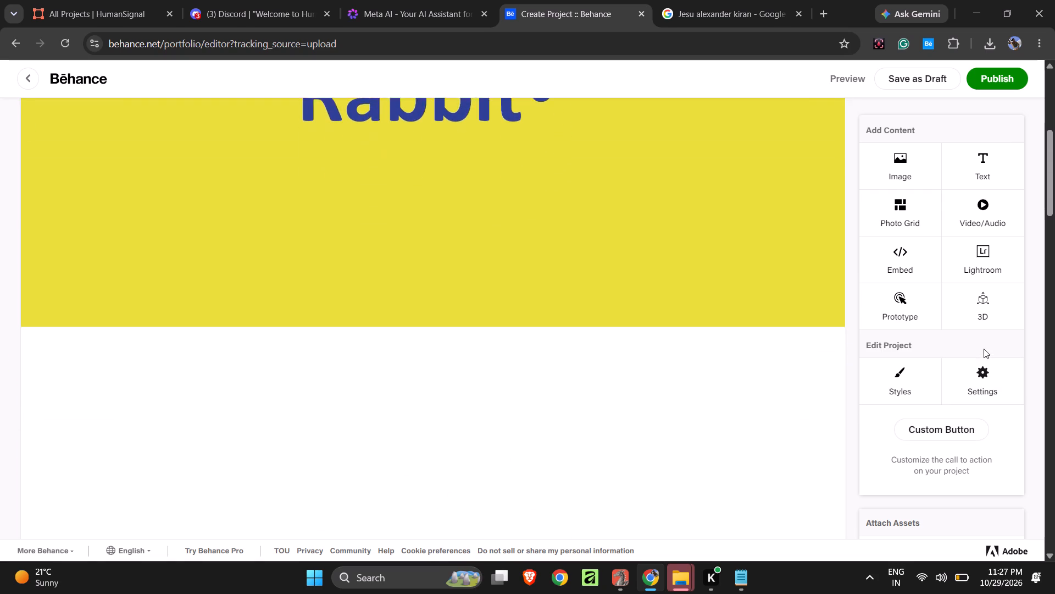
{"action": "scroll", "coordinate": [914, 405], "scroll_direction": "down", "scroll_amount": 2}
{"action": "scroll", "coordinate": [929, 476], "scroll_direction": "up", "scroll_amount": 3}
{"action": "scroll", "coordinate": [1051, 472], "scroll_direction": "down", "scroll_amount": 4}
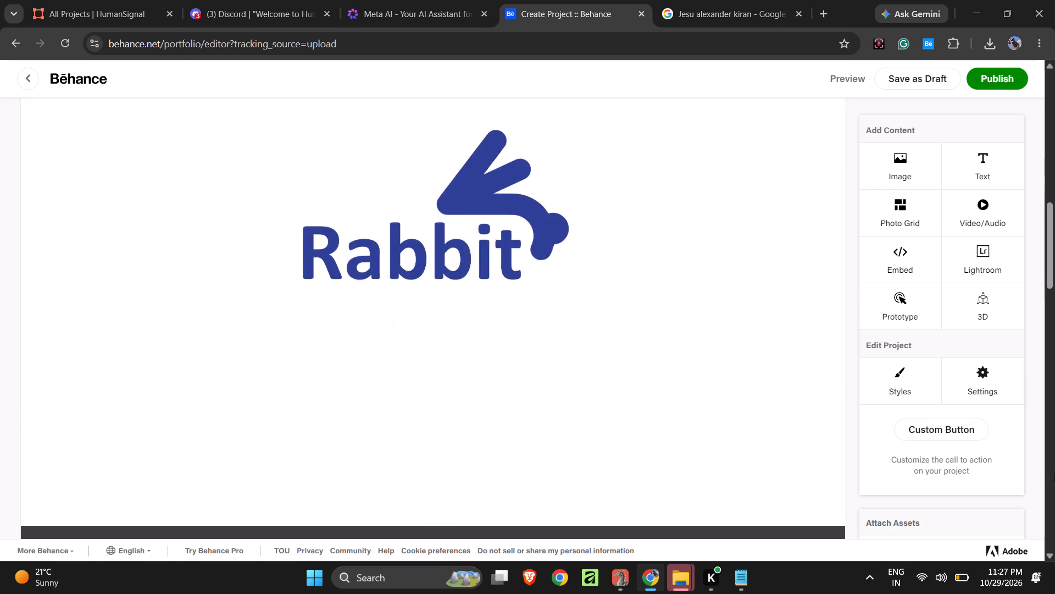
{"action": "scroll", "coordinate": [975, 473], "scroll_direction": "down", "scroll_amount": 5}
{"action": "scroll", "coordinate": [965, 520], "scroll_direction": "down", "scroll_amount": 5}
{"action": "scroll", "coordinate": [917, 544], "scroll_direction": "down", "scroll_amount": 7}
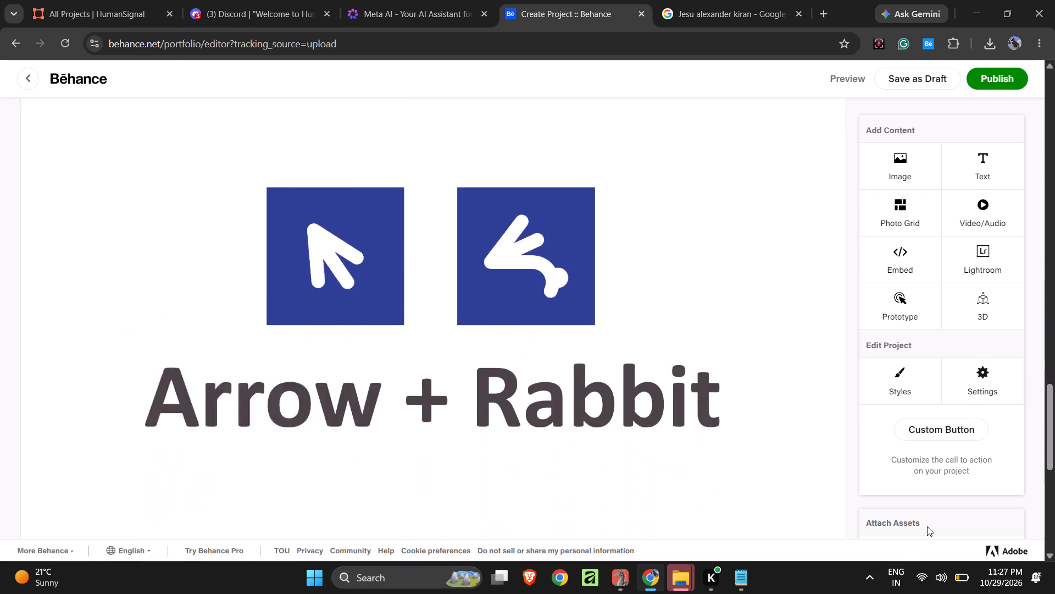
Open the project's dialog for attaching a downloadable asset.
{"action": "scroll", "coordinate": [927, 526], "scroll_direction": "down", "scroll_amount": 1}
{"action": "left_click", "coordinate": [969, 492]}
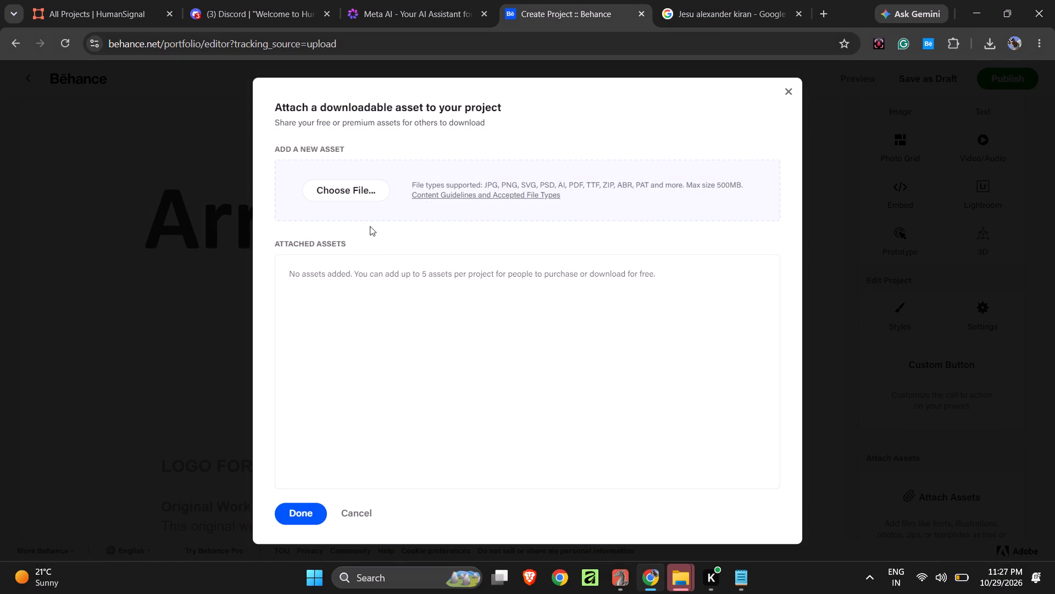
Switch to VectorCraft and export only the first artboard, Rabbit_logo with the blue logo on white, in EPS format.
{"action": "left_click", "coordinate": [620, 582]}
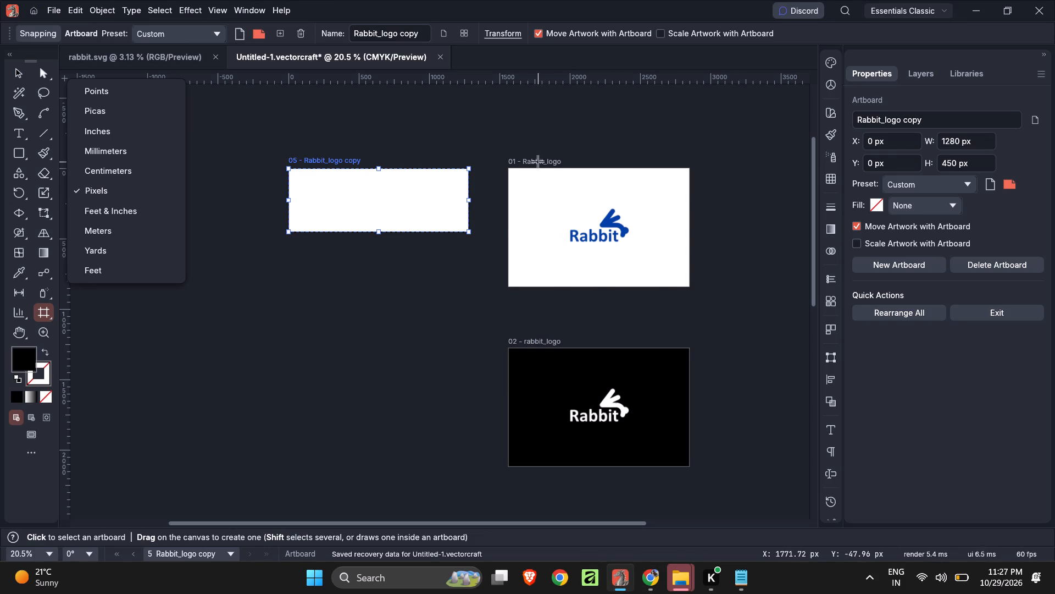
{"action": "left_click", "coordinate": [535, 159]}
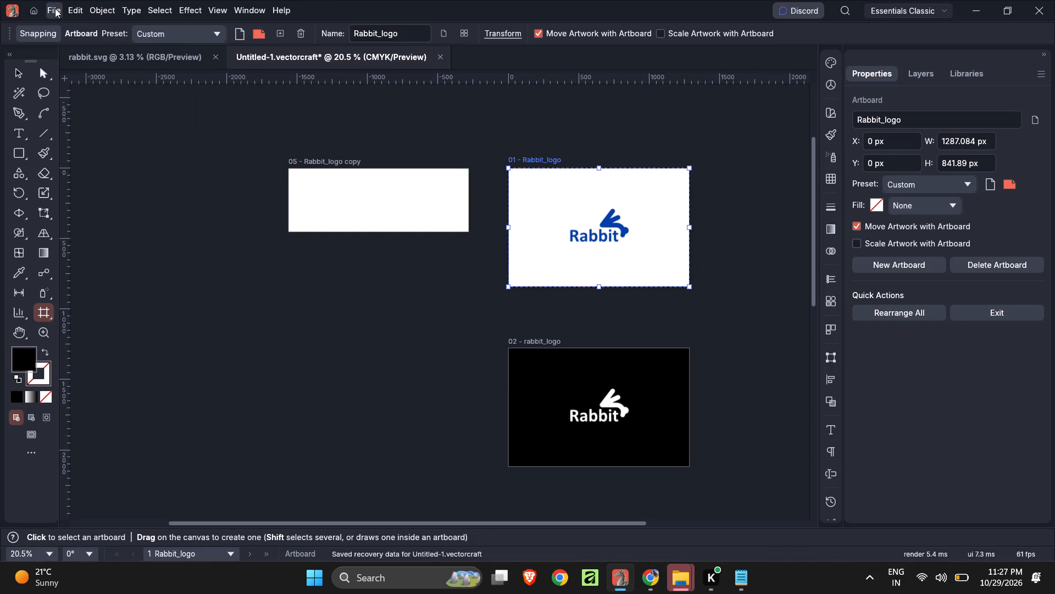
{"action": "left_click", "coordinate": [60, 7]}
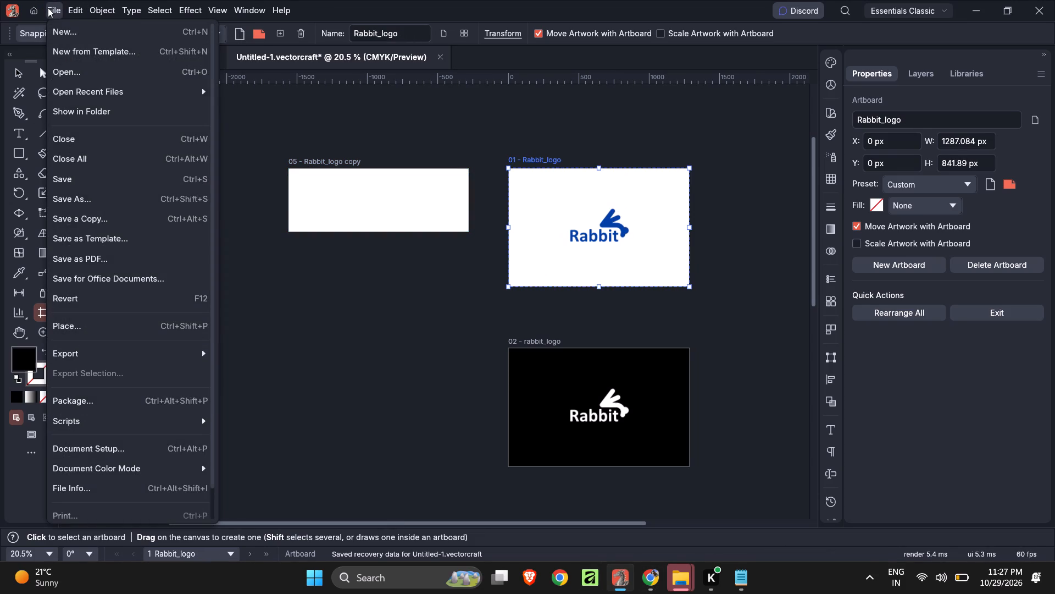
{"action": "left_click", "coordinate": [255, 358]}
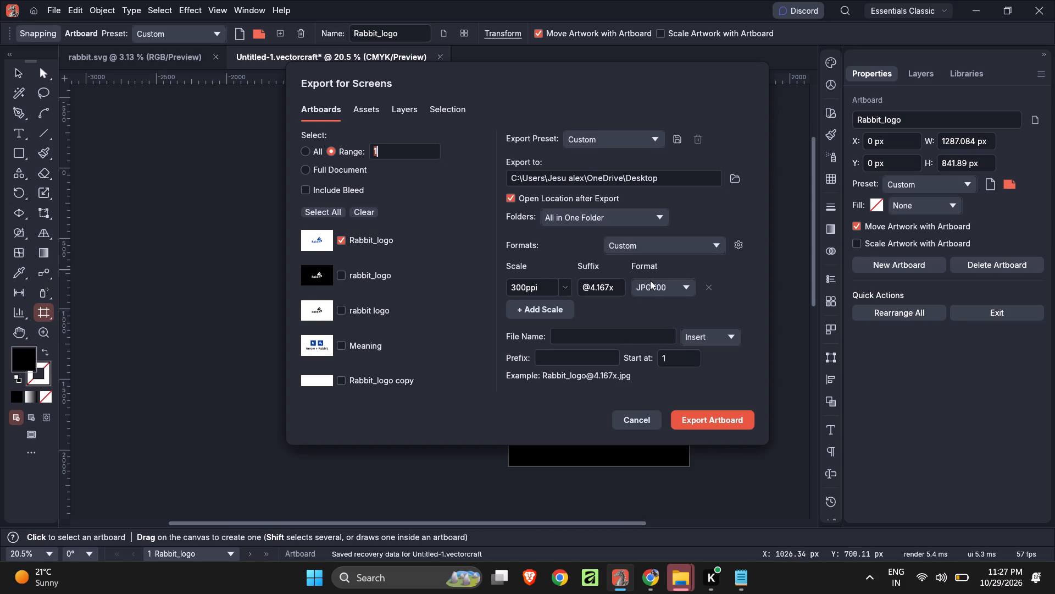
{"action": "left_click", "coordinate": [673, 284]}
{"action": "scroll", "coordinate": [640, 346], "scroll_direction": "down", "scroll_amount": 2}
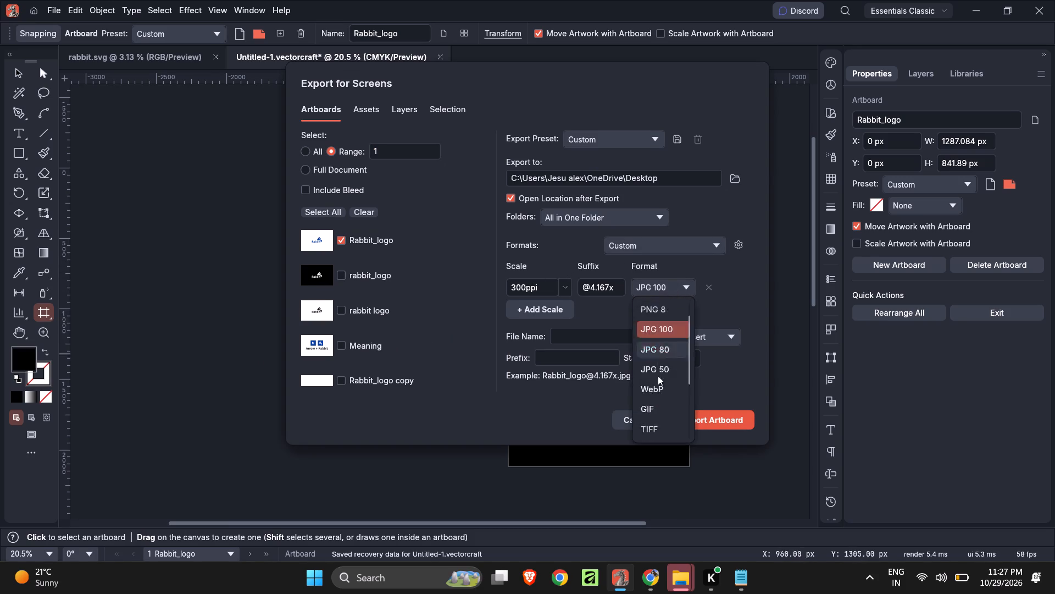
{"action": "scroll", "coordinate": [668, 387], "scroll_direction": "down", "scroll_amount": 4}
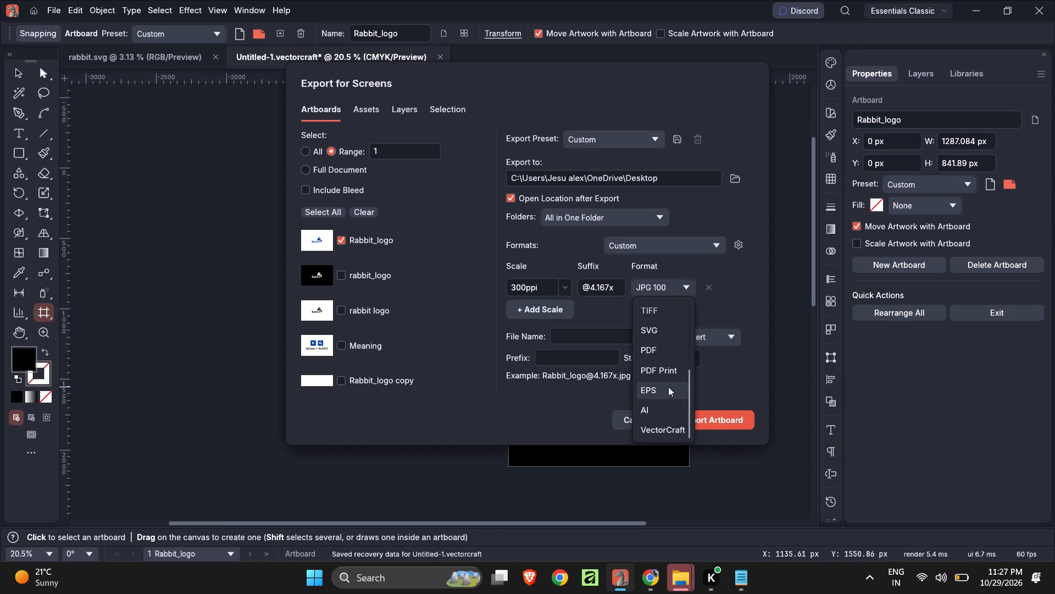
{"action": "left_click", "coordinate": [669, 386]}
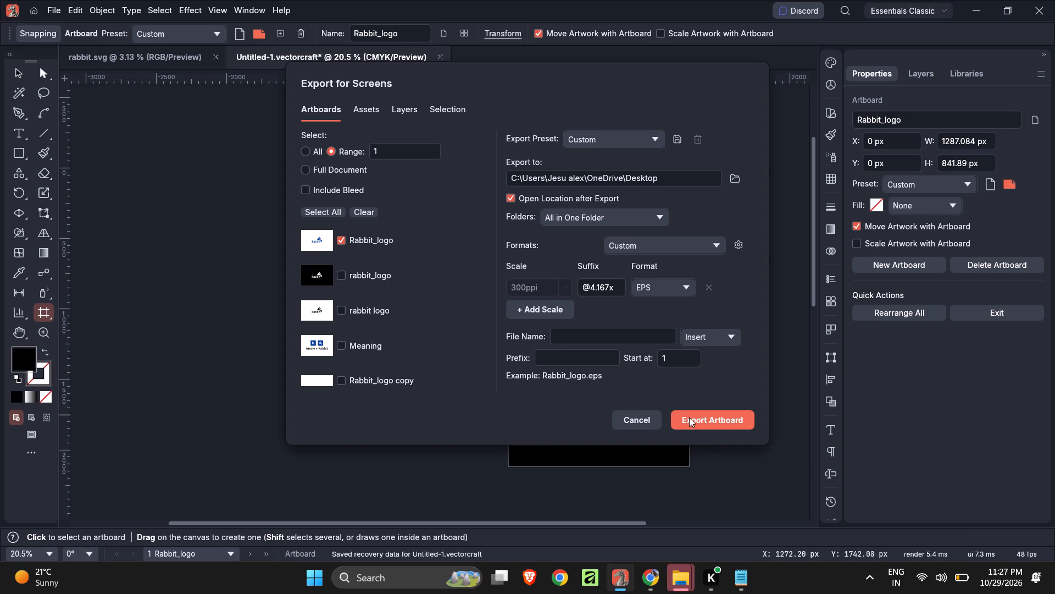
{"action": "left_click", "coordinate": [691, 419]}
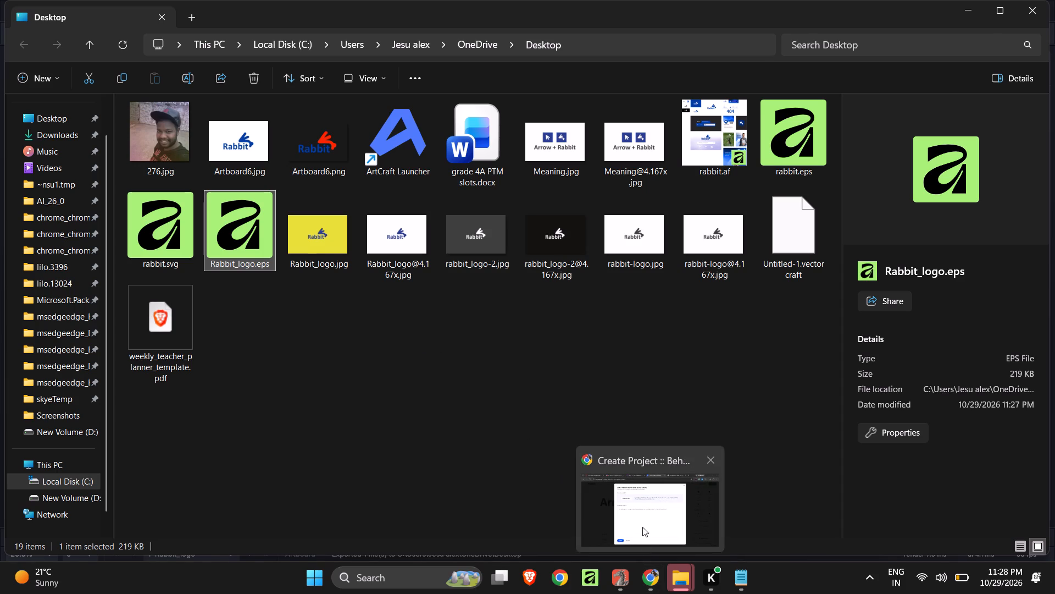
Switch back to the Behance project in Chrome and upload Rabbit_logo.eps from the Desktop as the downloadable asset.
{"action": "left_click", "coordinate": [645, 524]}
{"action": "left_click", "coordinate": [334, 193]}
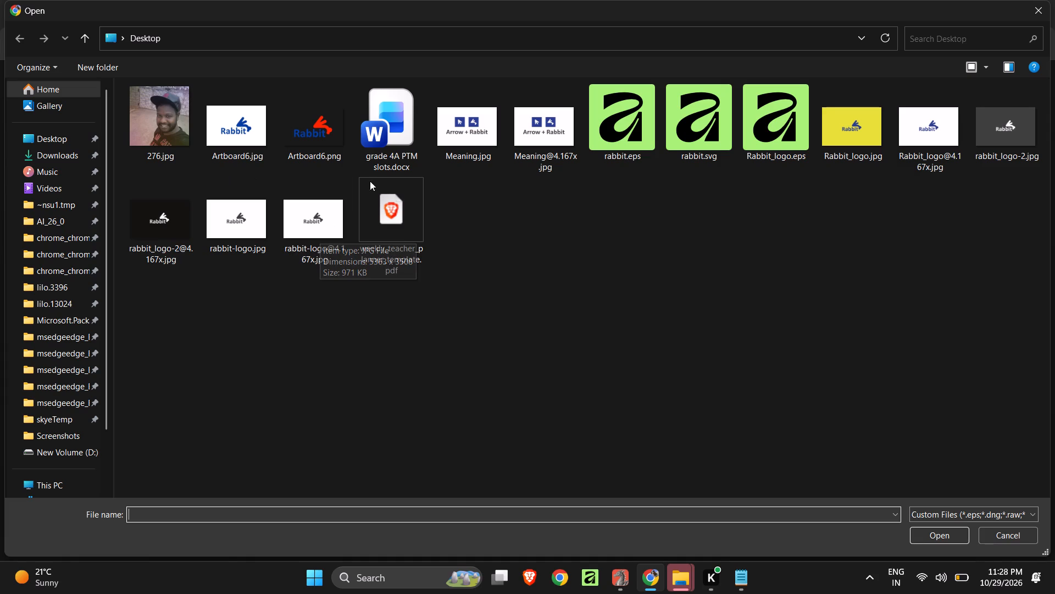
{"action": "left_click", "coordinate": [779, 136]}
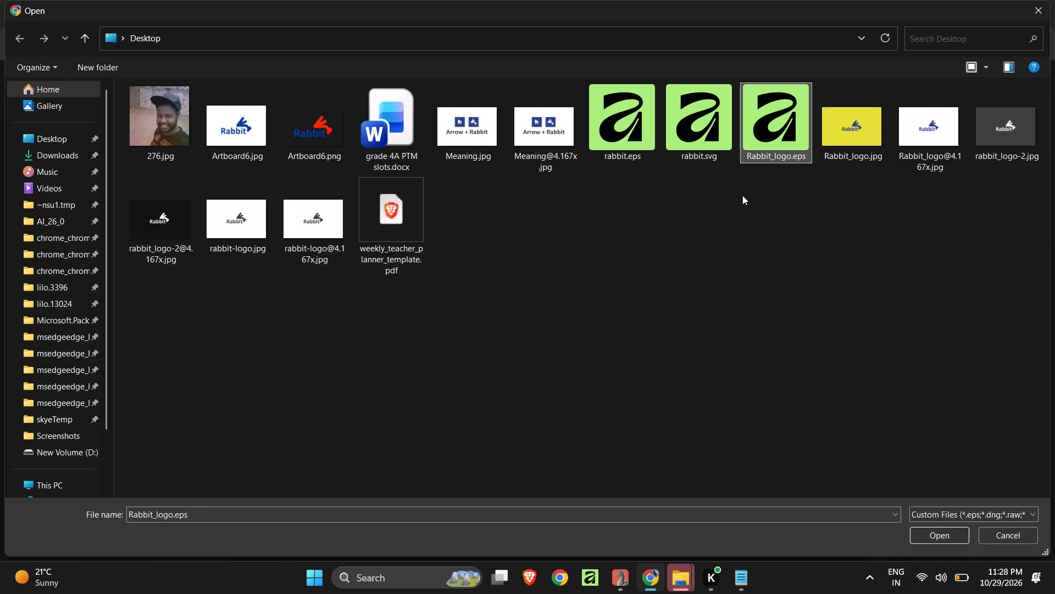
{"action": "left_click", "coordinate": [953, 531]}
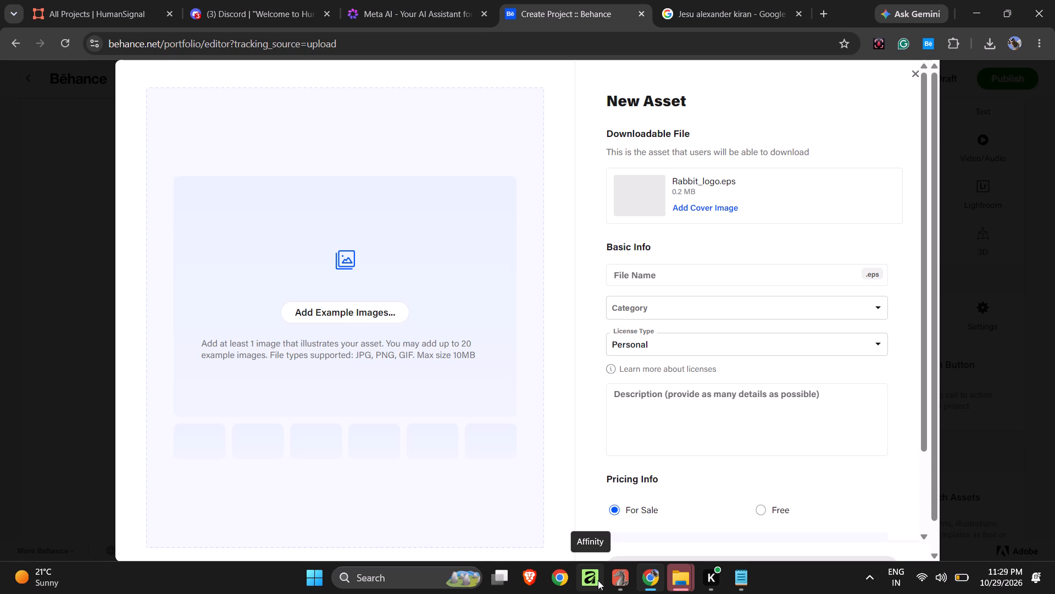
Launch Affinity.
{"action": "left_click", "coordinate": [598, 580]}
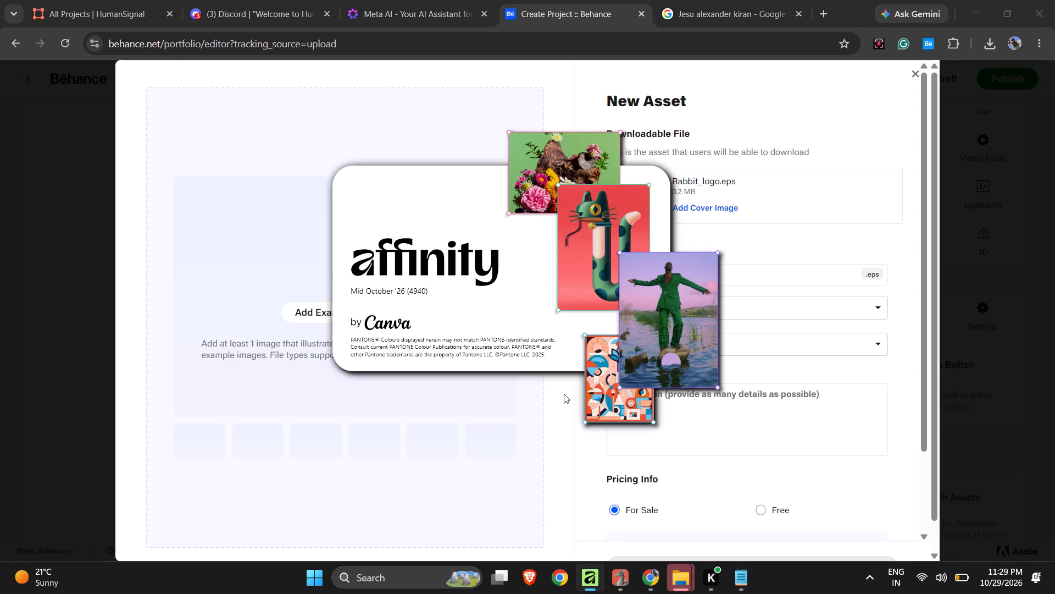
{"action": "left_click", "coordinate": [559, 428]}
{"action": "left_click", "coordinate": [371, 306]}
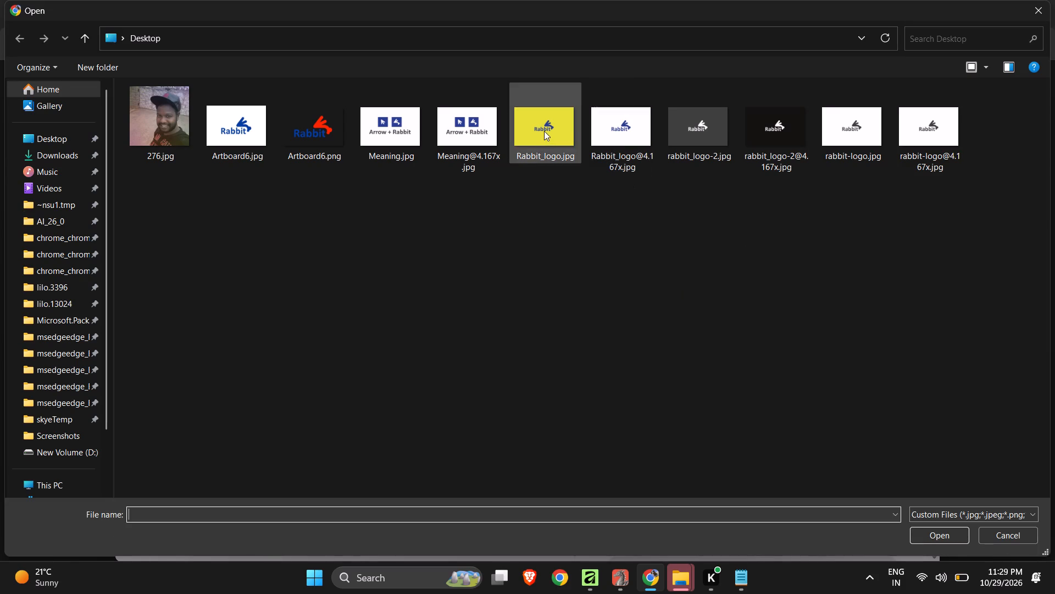
{"action": "left_click", "coordinate": [619, 131]}
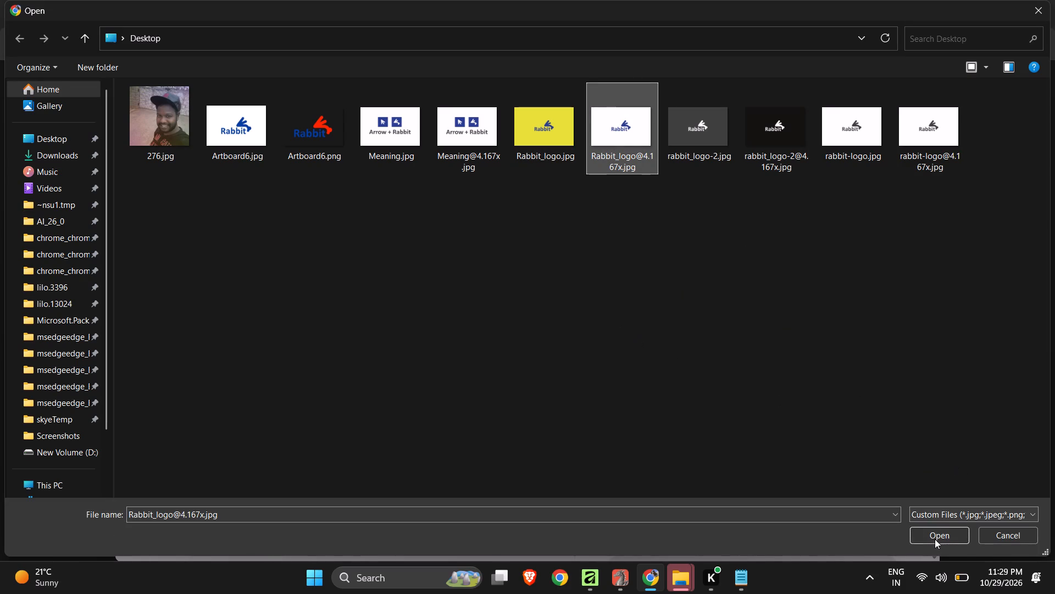
{"action": "left_click", "coordinate": [936, 532]}
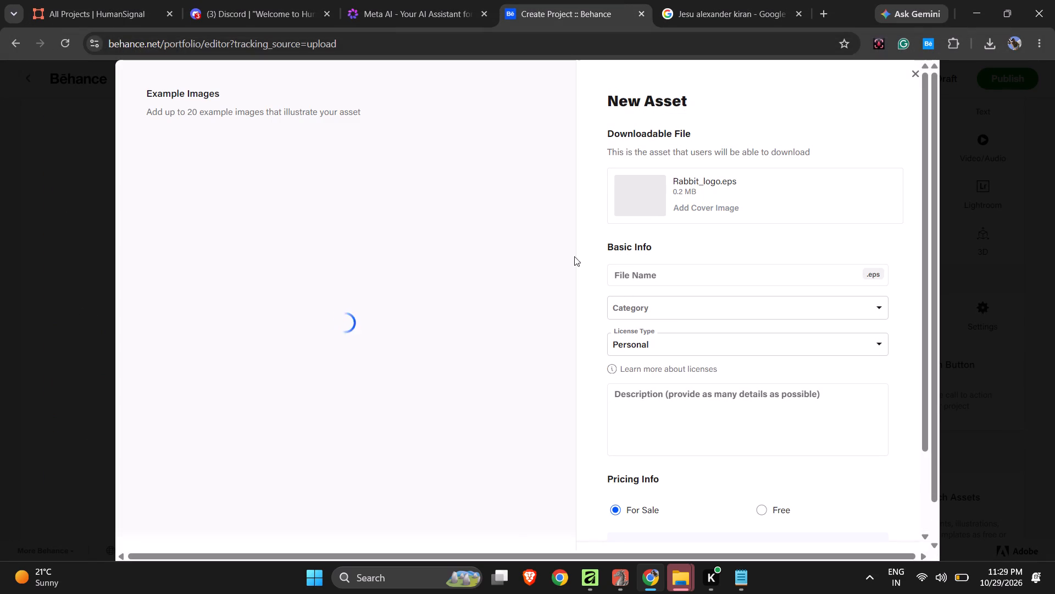
Name the downloadable asset's file "Rabbit logo" in its basic info.
{"action": "left_click", "coordinate": [636, 276]}
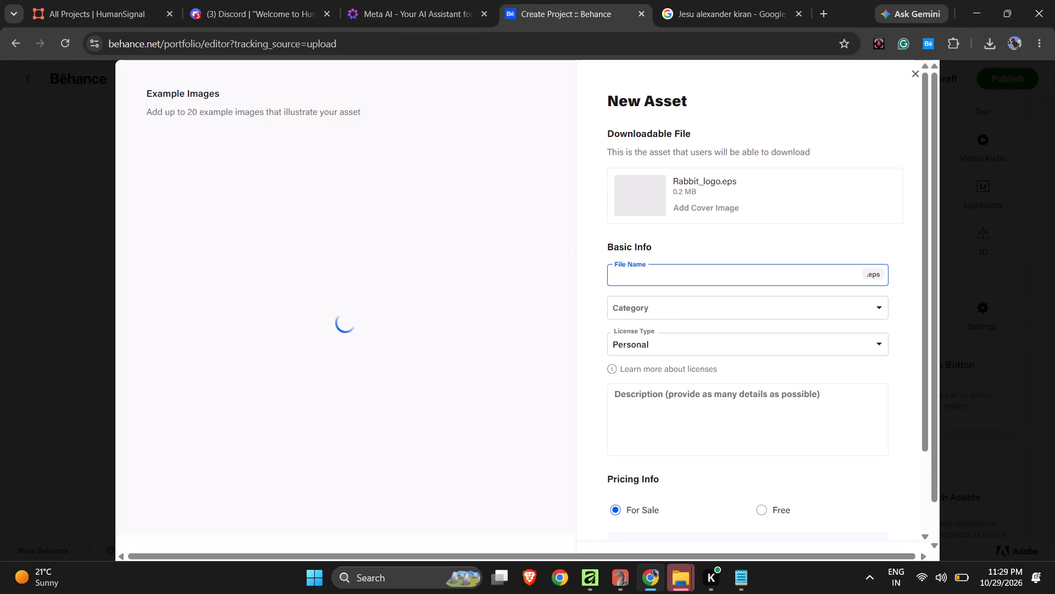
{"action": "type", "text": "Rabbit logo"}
Set the new asset's category to Vectors and its license type to Standard Commercial.
{"action": "left_click", "coordinate": [631, 309]}
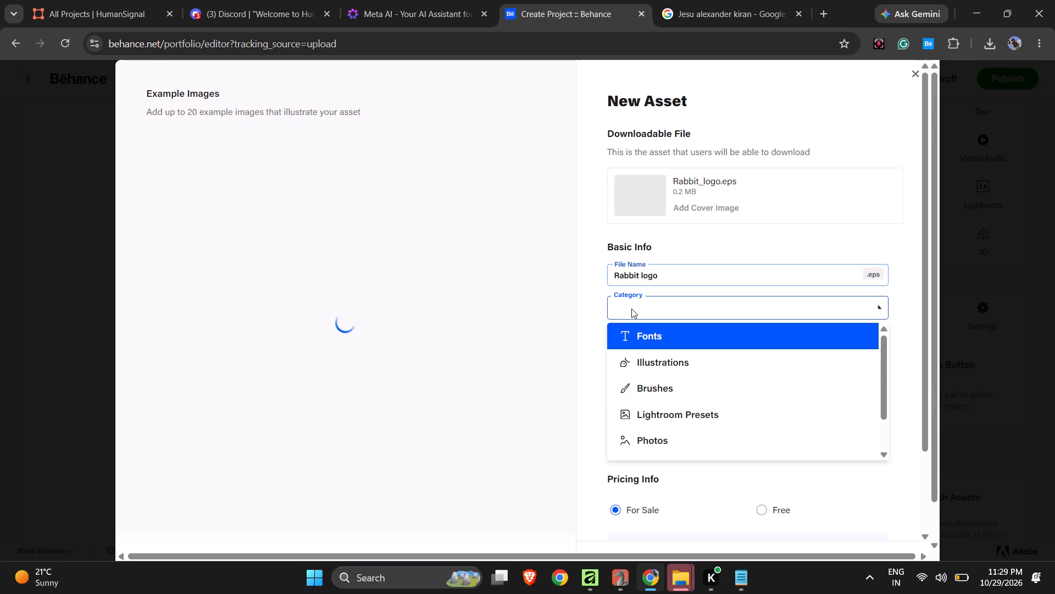
{"action": "scroll", "coordinate": [688, 383], "scroll_direction": "down", "scroll_amount": 4}
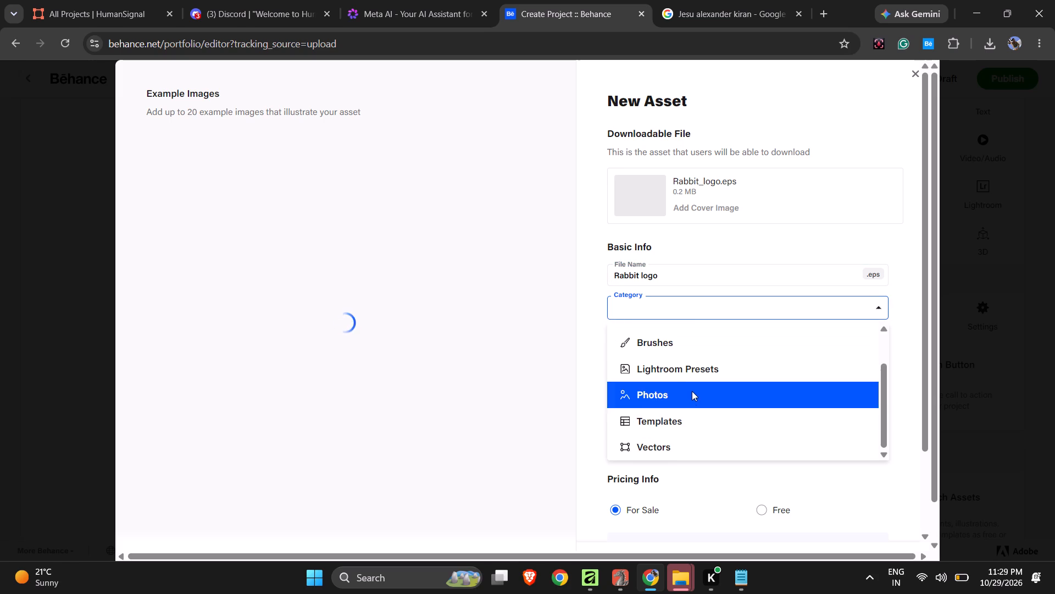
{"action": "left_click", "coordinate": [680, 444]}
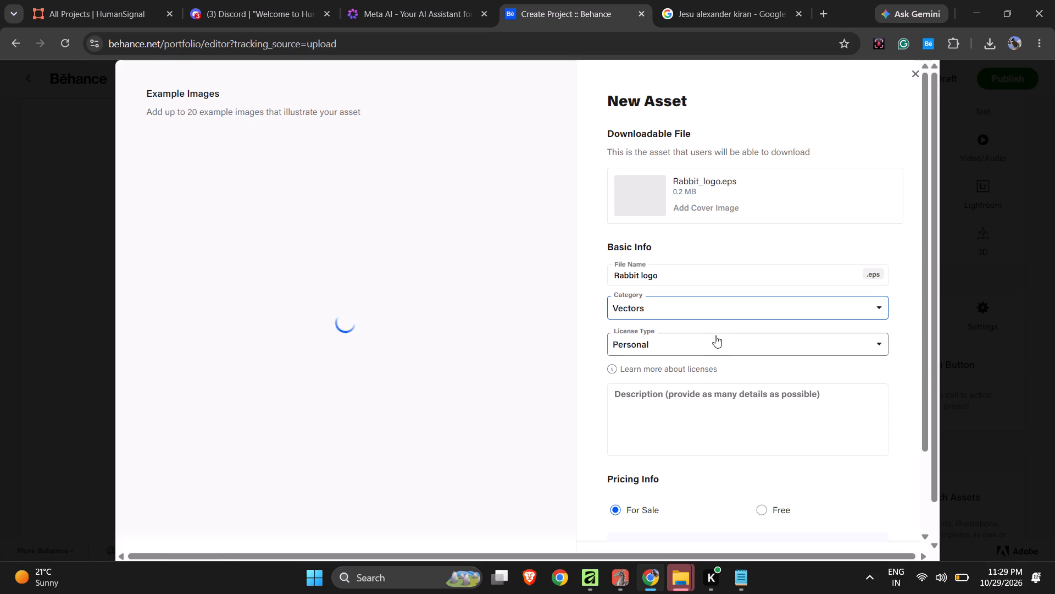
{"action": "left_click", "coordinate": [706, 346]}
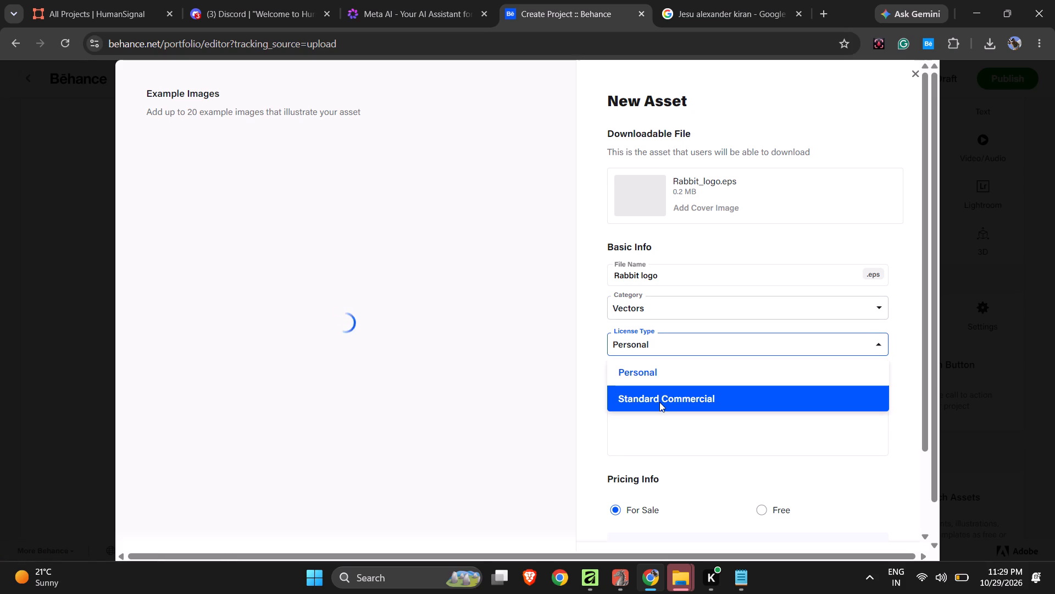
{"action": "left_click", "coordinate": [667, 393]}
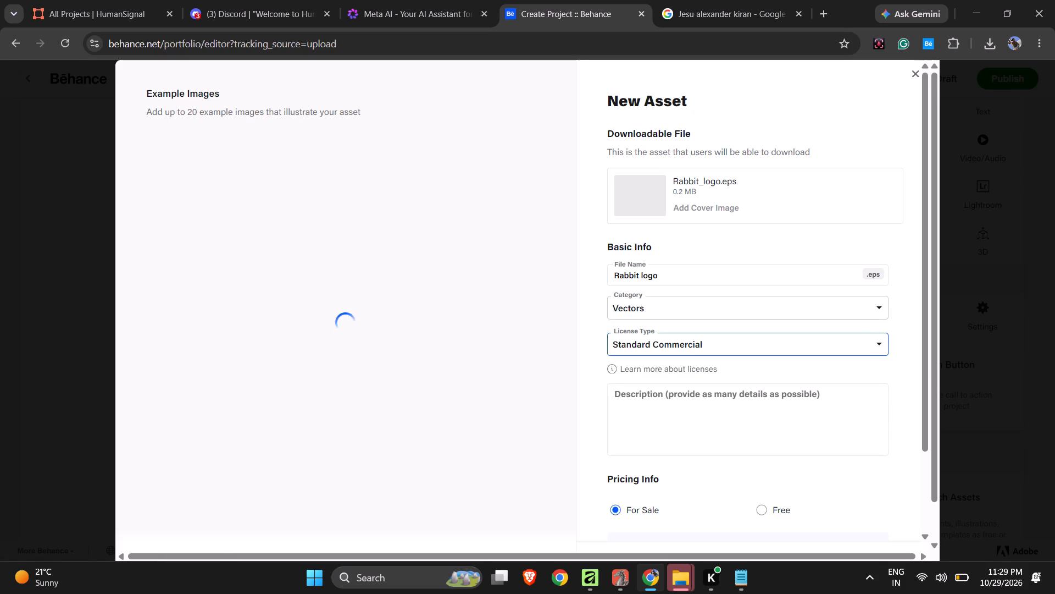
Enter the asset description "This logo is for sale".
{"action": "left_click", "coordinate": [655, 399]}
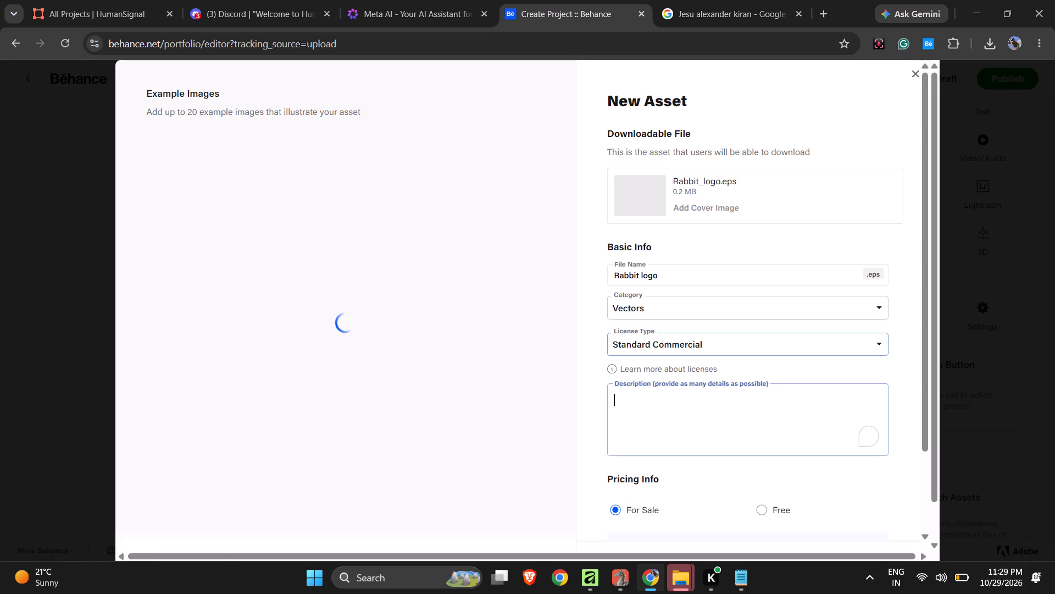
{"action": "type", "text": "This"}
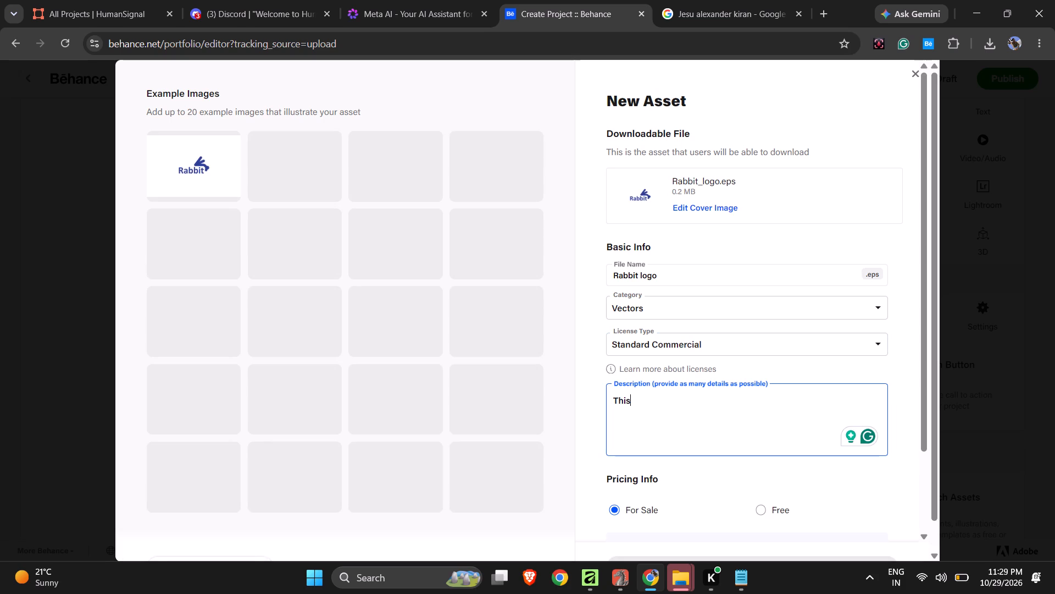
{"action": "key", "text": "space"}
{"action": "type", "text": "logo is for sales"}
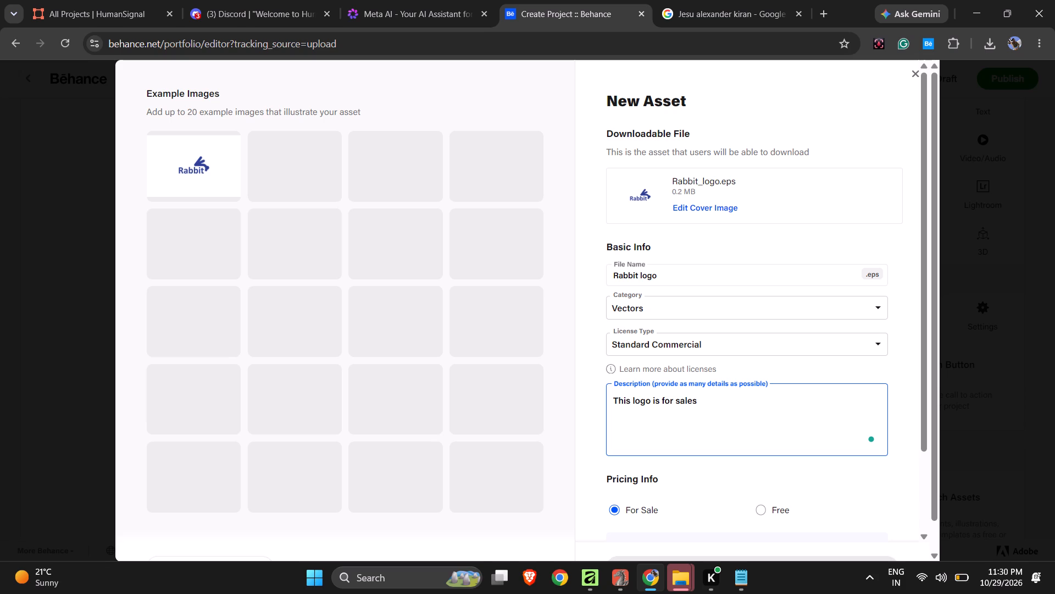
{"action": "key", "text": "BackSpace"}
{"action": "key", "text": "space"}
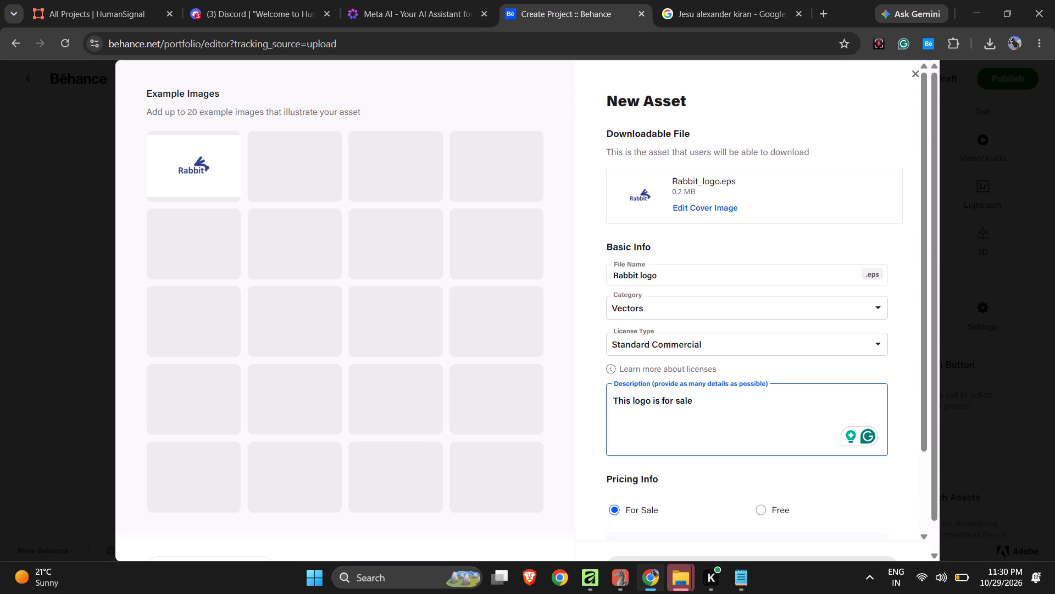
Start connecting PayPal as the payment method for selling the new asset on Behance.
{"action": "scroll", "coordinate": [756, 290], "scroll_direction": "down", "scroll_amount": 4}
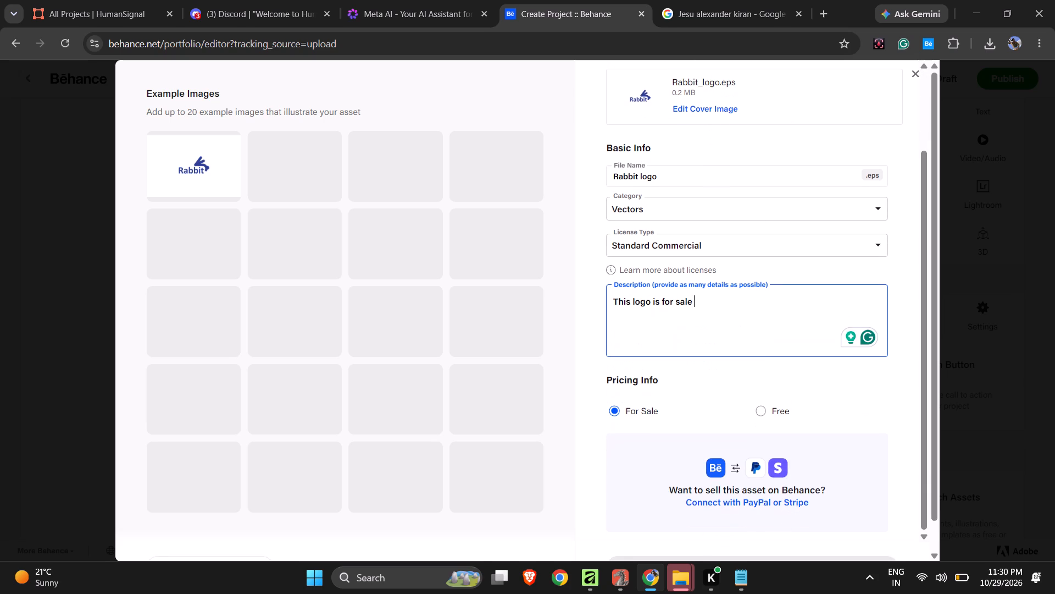
{"action": "scroll", "coordinate": [772, 383], "scroll_direction": "down", "scroll_amount": 2}
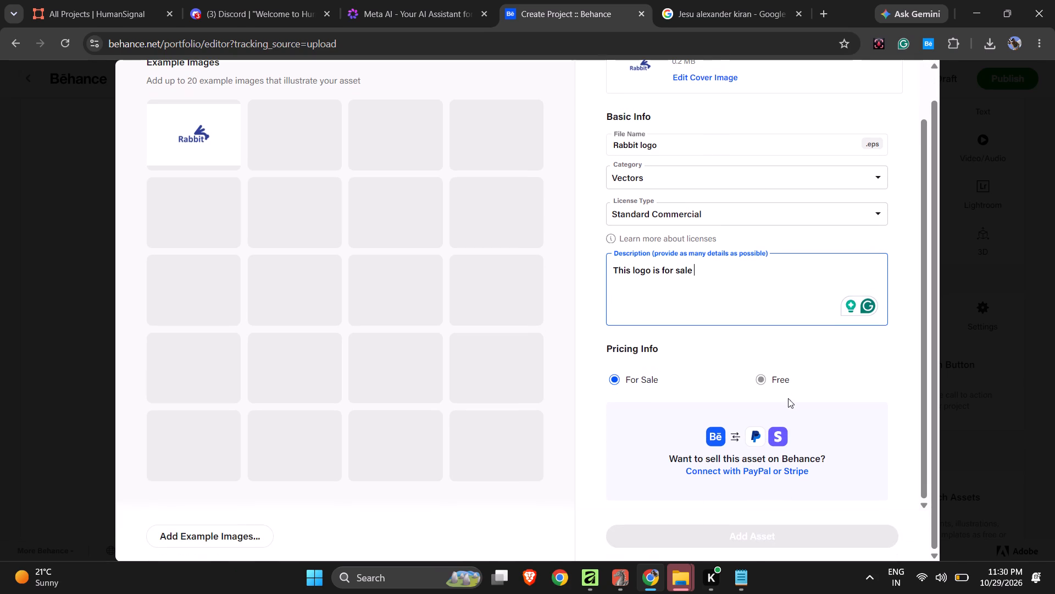
{"action": "scroll", "coordinate": [774, 400], "scroll_direction": "down", "scroll_amount": 2}
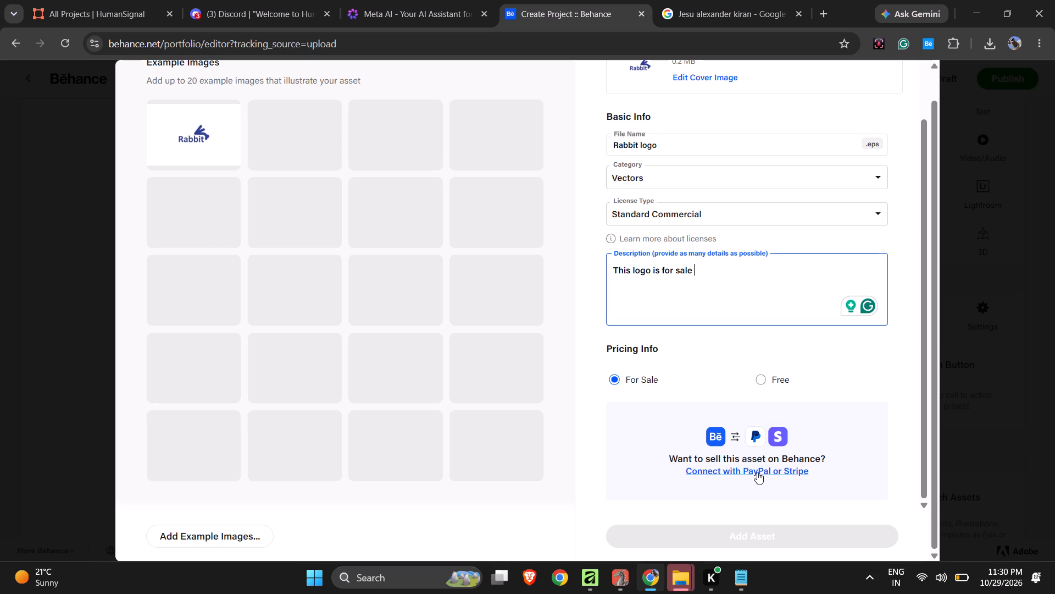
{"action": "left_click", "coordinate": [749, 471]}
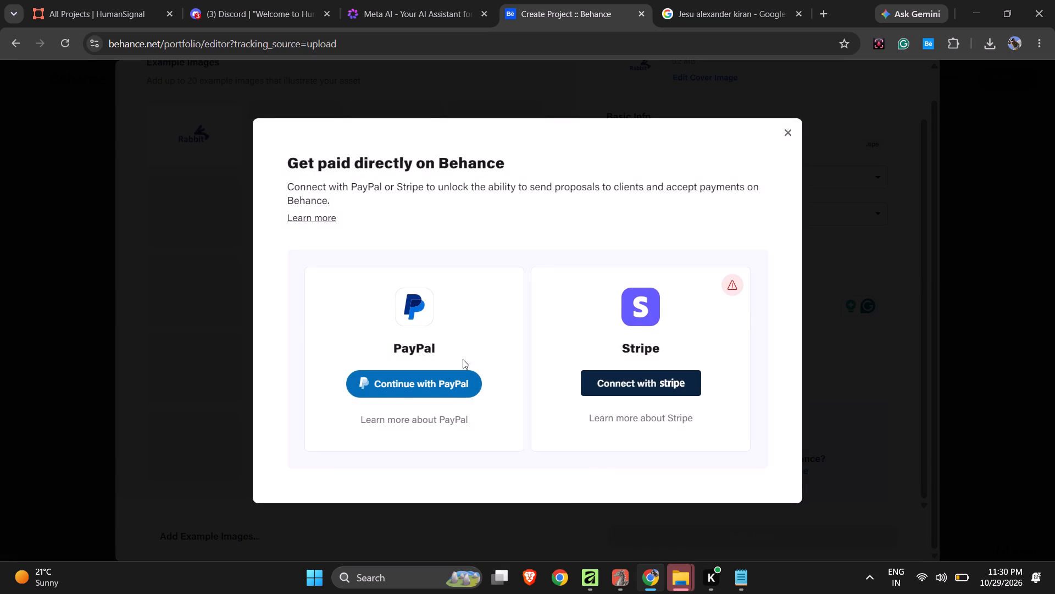
{"action": "left_click", "coordinate": [418, 390]}
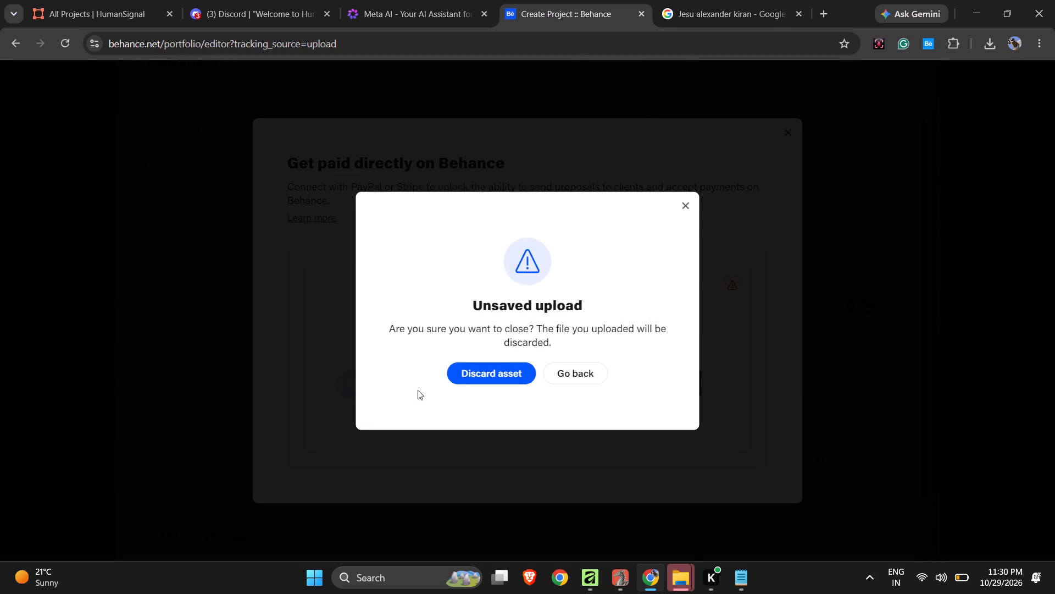